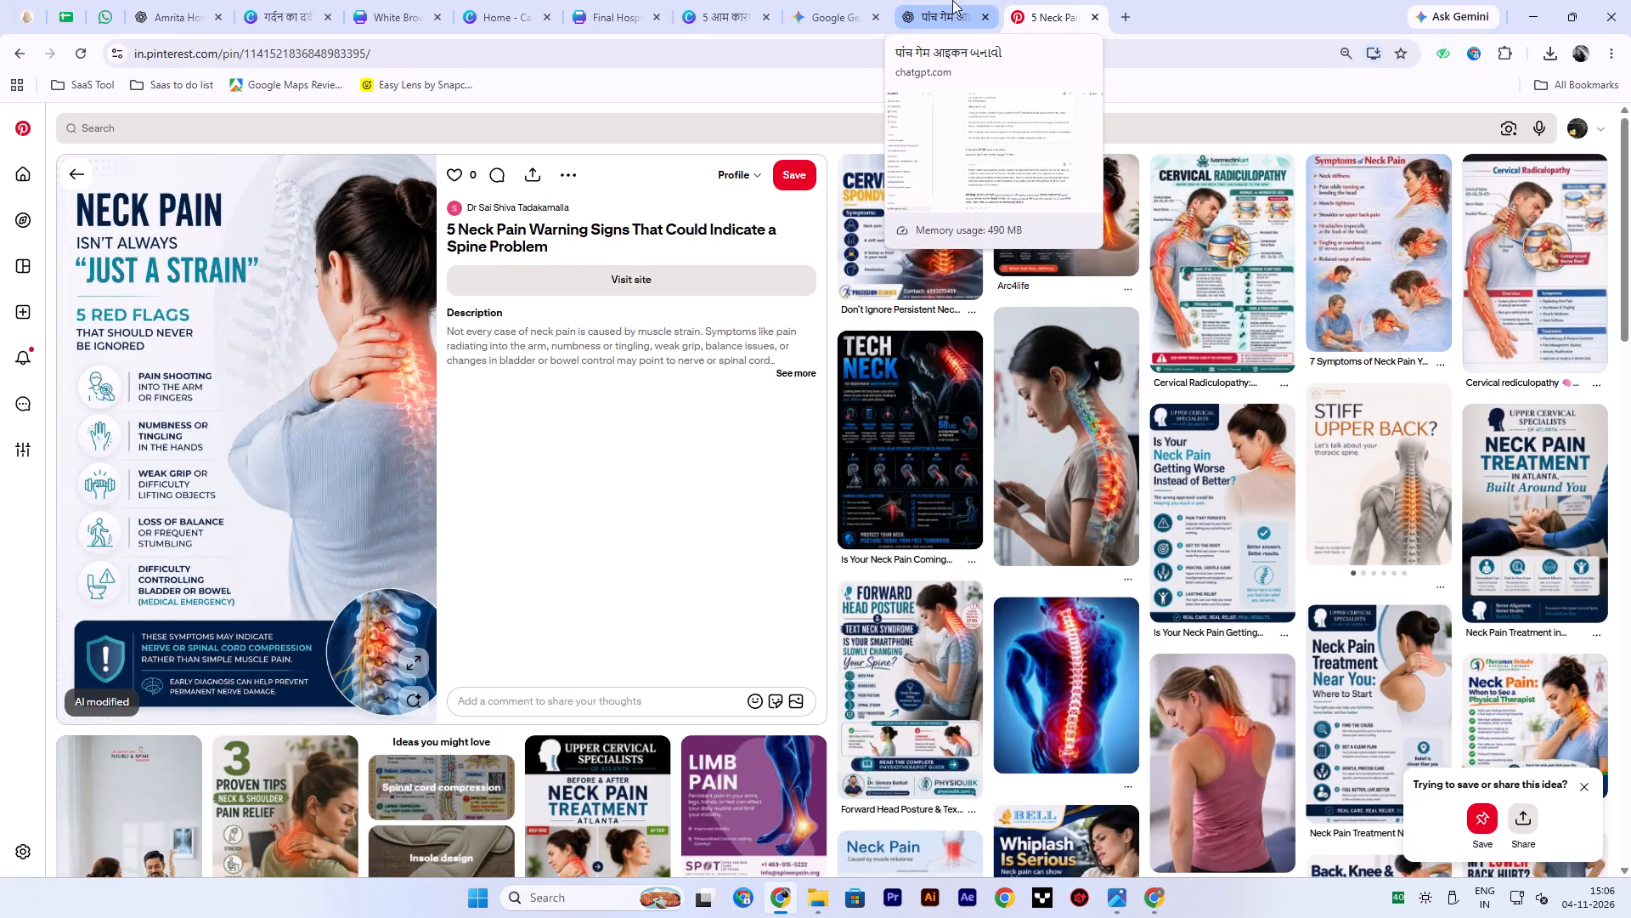
Switch to the Amrita Hospital neck-pain poster in Canva and review its first page in full-screen view.
left_click(274, 0)
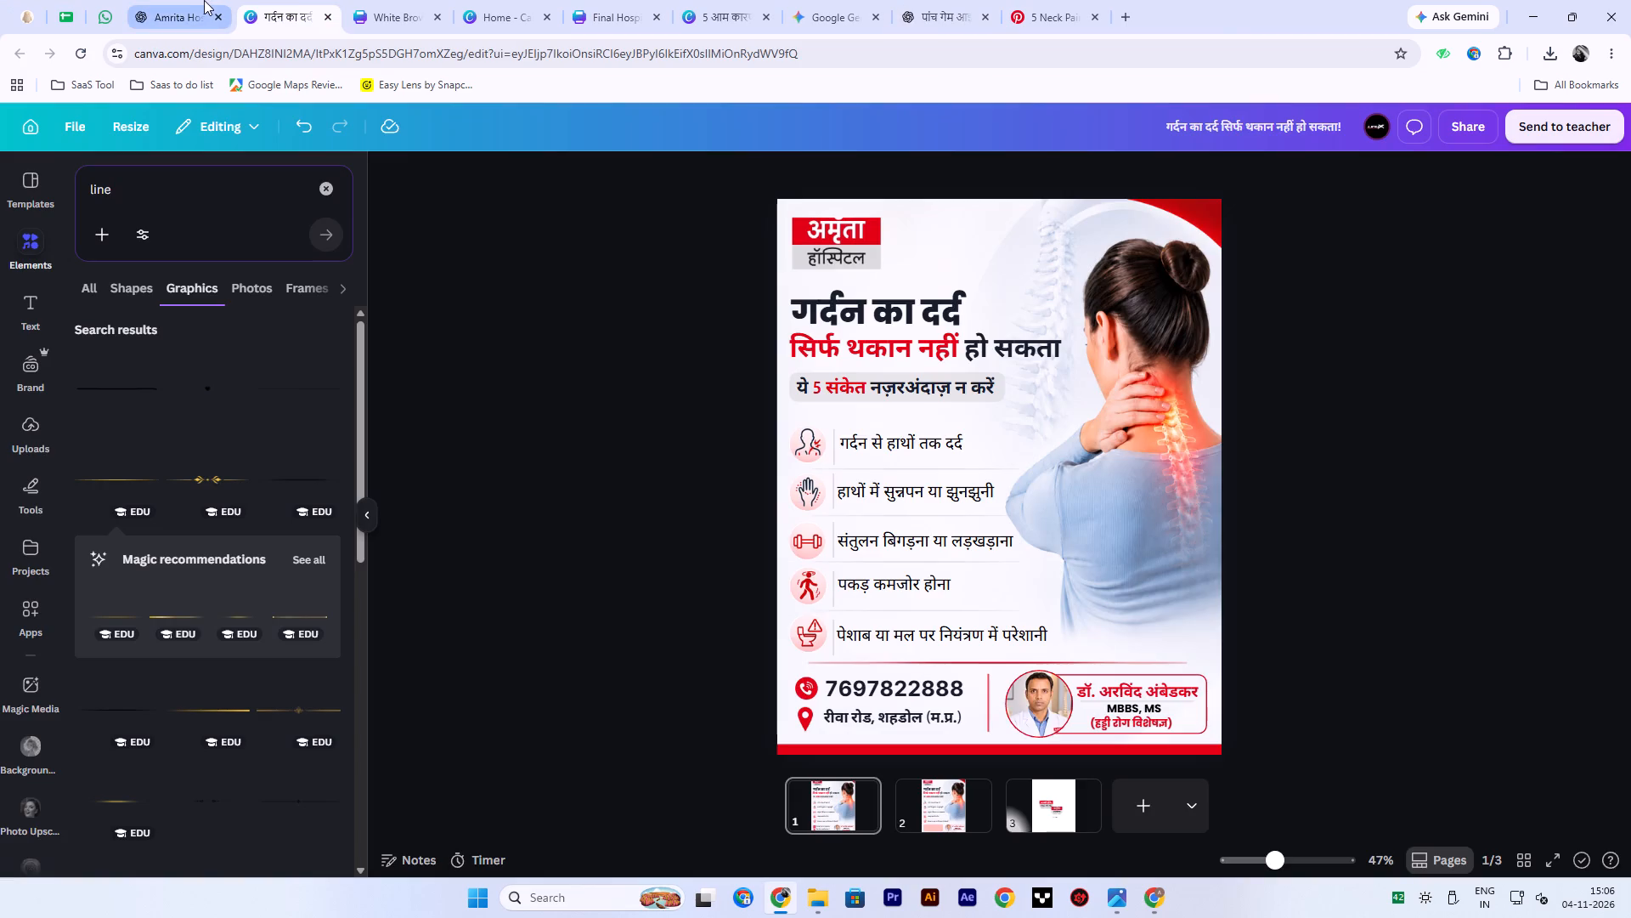
left_click(150, 0)
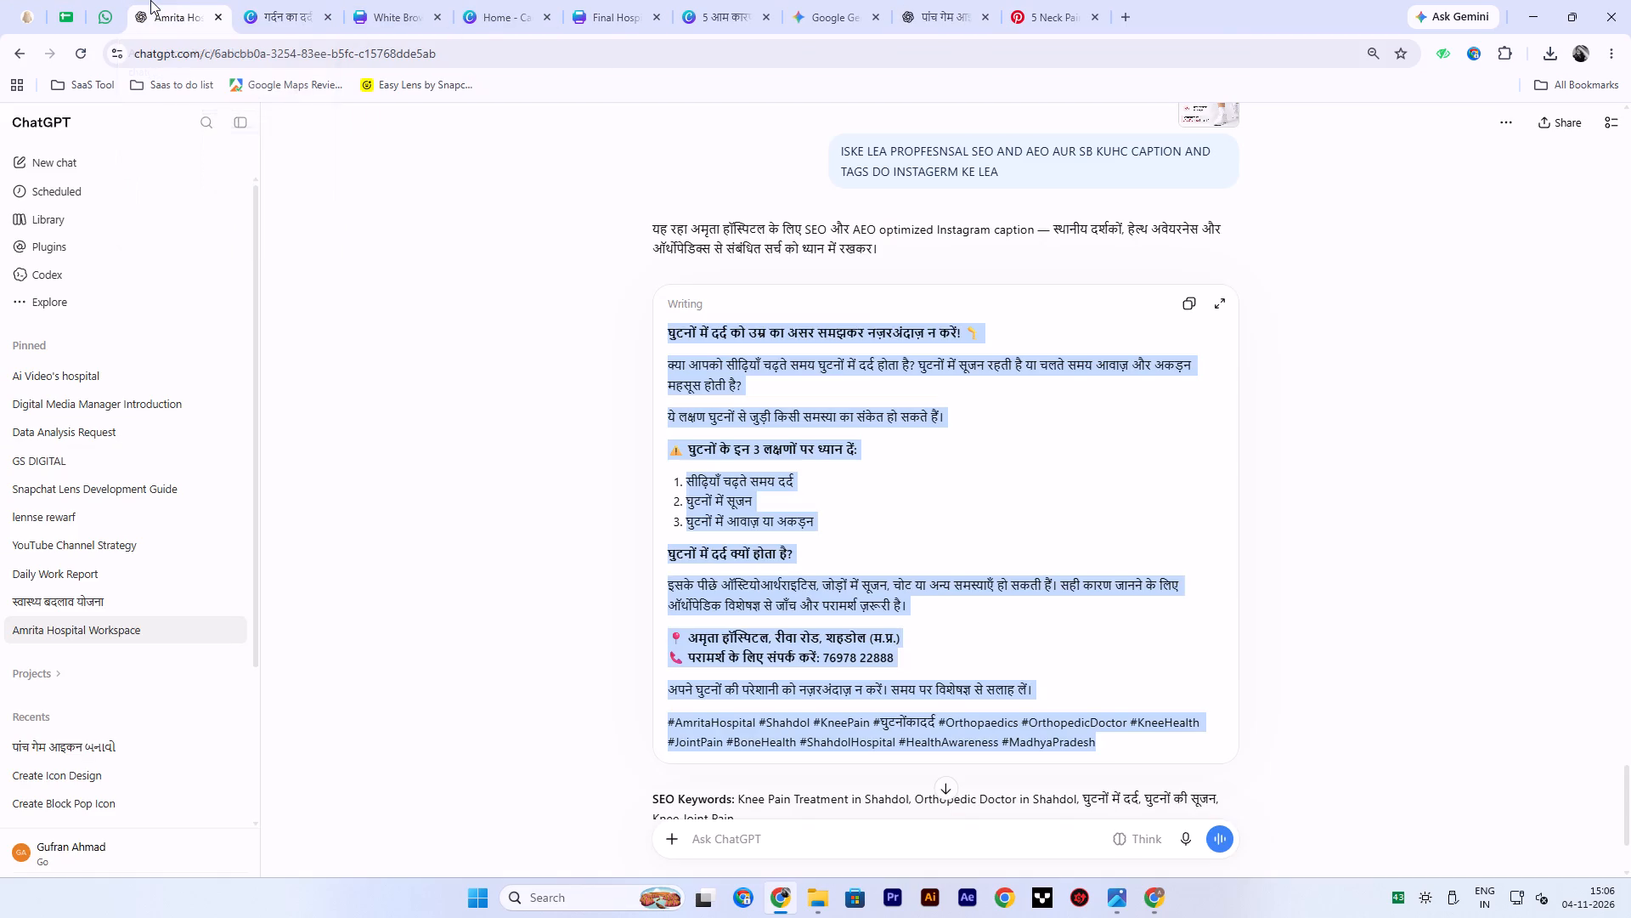
left_click(419, 1)
left_click(285, 0)
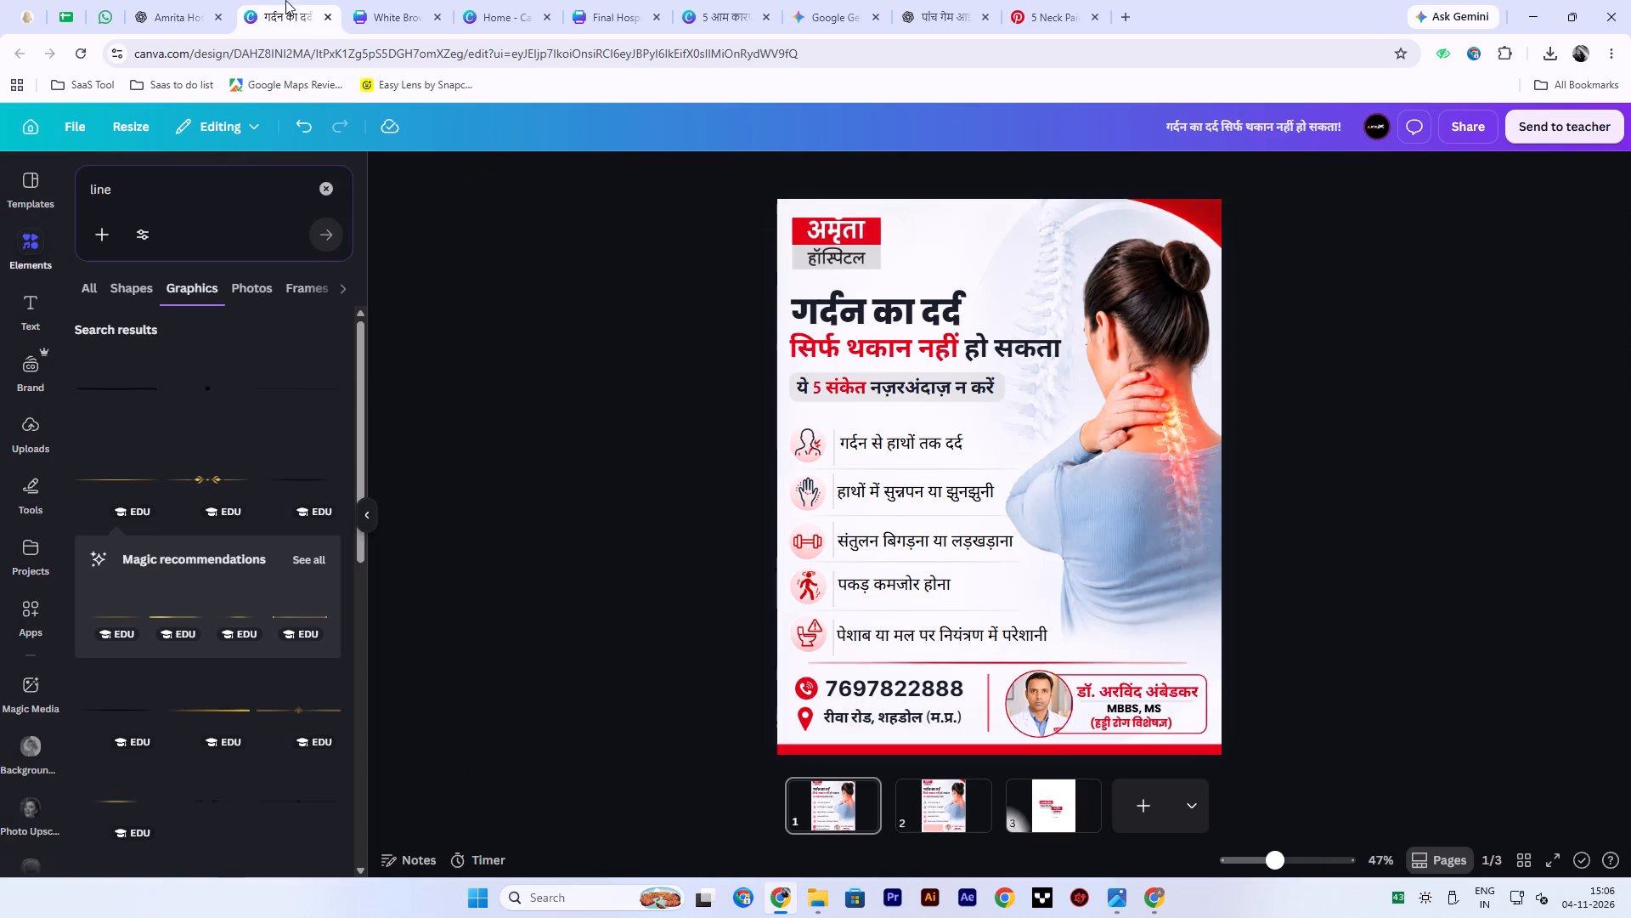
scroll(1323, 430, "down", 1)
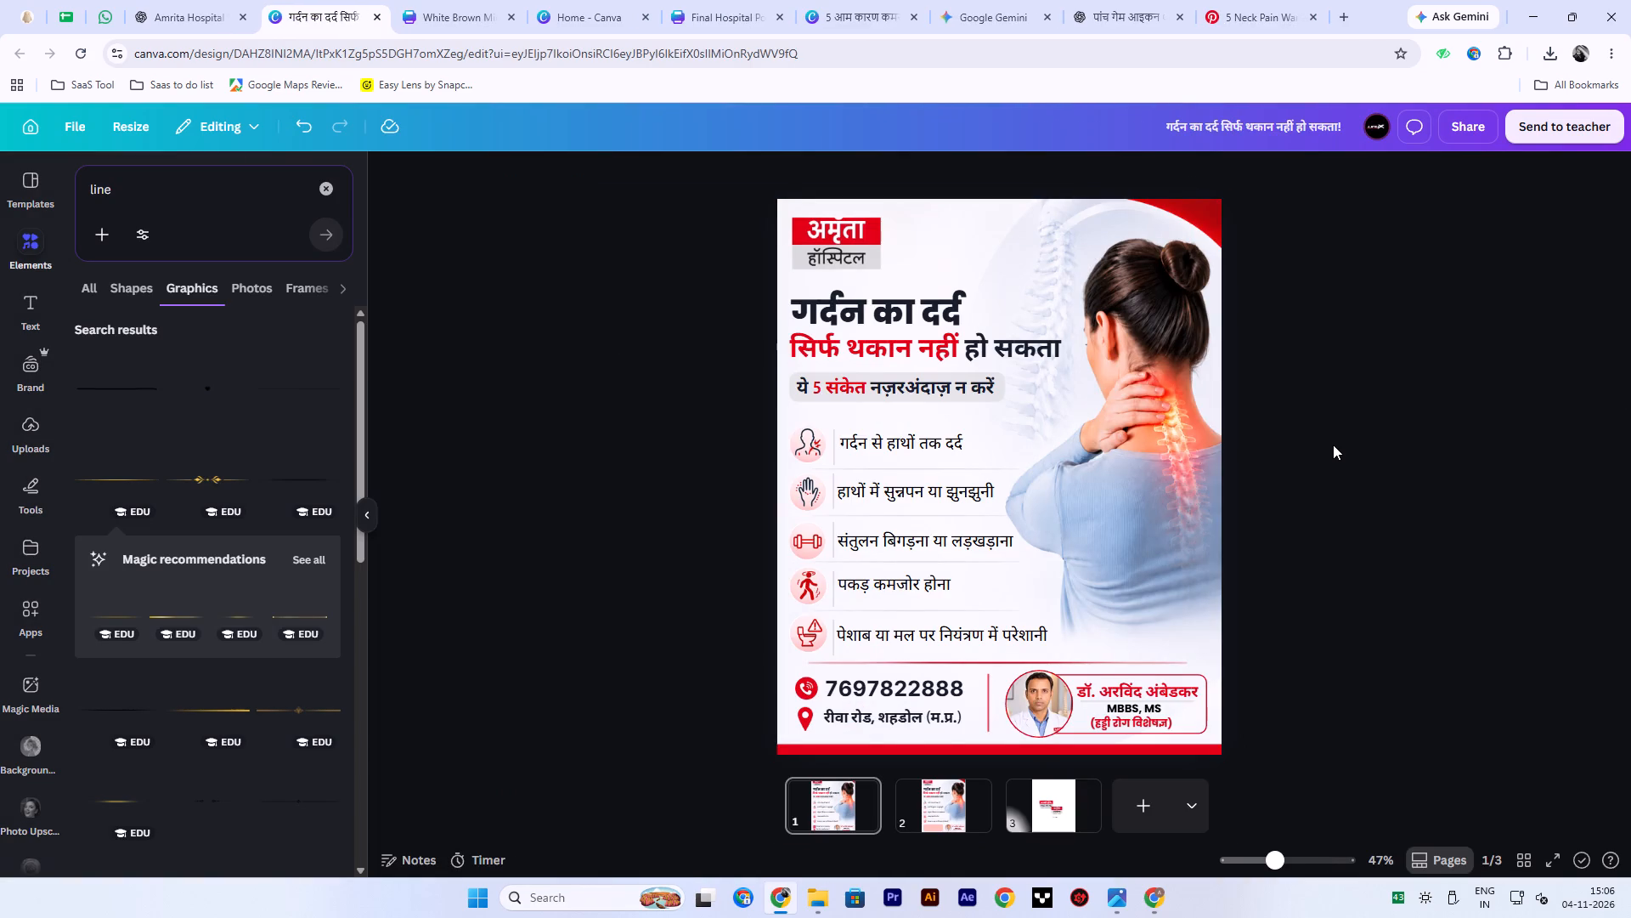
left_click(1541, 863)
scroll(1417, 643, "down", 2)
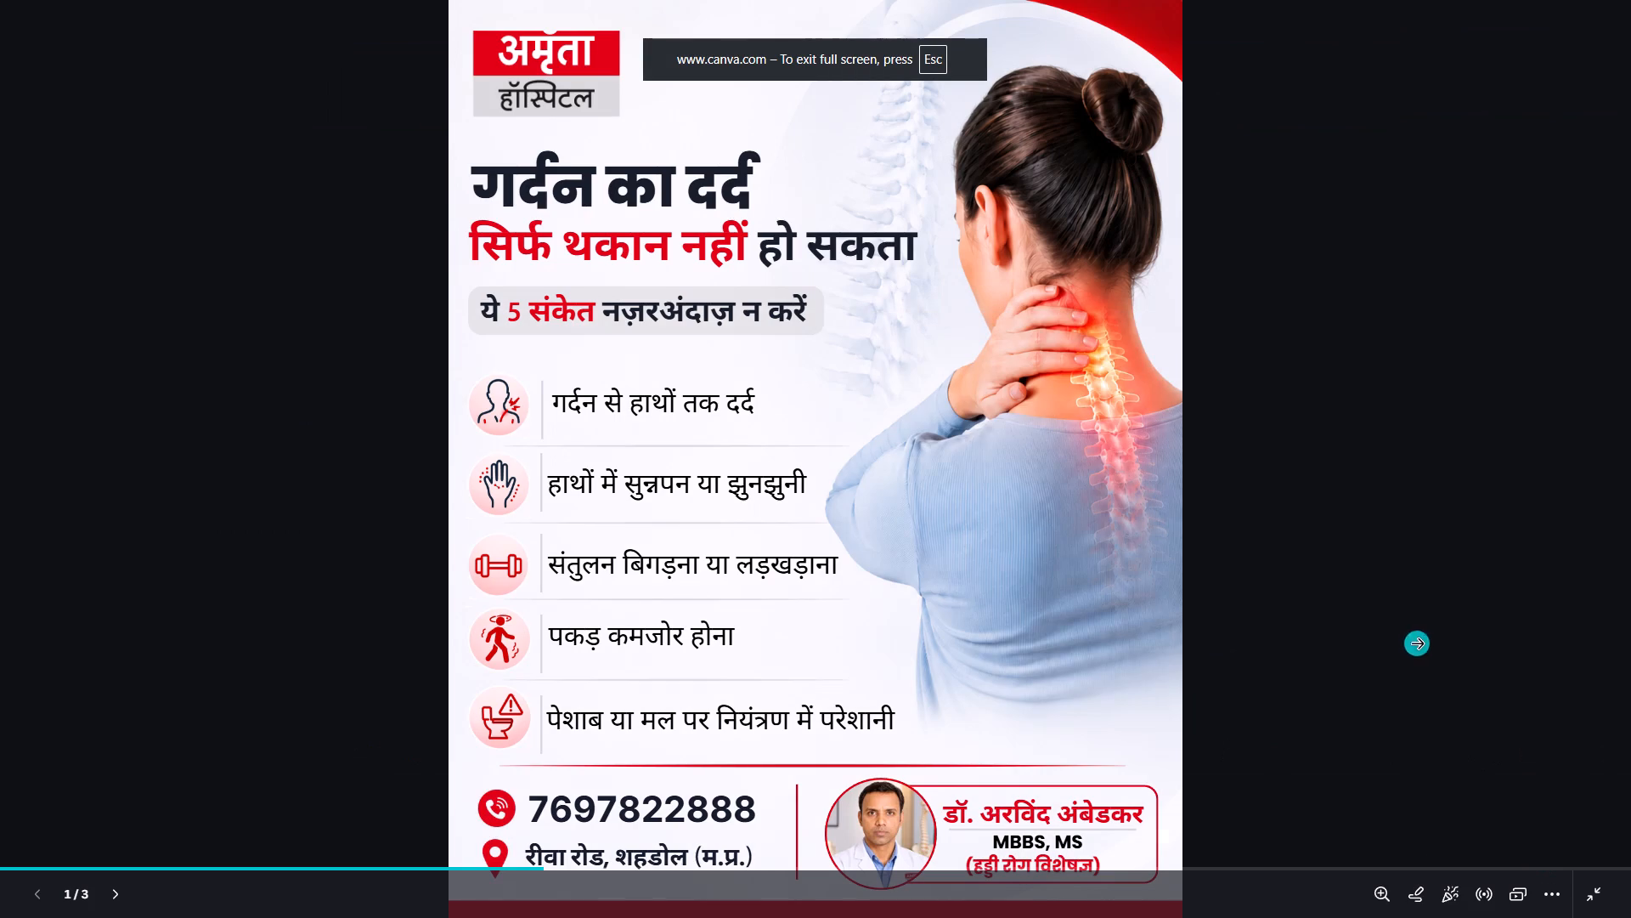
scroll(1417, 643, "down", 3)
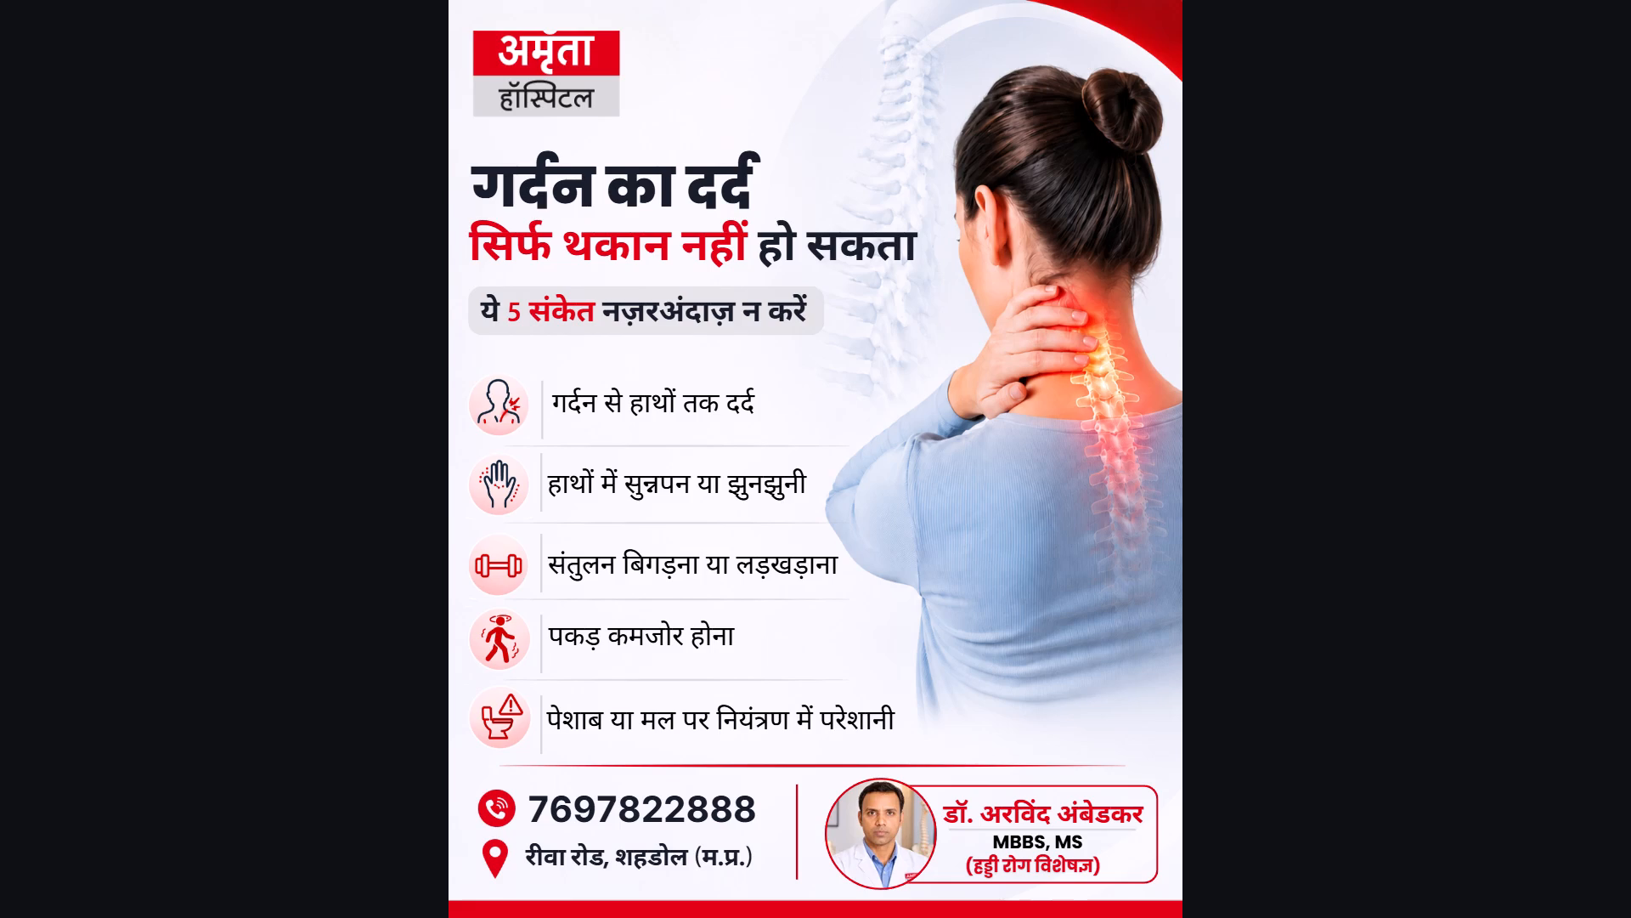
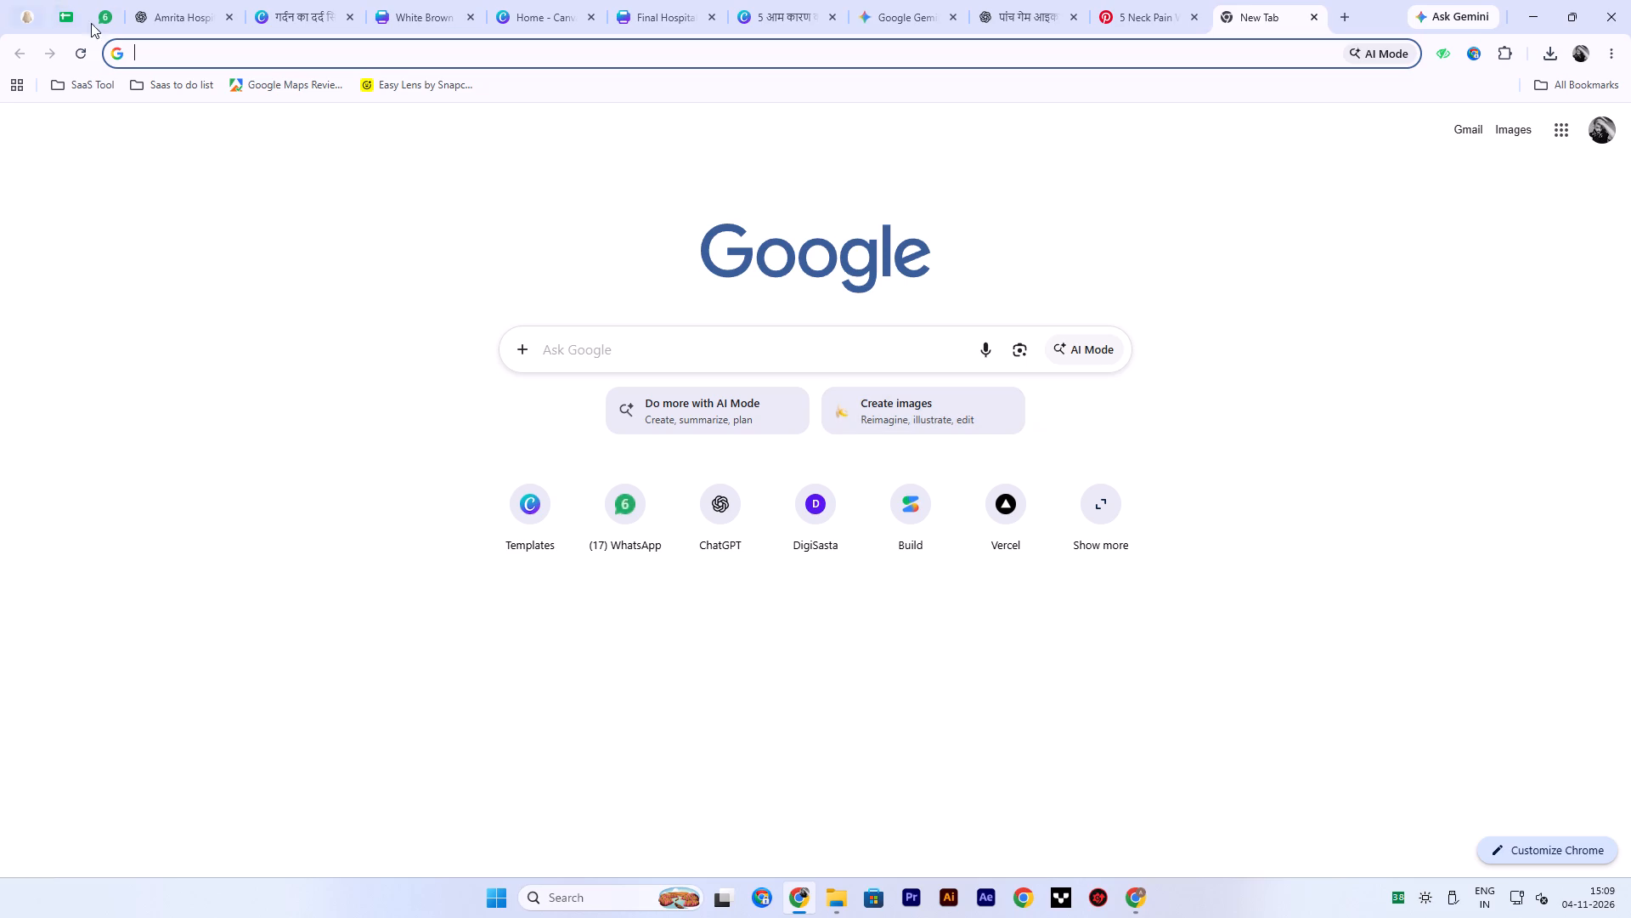
left_click(71, 0)
scroll(511, 502, "down", 4)
scroll(510, 574, "down", 20)
scroll(510, 574, "down", 8)
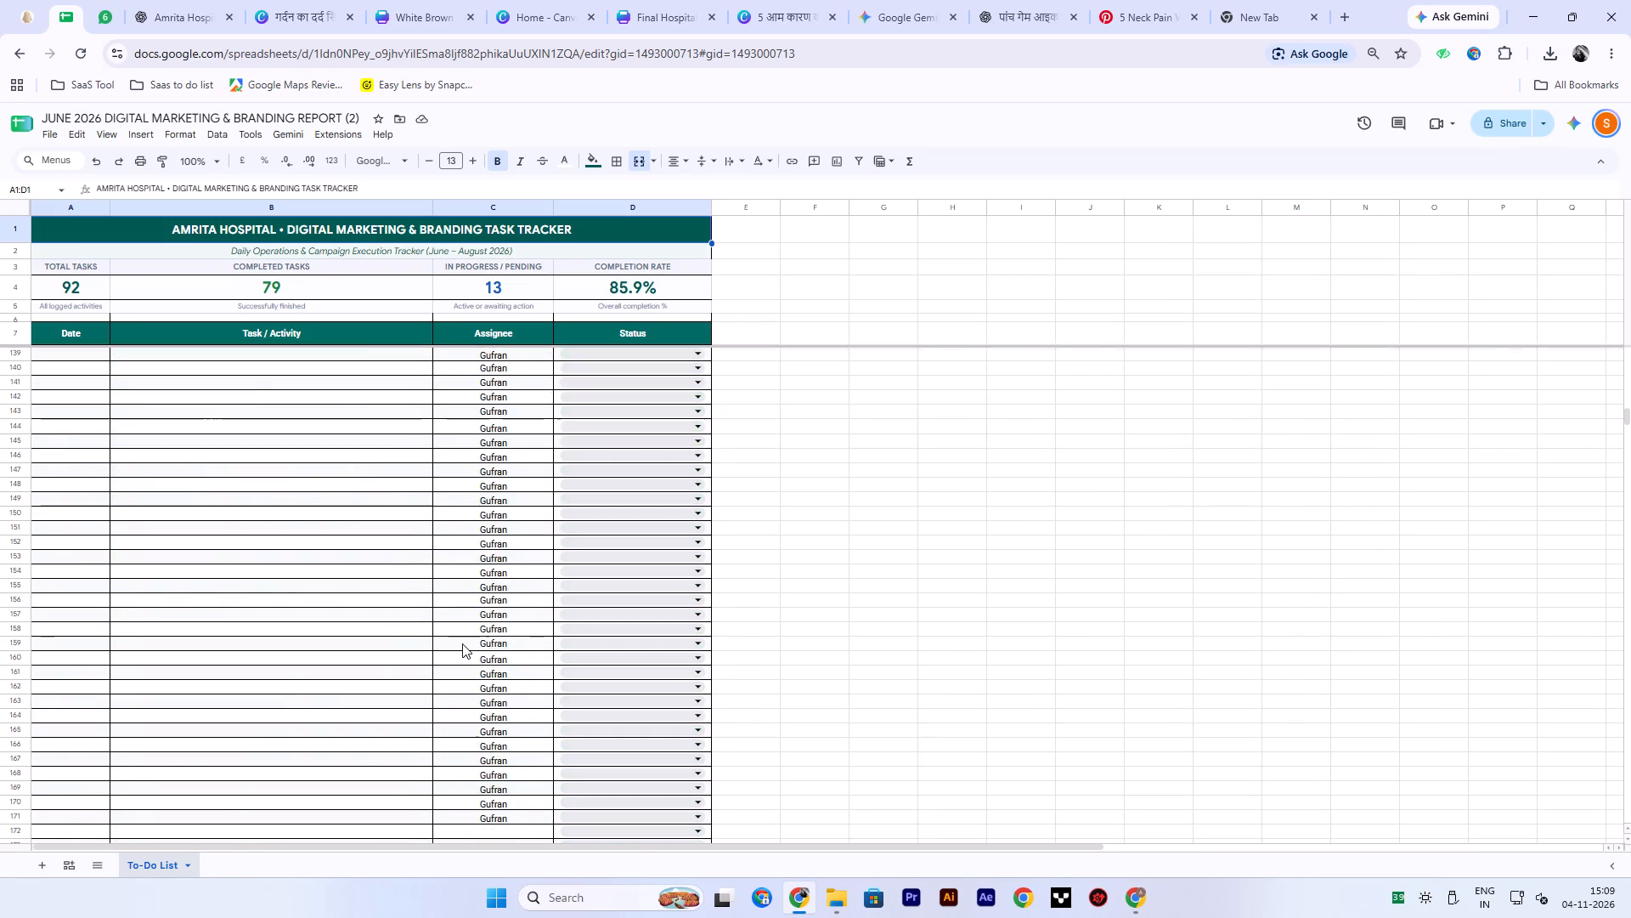
scroll(466, 647, "down", 5)
scroll(466, 647, "up", 15)
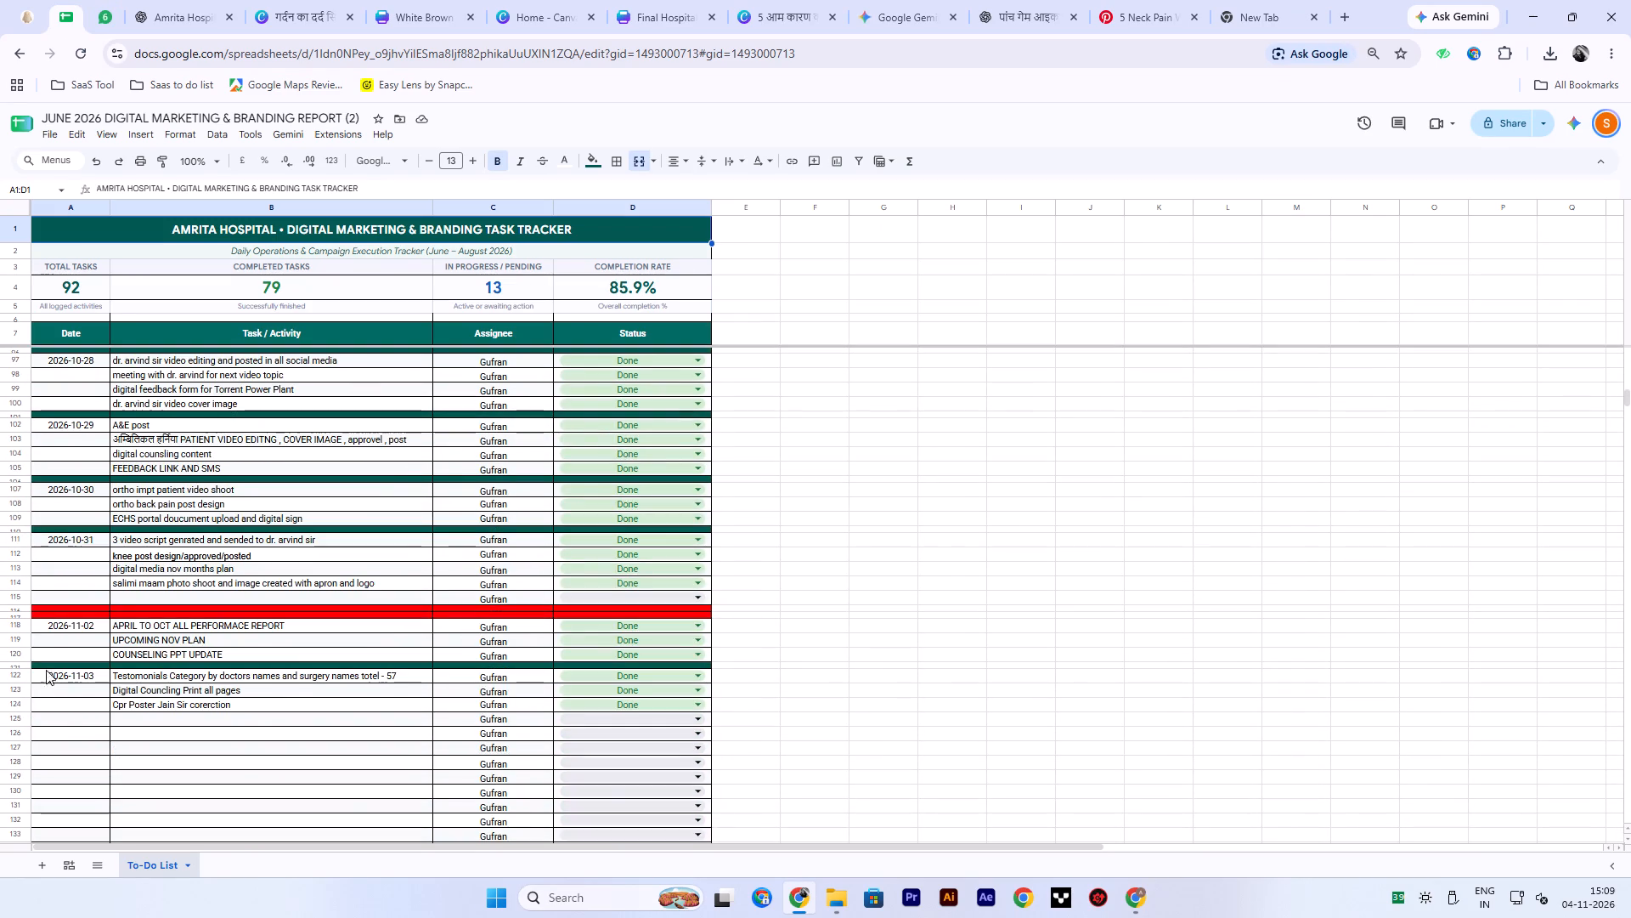
left_click(17, 665)
left_click(25, 666)
key("ctrl+c")
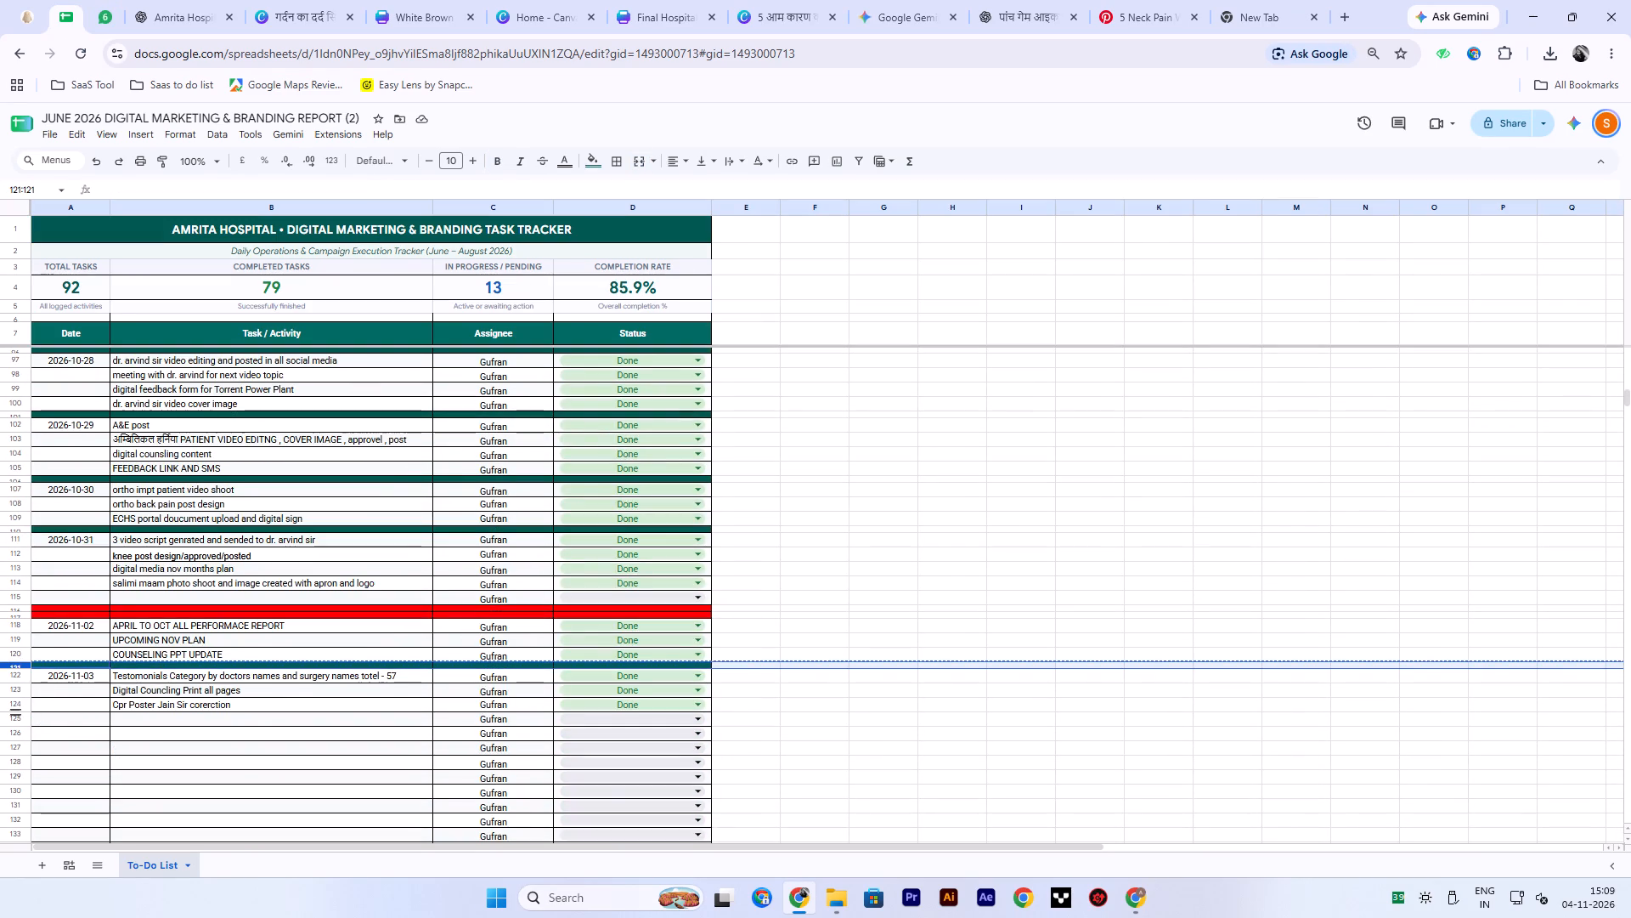
left_click(16, 715)
left_click(20, 717)
key("ctrl+v")
Copy the date from A122 into A126 and set it to 2026-11-04.
left_click(66, 673)
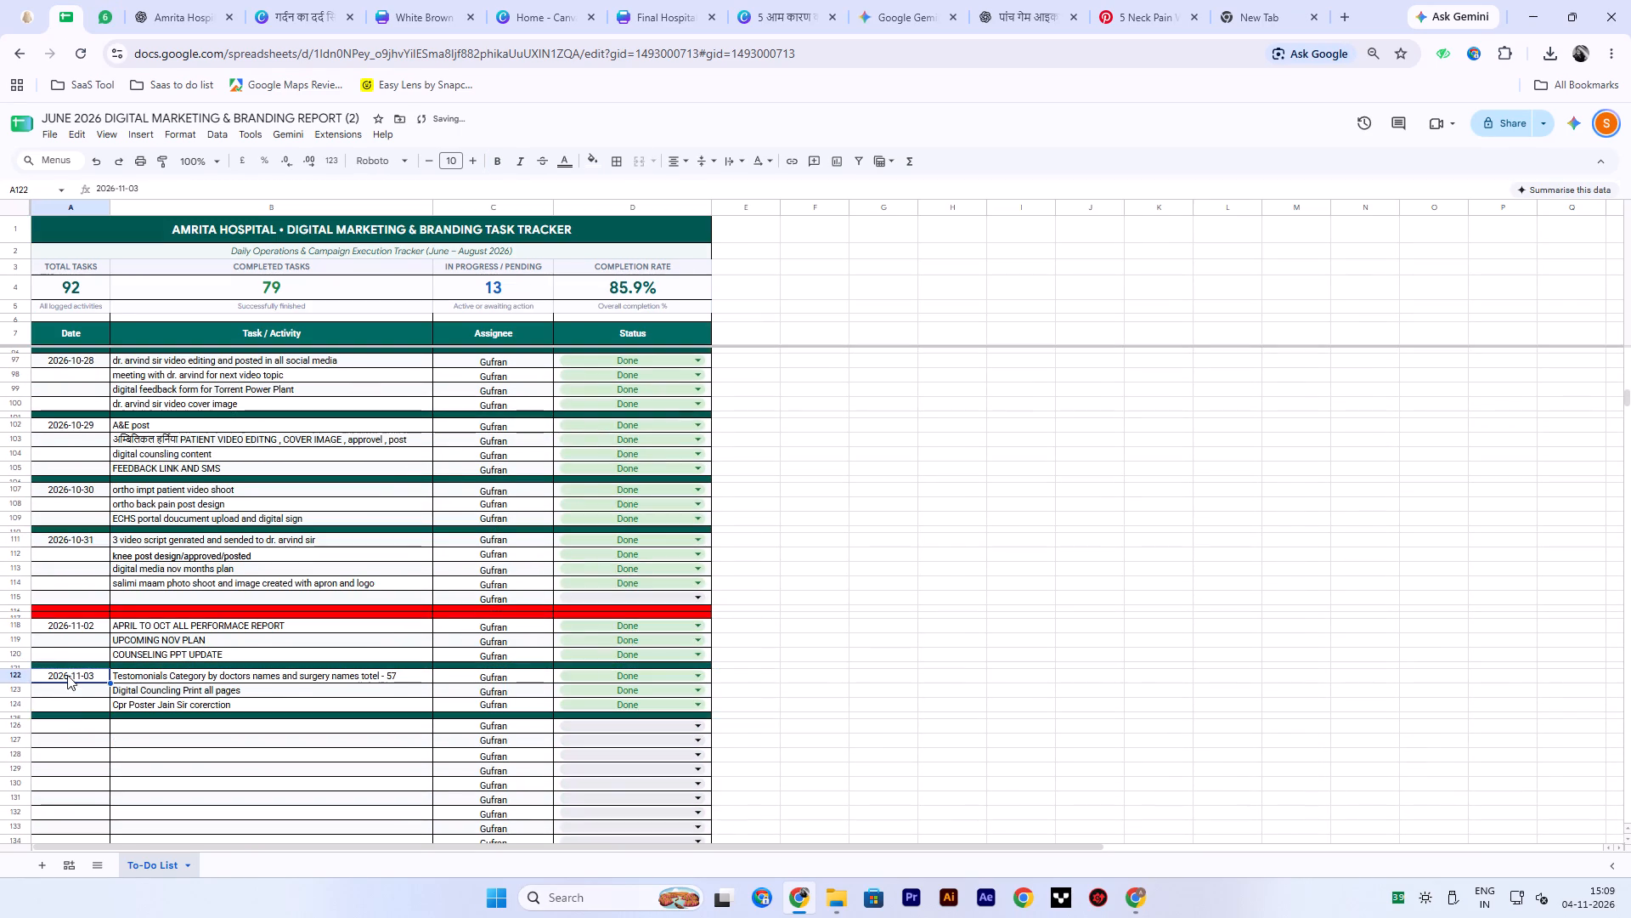
key("ctrl+c")
double_click(88, 728)
key("ctrl+v")
double_click(87, 722)
left_click(184, 740)
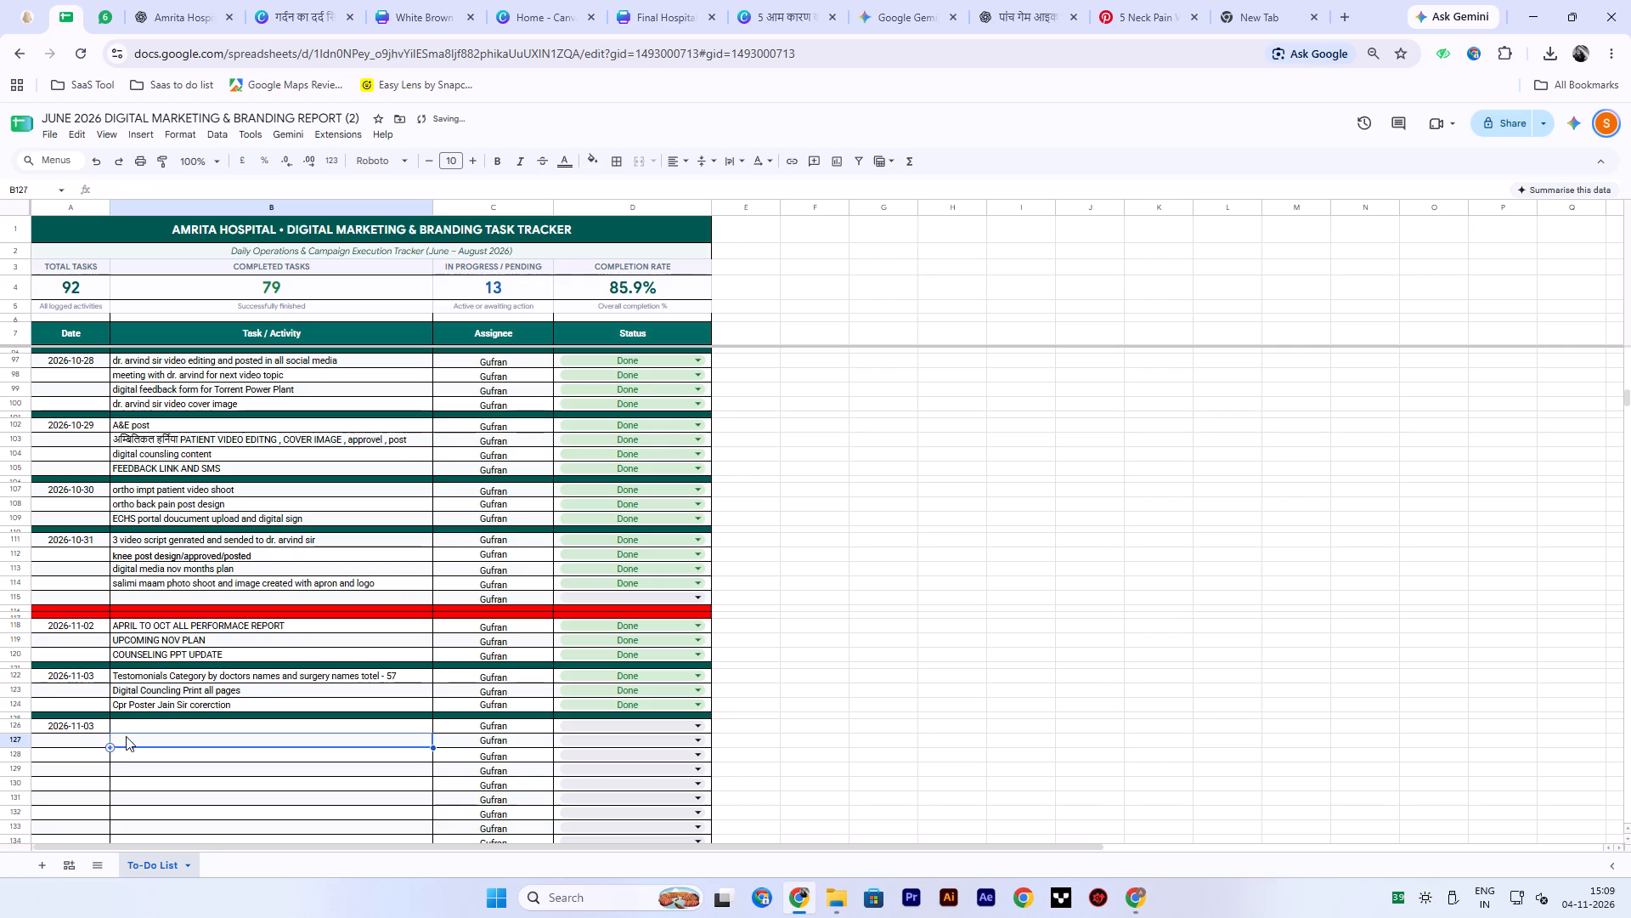
left_click(112, 728)
double_click(93, 727)
left_click(54, 609)
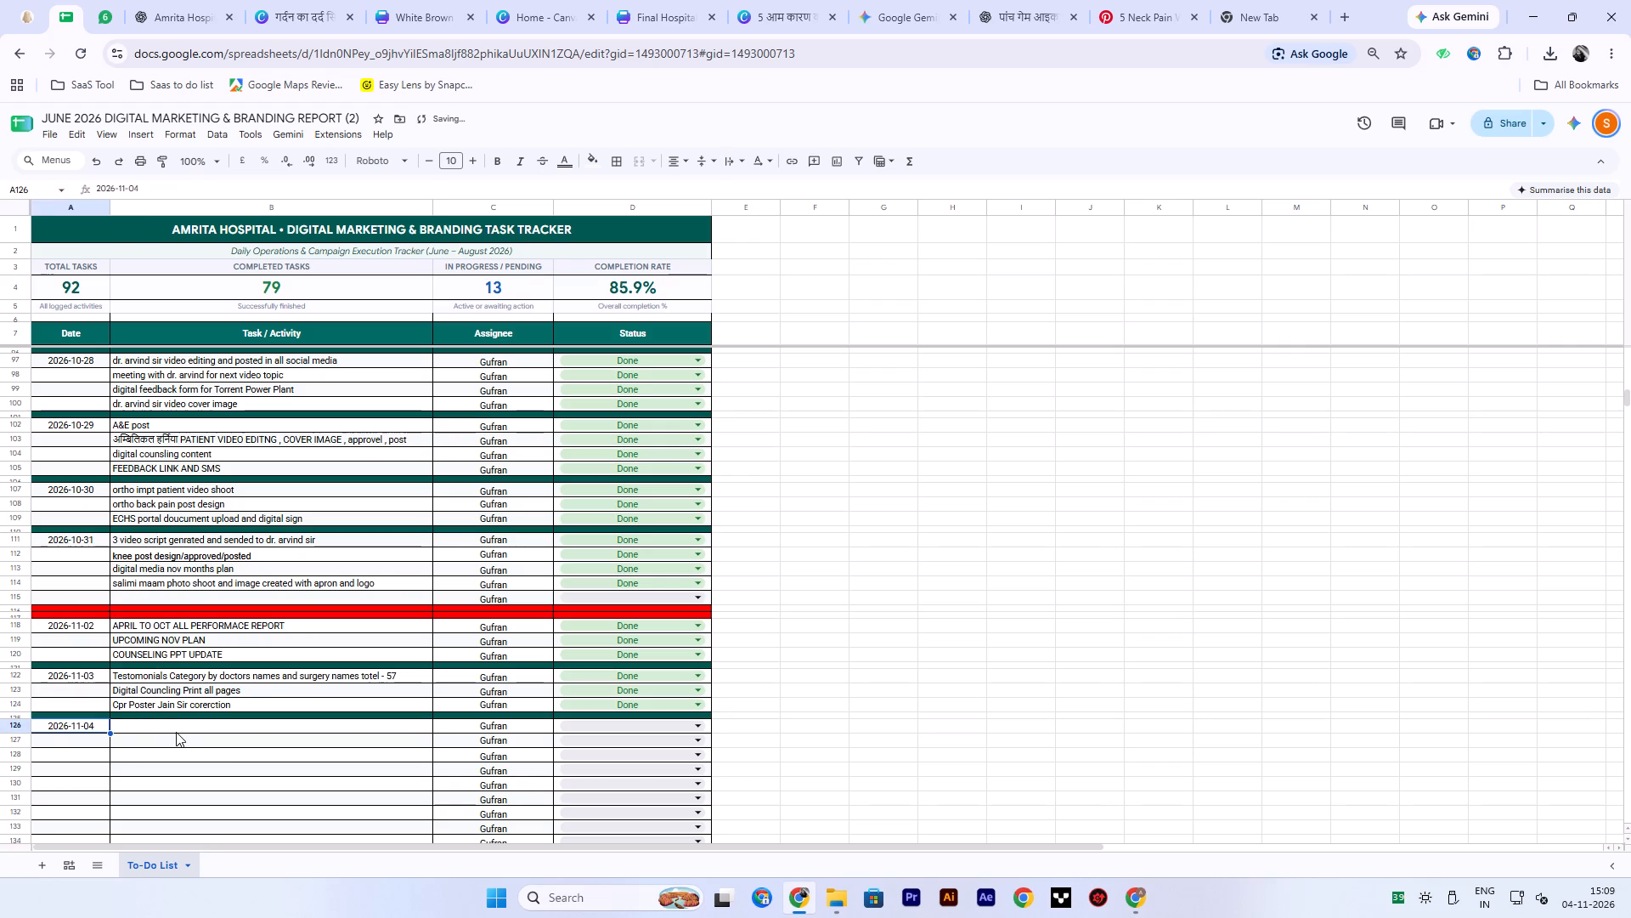
Enter the task "SBI CAMP VIDEO AND PHOTO SHOOT" in B126, beside the 2026-11-04 date.
double_click(174, 731)
type("SBI")
key("space")
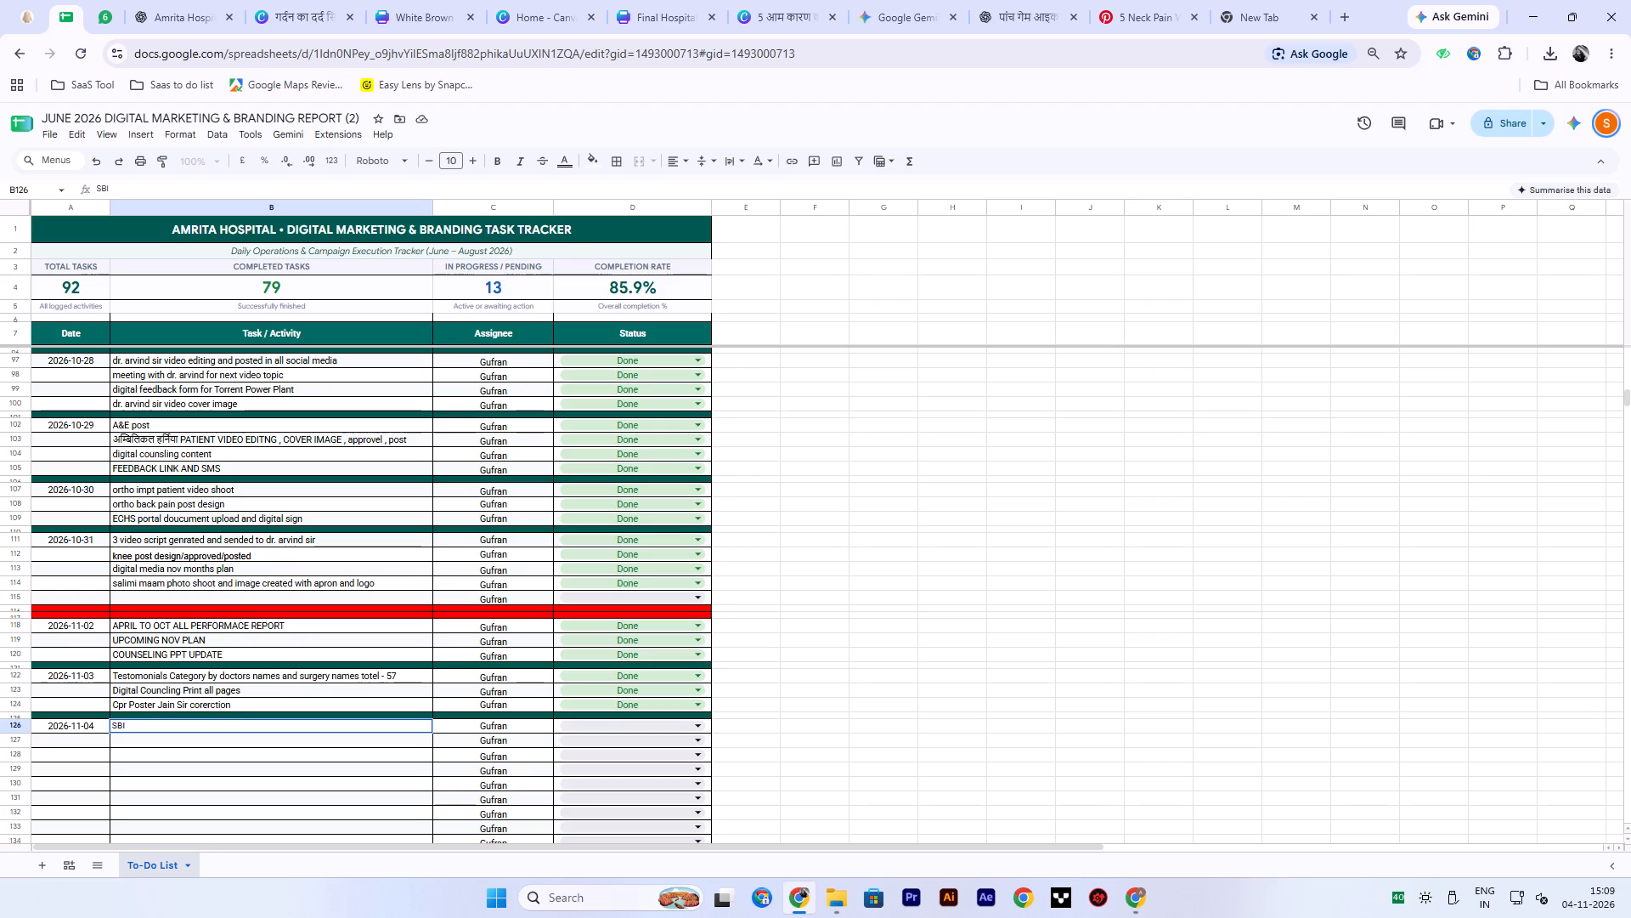
type("BAK")
key("space")
key("BackSpace")
key("BackSpace")
type("NK")
key("space")
type("CA")
key("ctrl+BackSpace")
key("ctrl+BackSpace")
type("CAMP")
key("space")
type("VIDEO AND PHP")
key("BackSpace")
type("OTO SBHOOT")
key("ctrl+BackSpace")
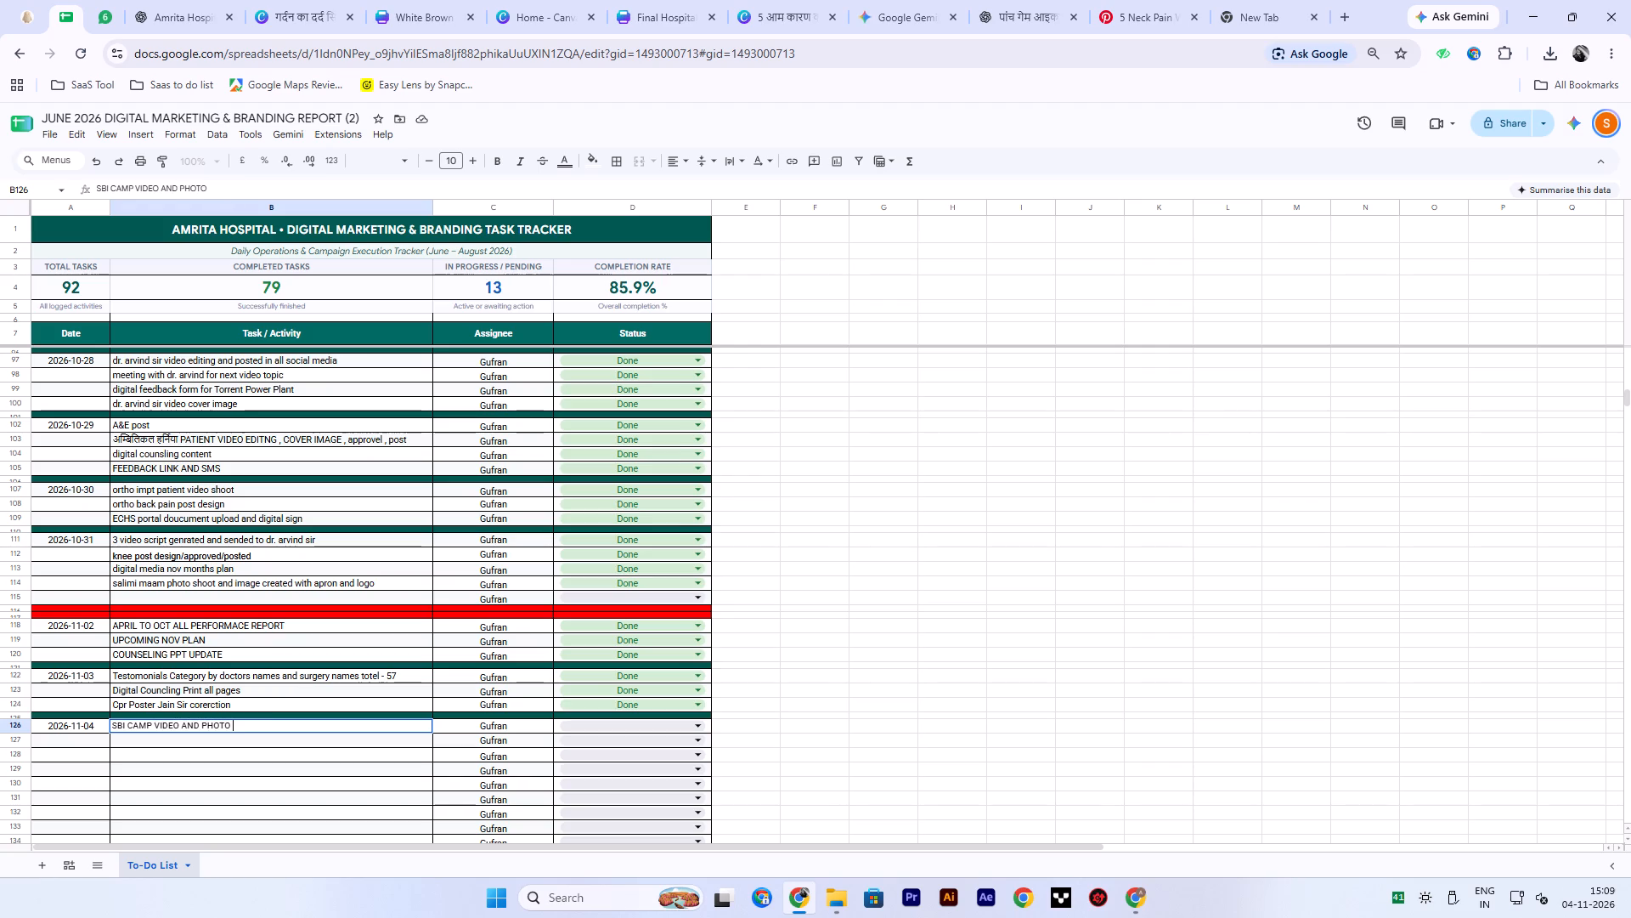
type("SHOOT")
Enter the task "KHEE PAIN POSTED IN ALL SOCIAL MEDIA OF AMRITA HOSPTAIL" in B127.
double_click(173, 739)
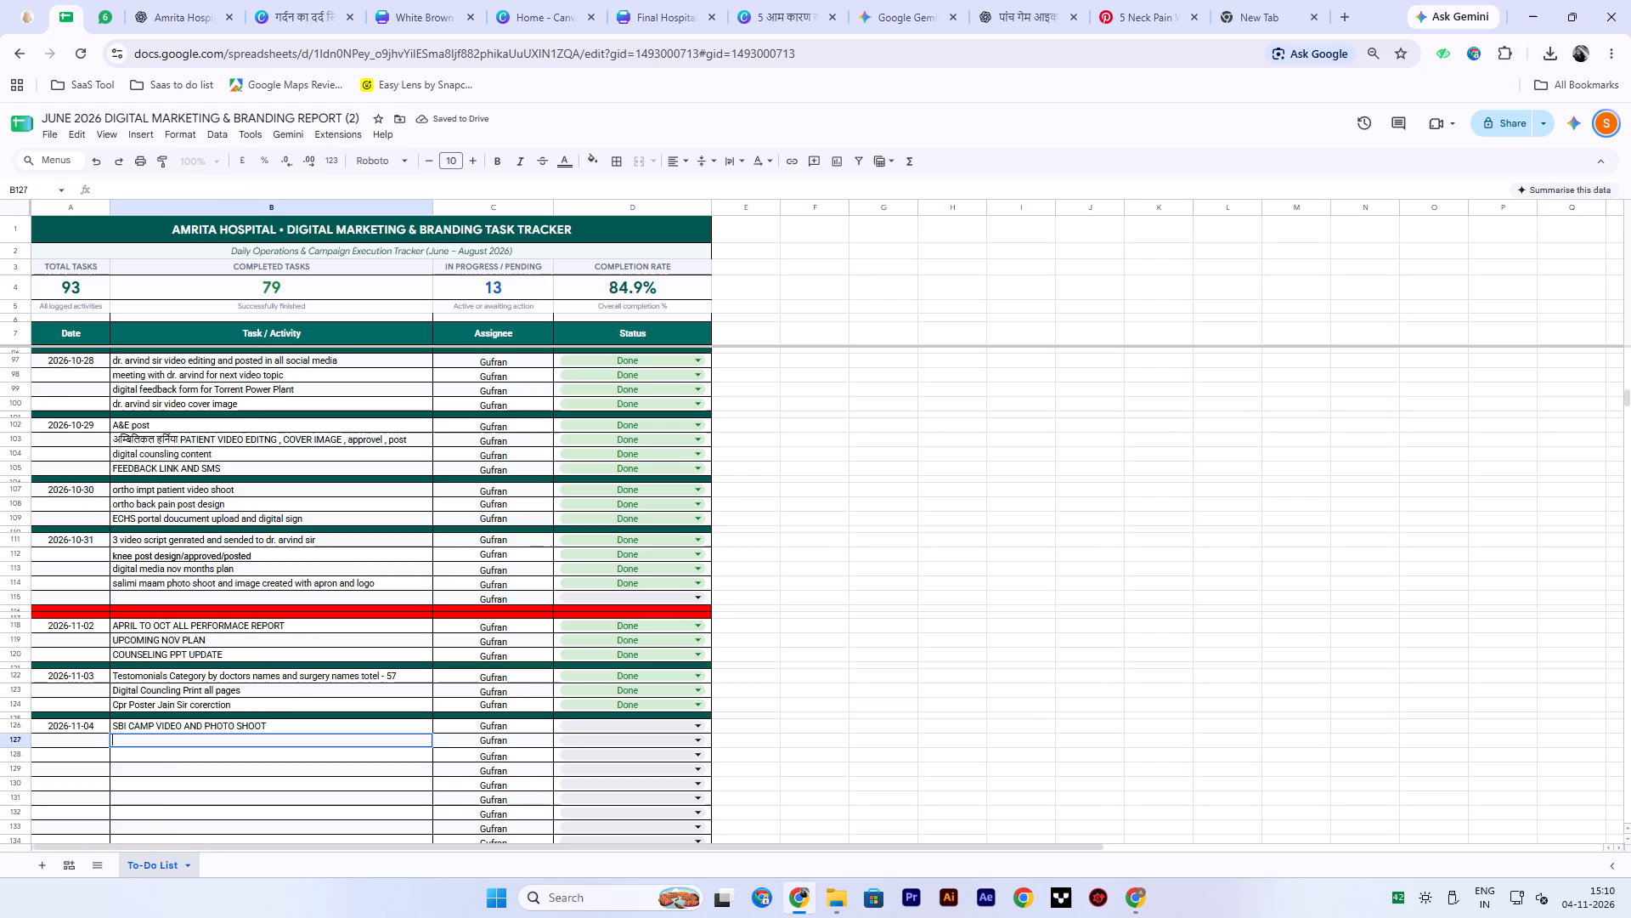
type("KHEE PAIN")
key("space")
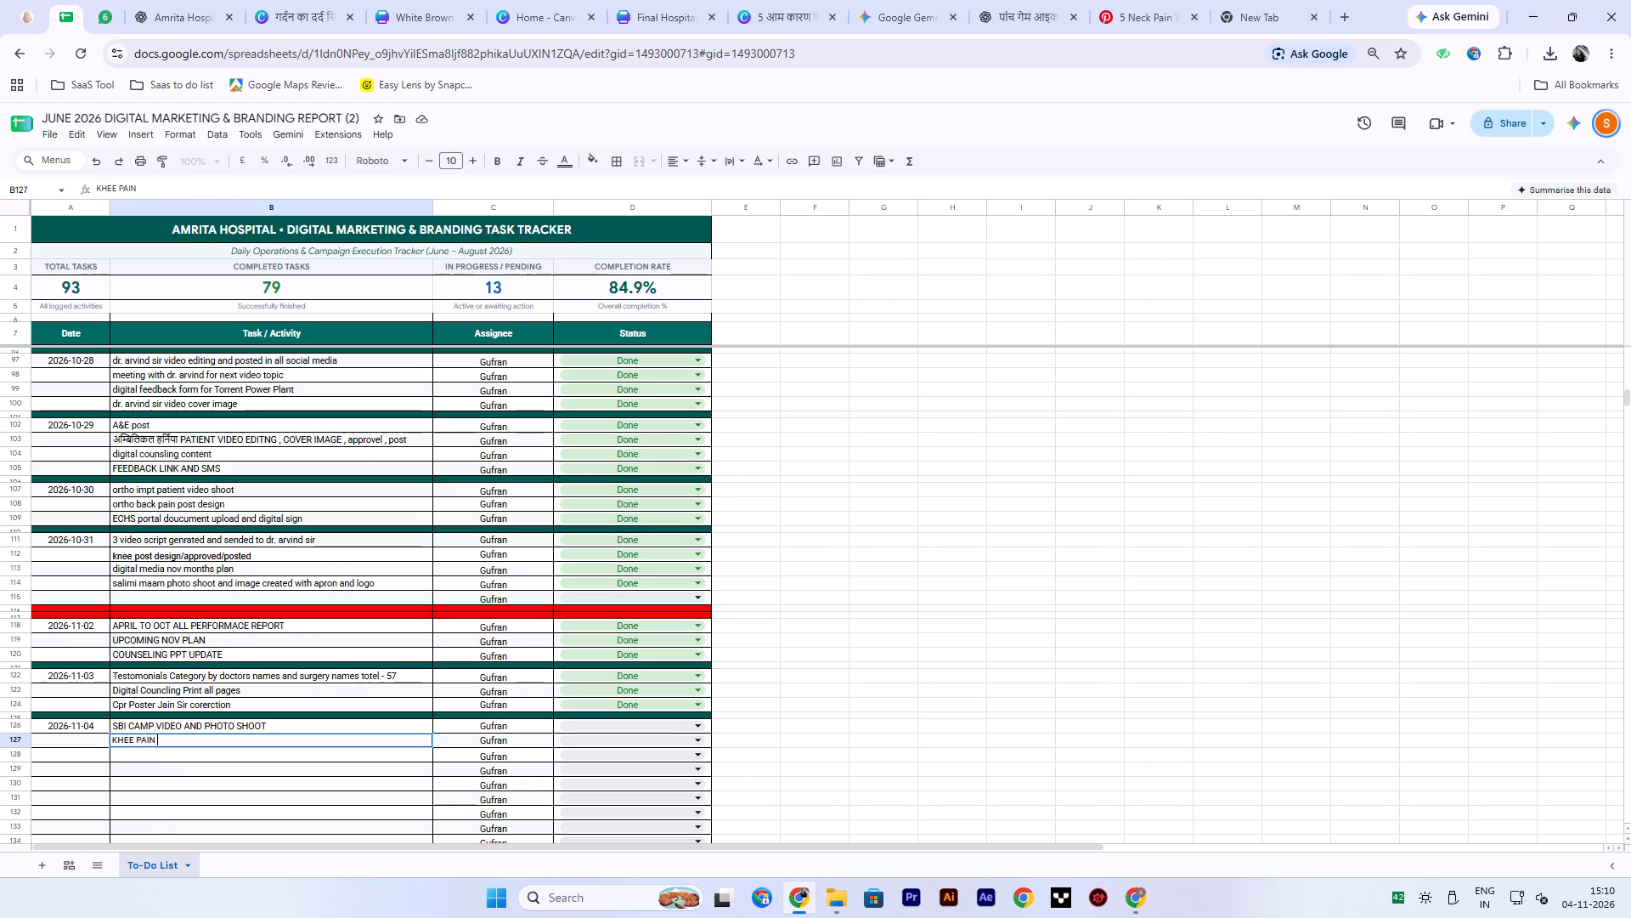
type("POSTED I")
key("BackSpace")
type("IN ALL SOCIAL MD")
key("BackSpace")
type("EDIAN")
key("space")
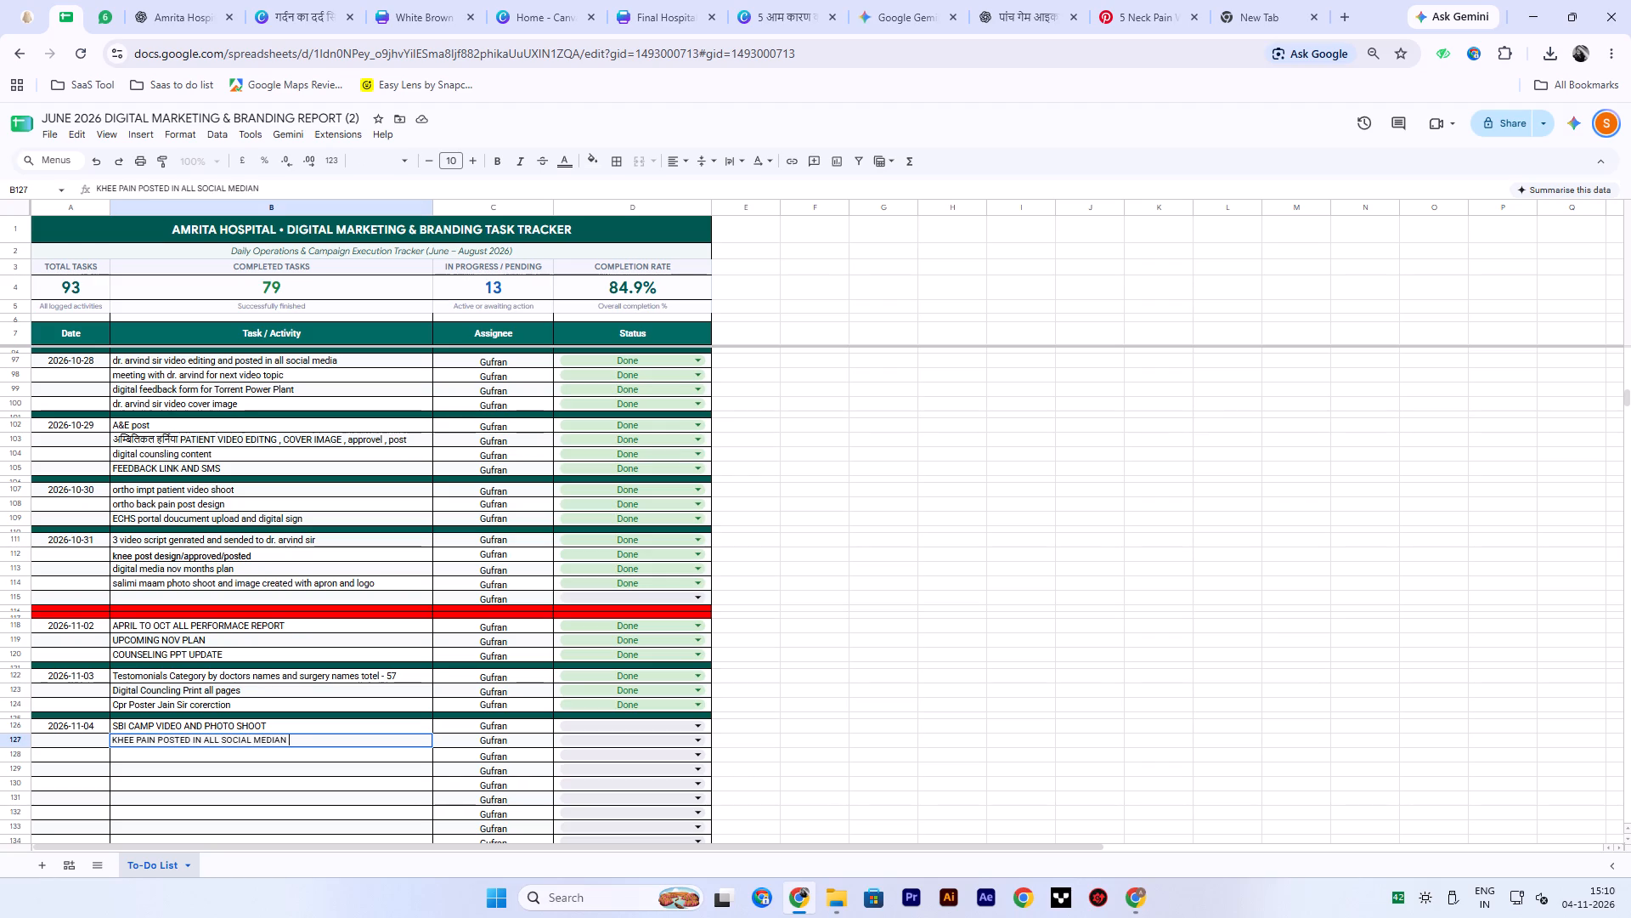
key("BackSpace")
key("BackSpace")
key("space")
type("PF")
key("space")
key("ctrl+BackSpace")
type("OF AMRITA HOSPTAIL")
Enter the task "NECK PAIN POST CREATED AND 2 DESIGN" in B128.
double_click(132, 756)
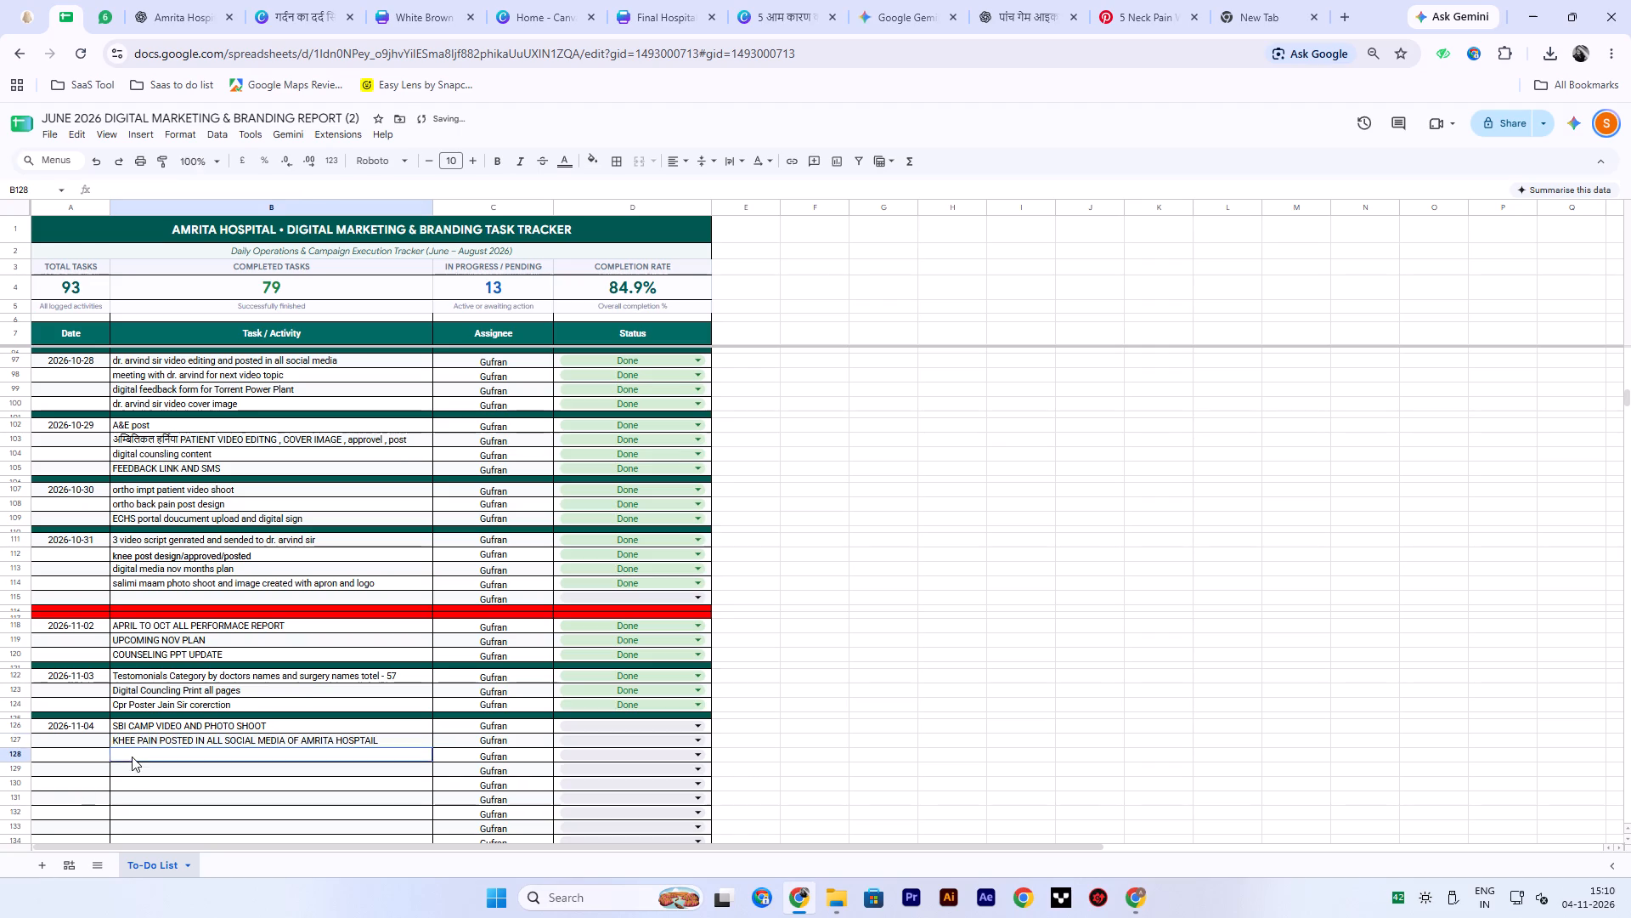
type("NECH")
key("space")
key("ctrl+BackSpace")
type("NECK")
key("space")
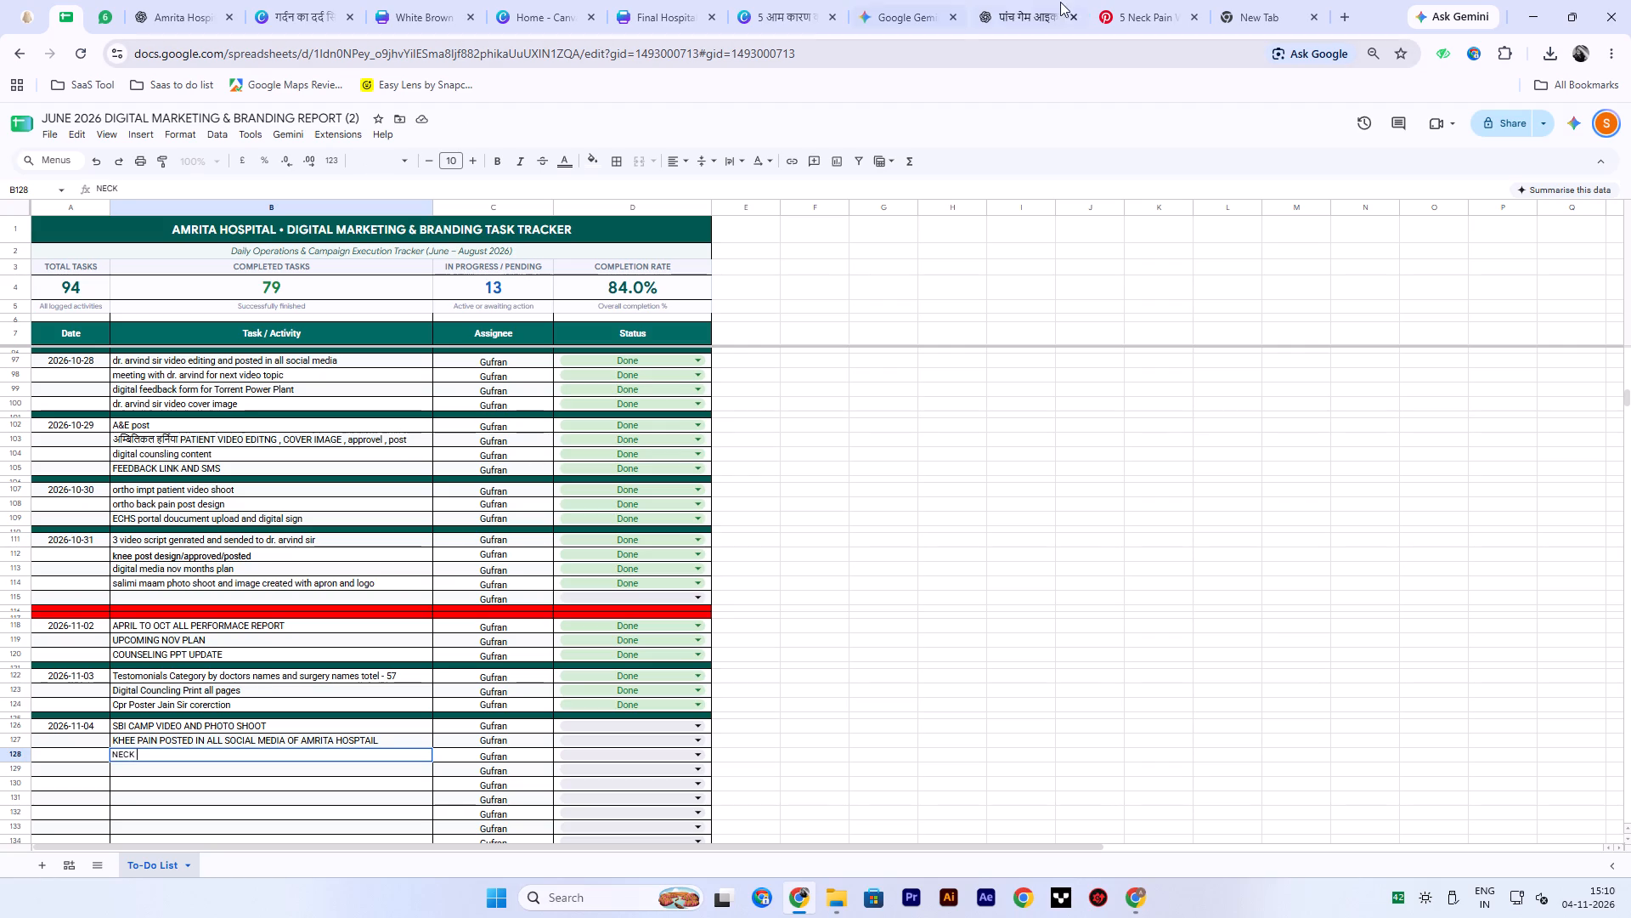
type("PAIN POST CREATED AND")
key("space")
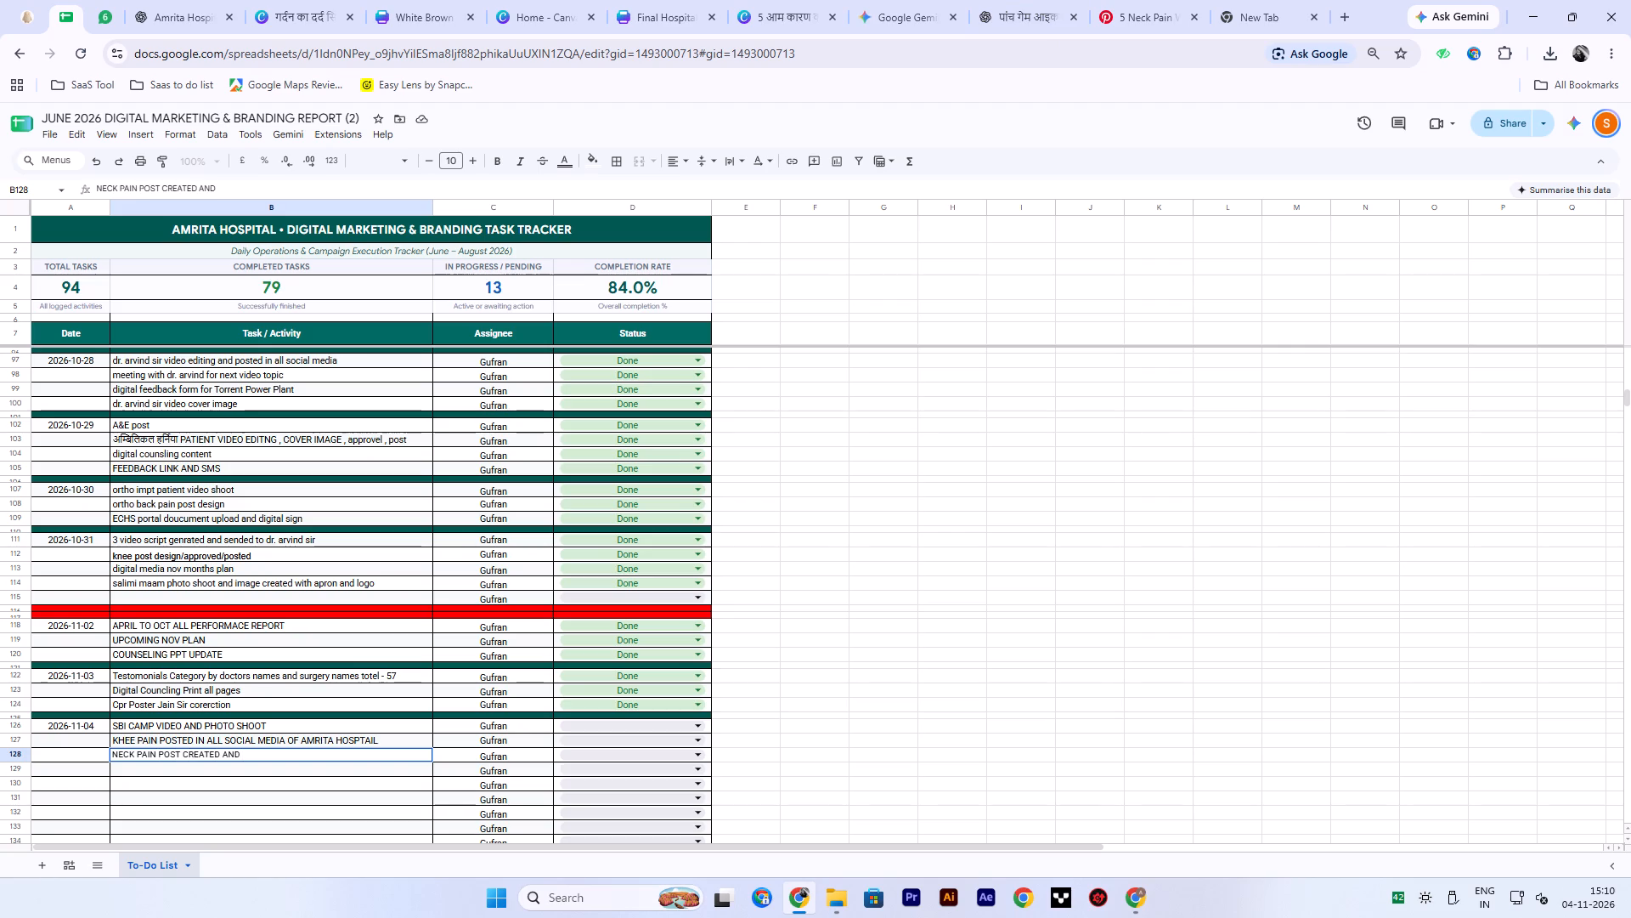
type("2")
key("space")
type("DESIGN AND W")
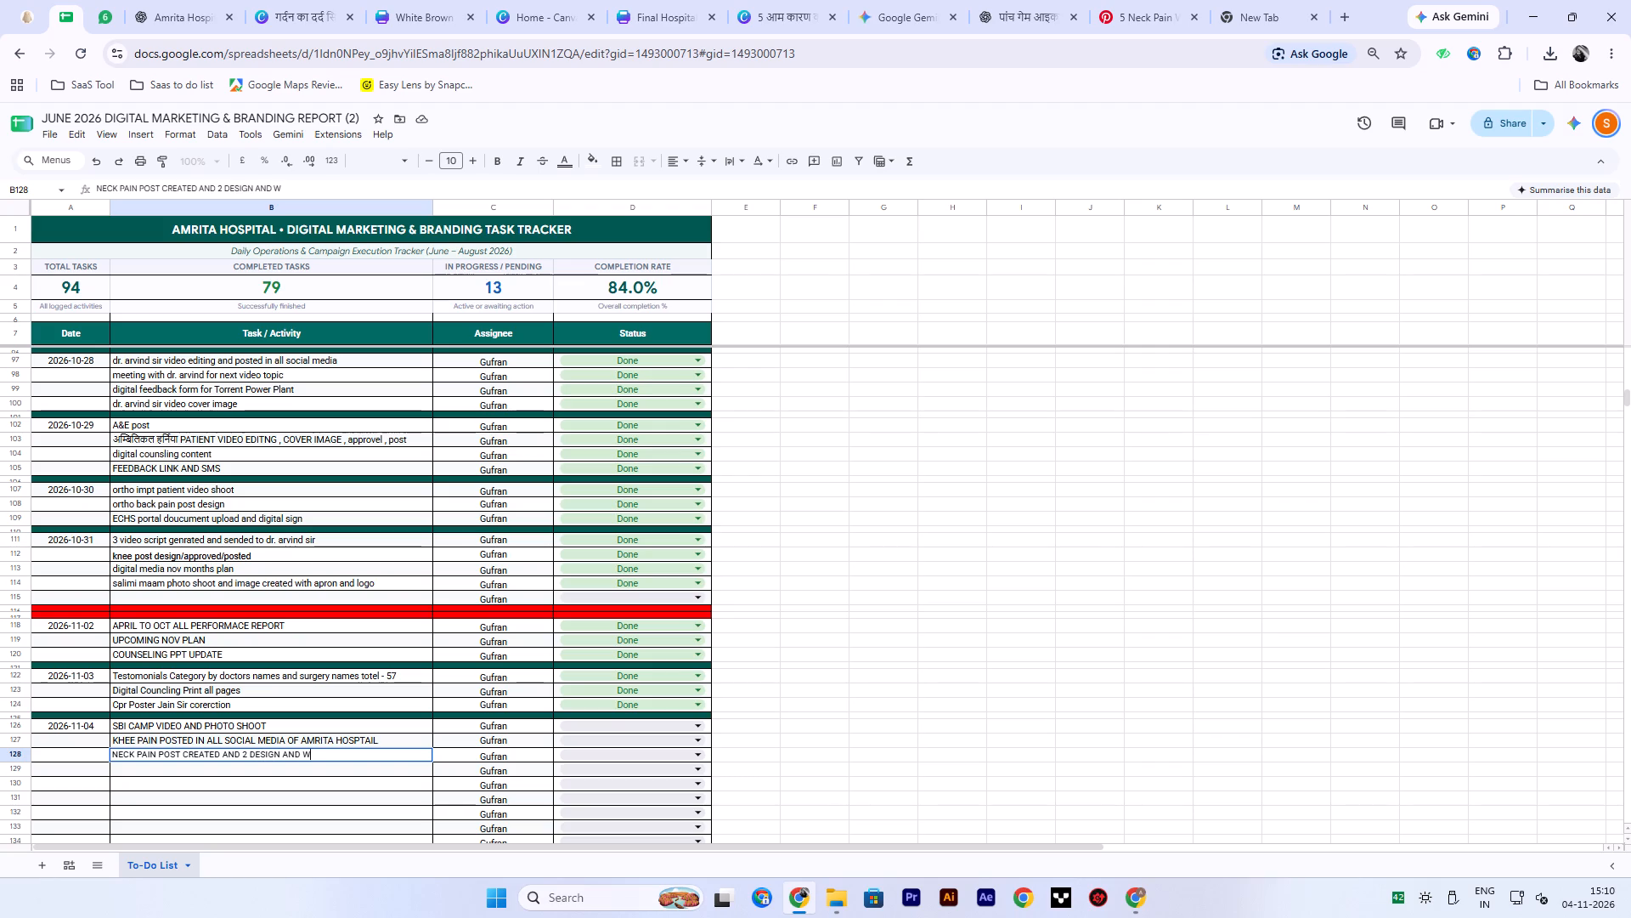
key("ctrl+BackSpace")
key("ctrl+BackSpace")
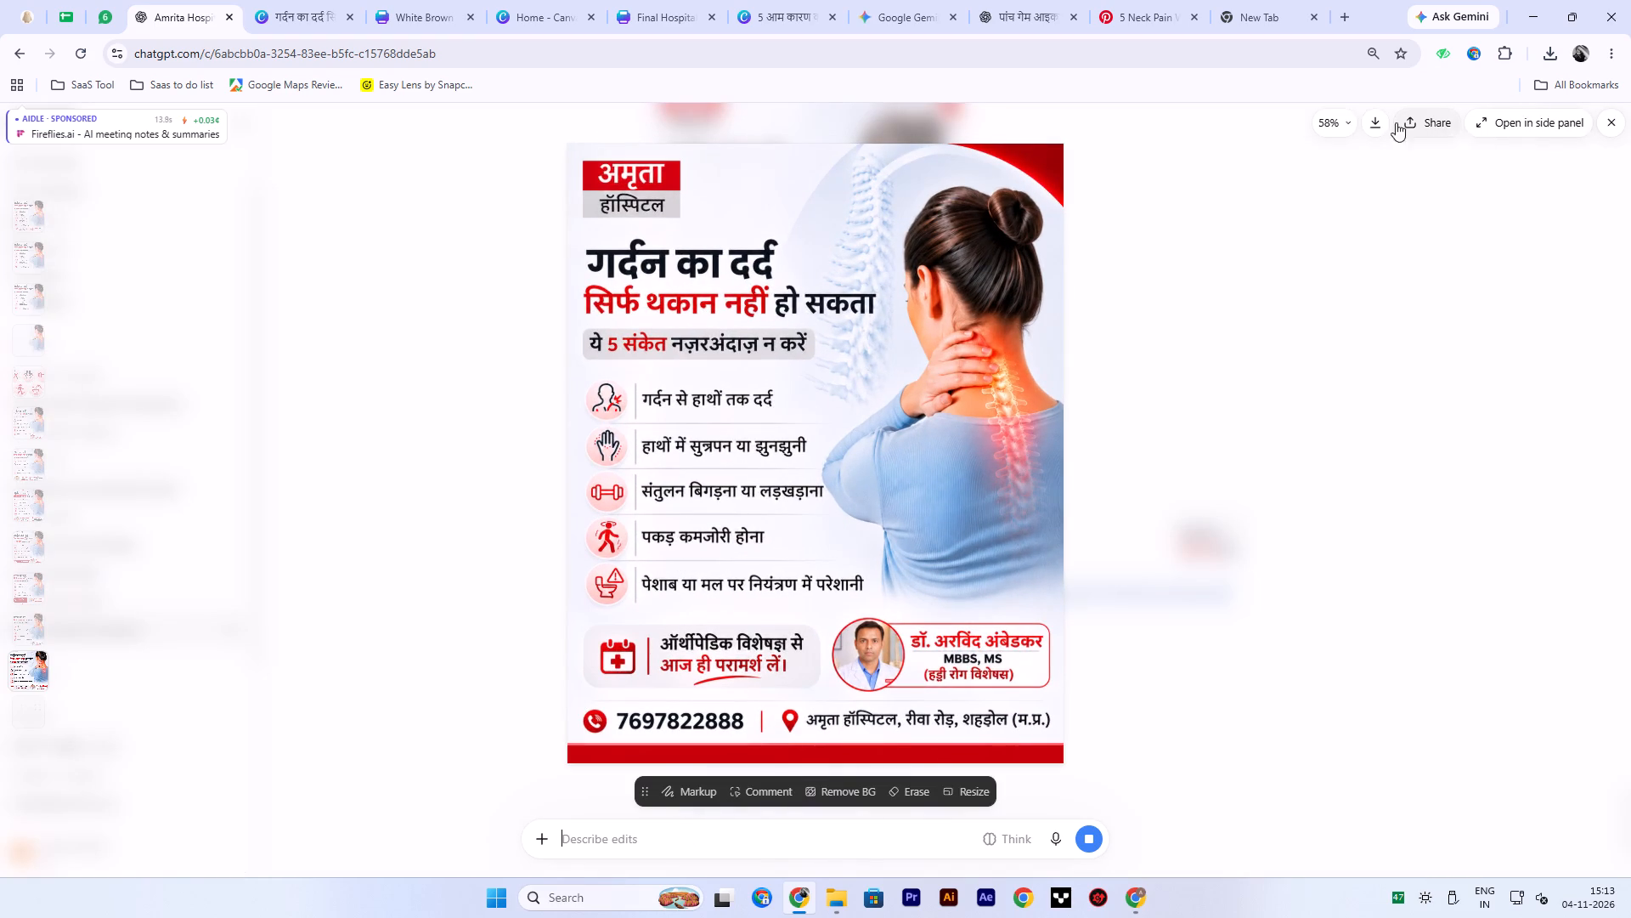
left_click(1374, 123)
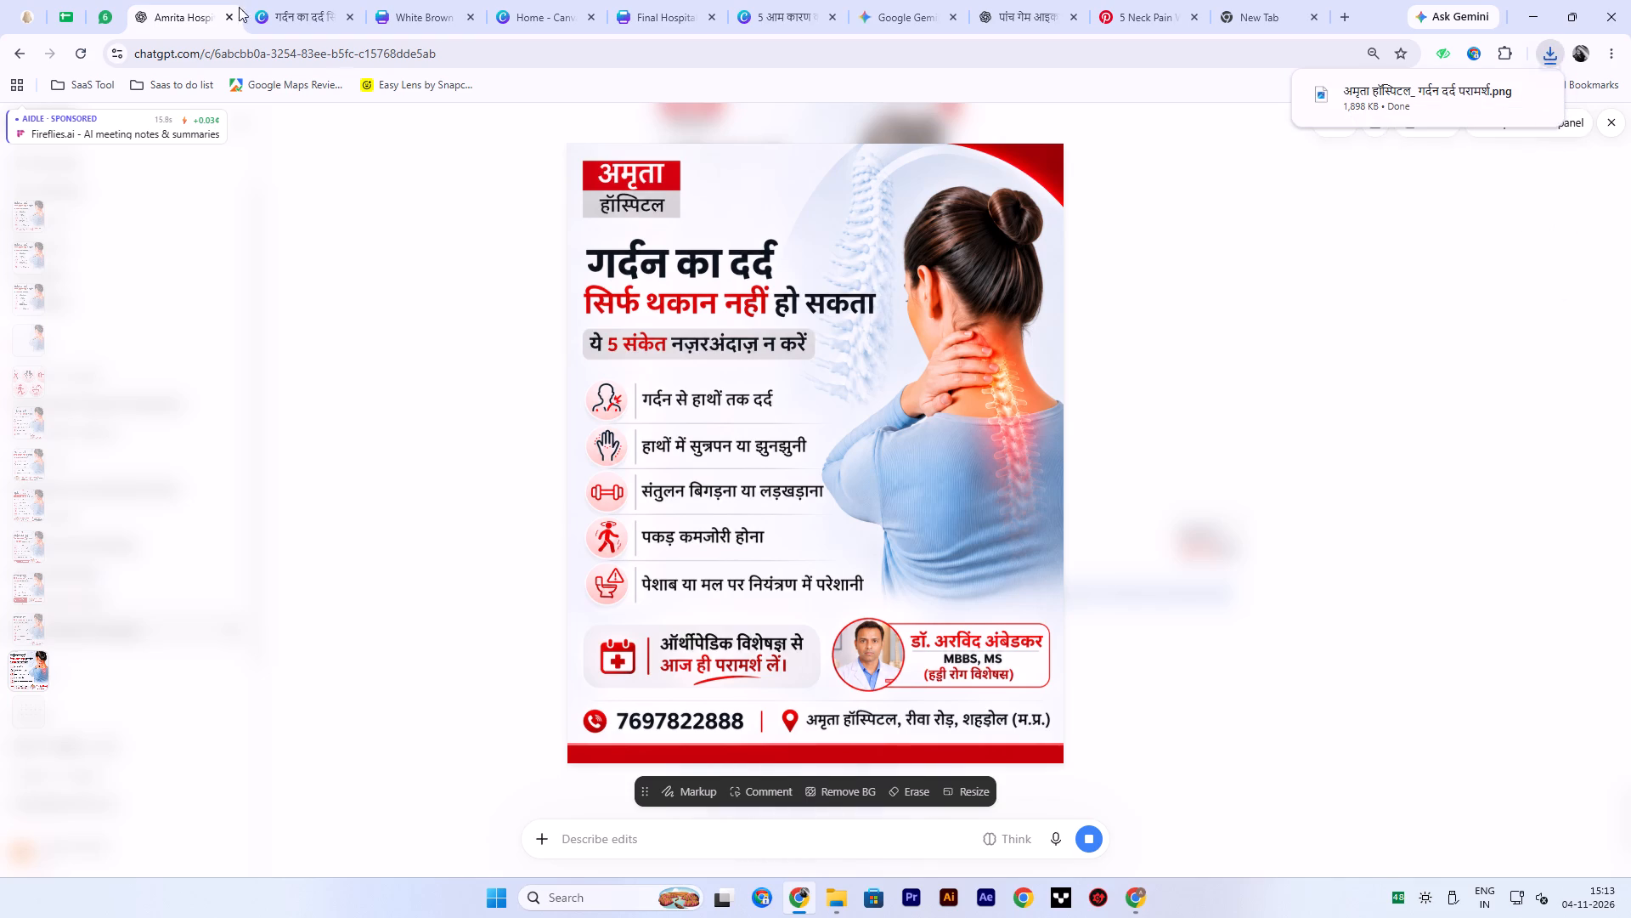
left_click(1617, 129)
scroll(488, 524, "down", 4)
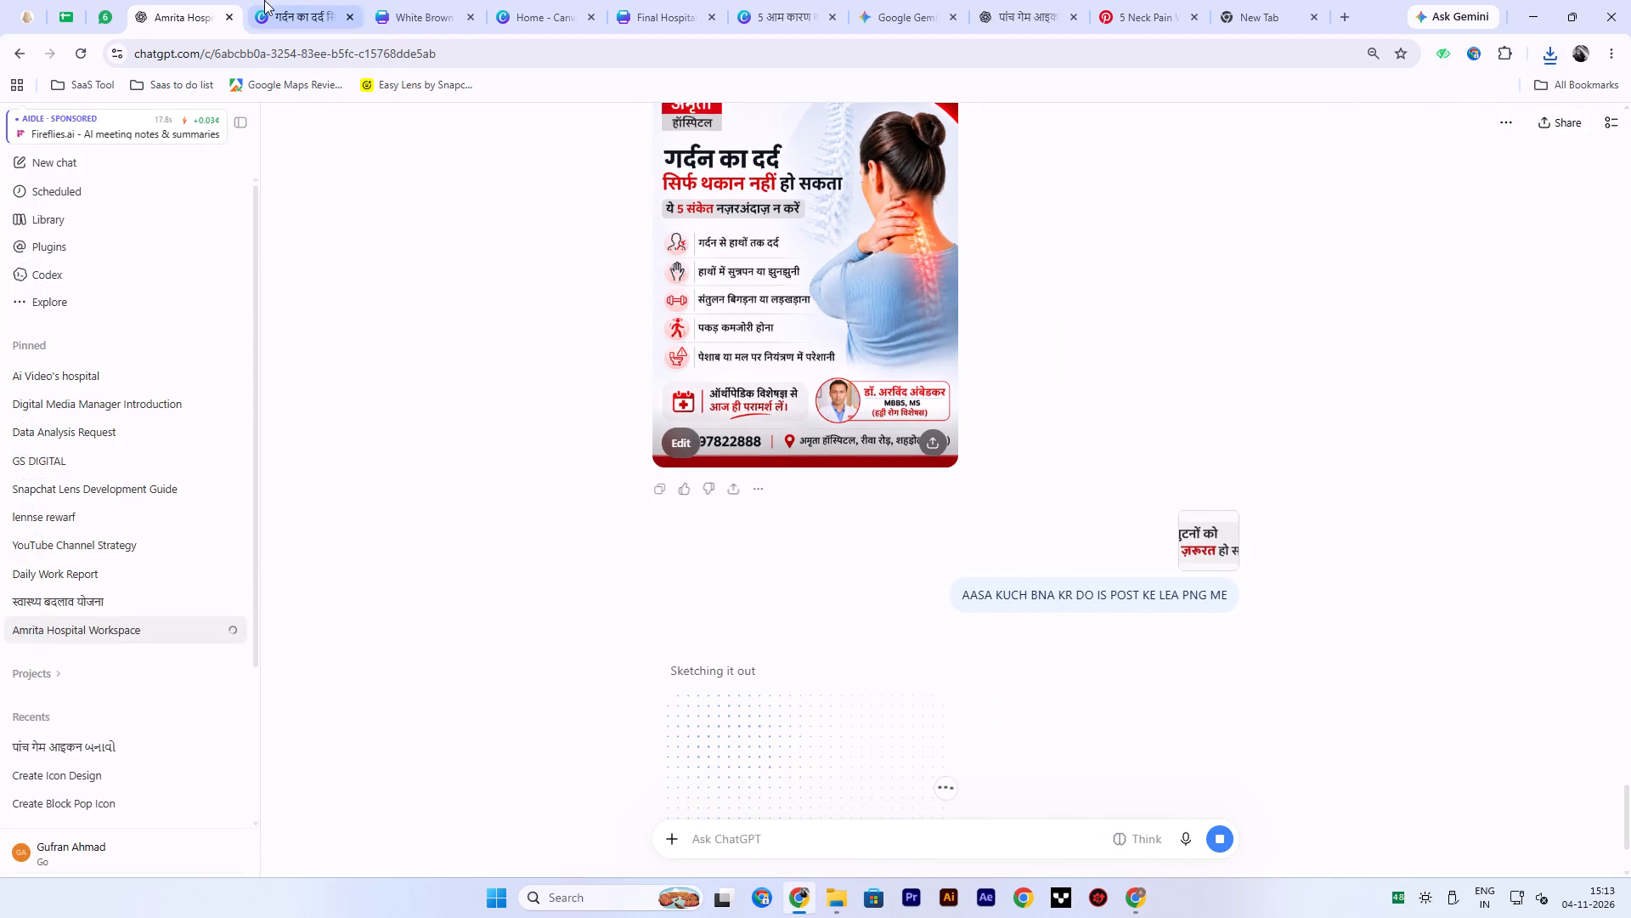
Switch to the neck-pain design in Canva and delete the footer element beside the doctor badge on page 2.
left_click(325, 0)
left_click(828, 808)
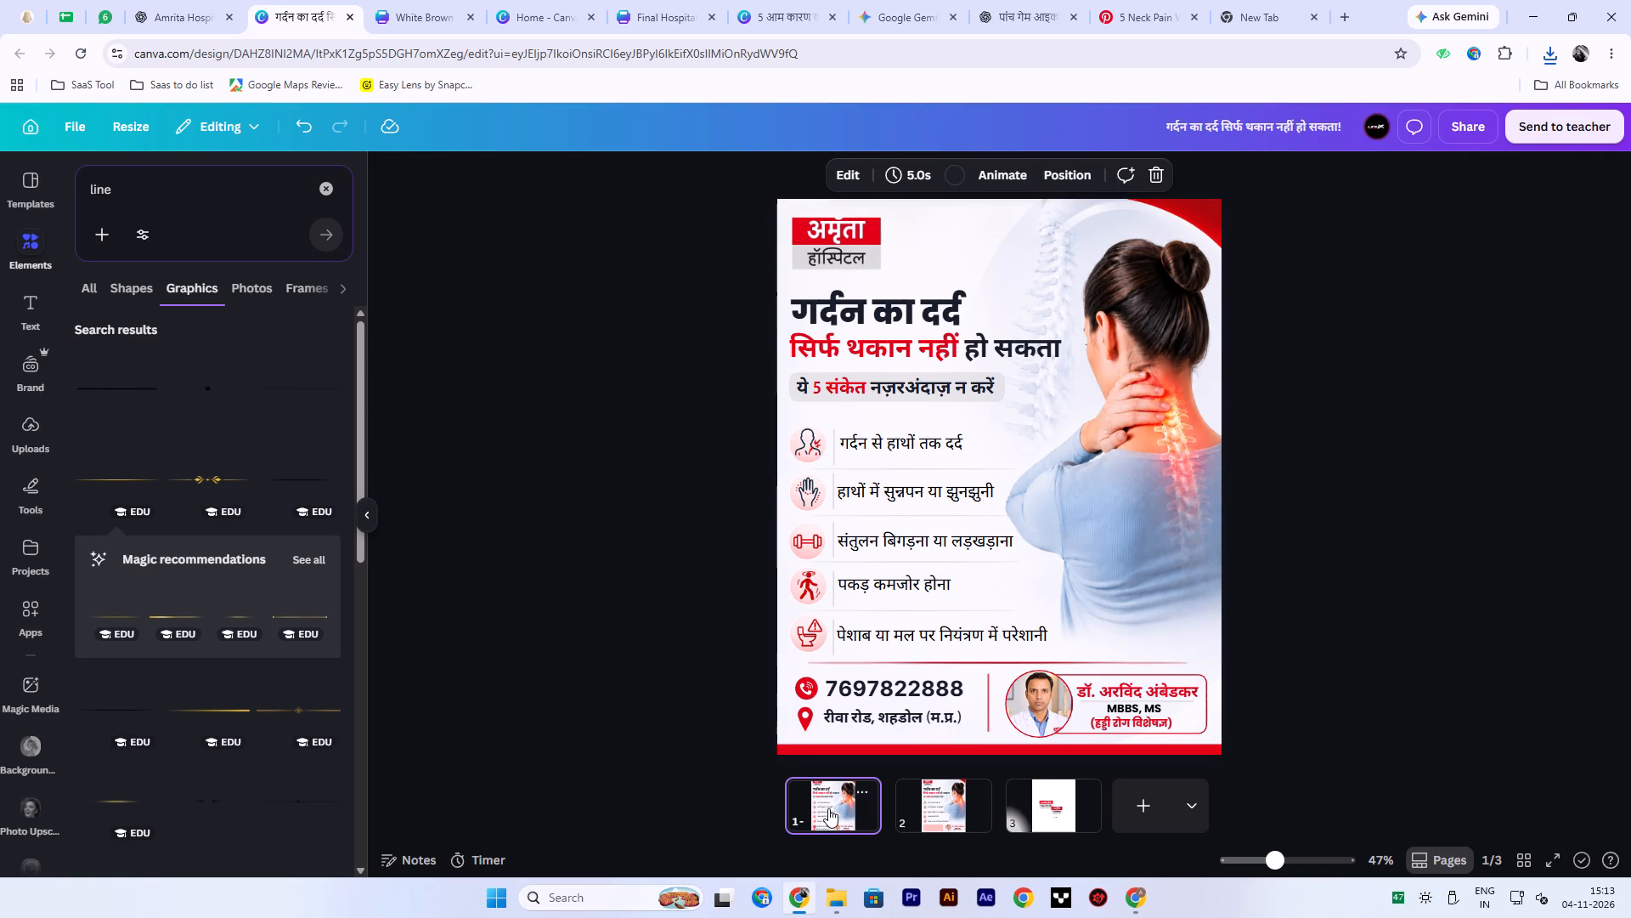
left_click(922, 810)
left_click(841, 823)
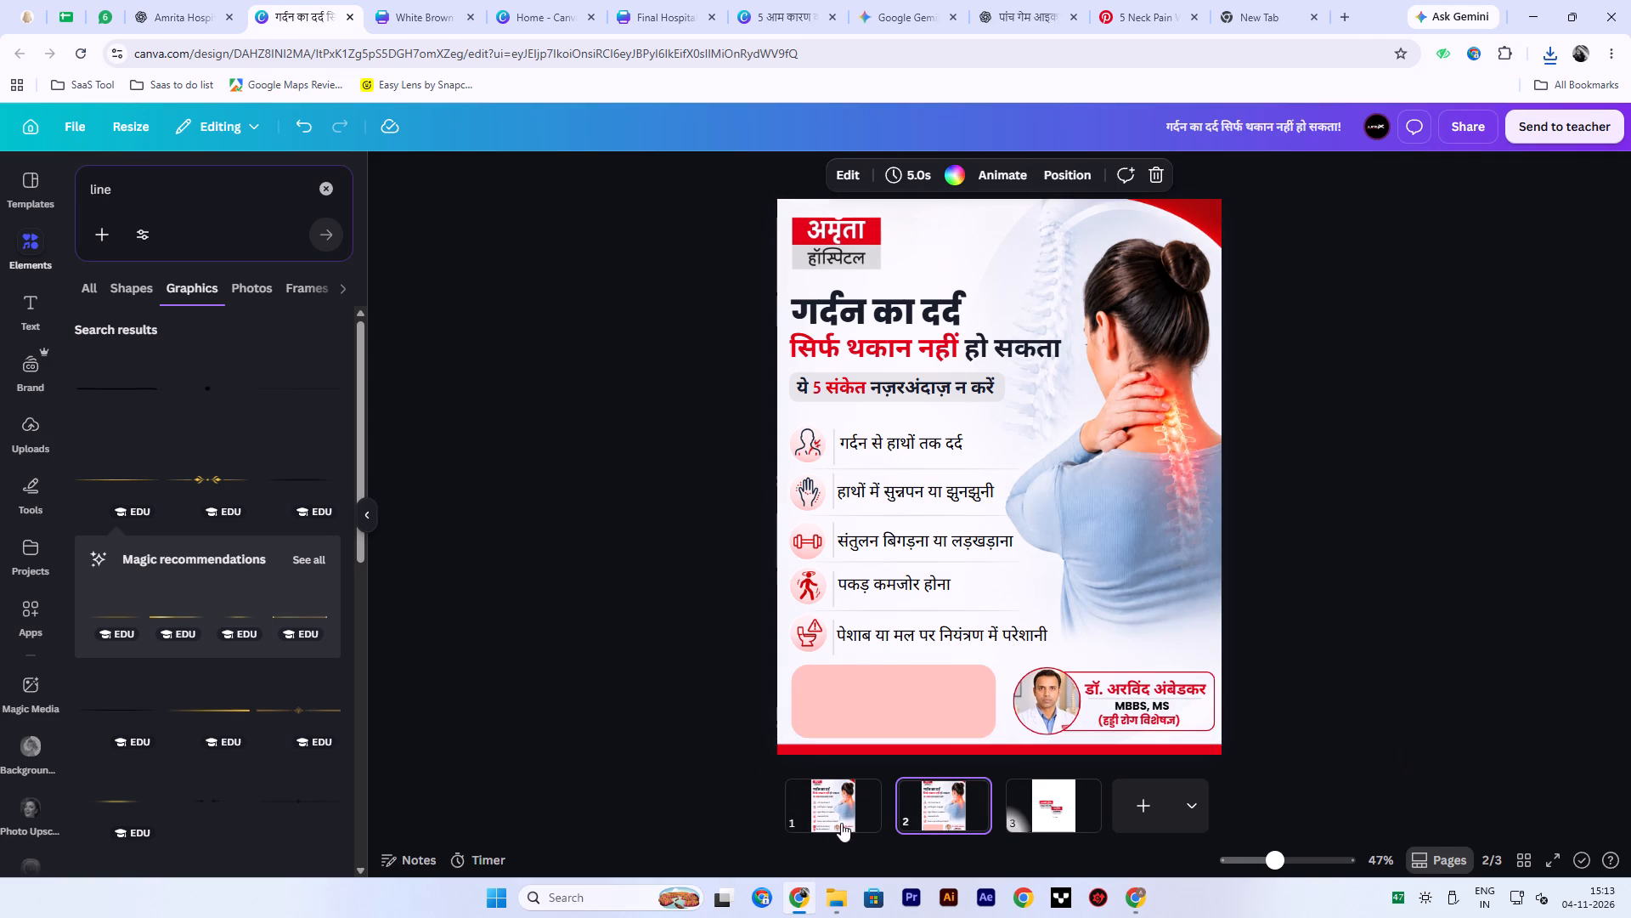
left_click(923, 802)
left_click(928, 702)
key("Delete")
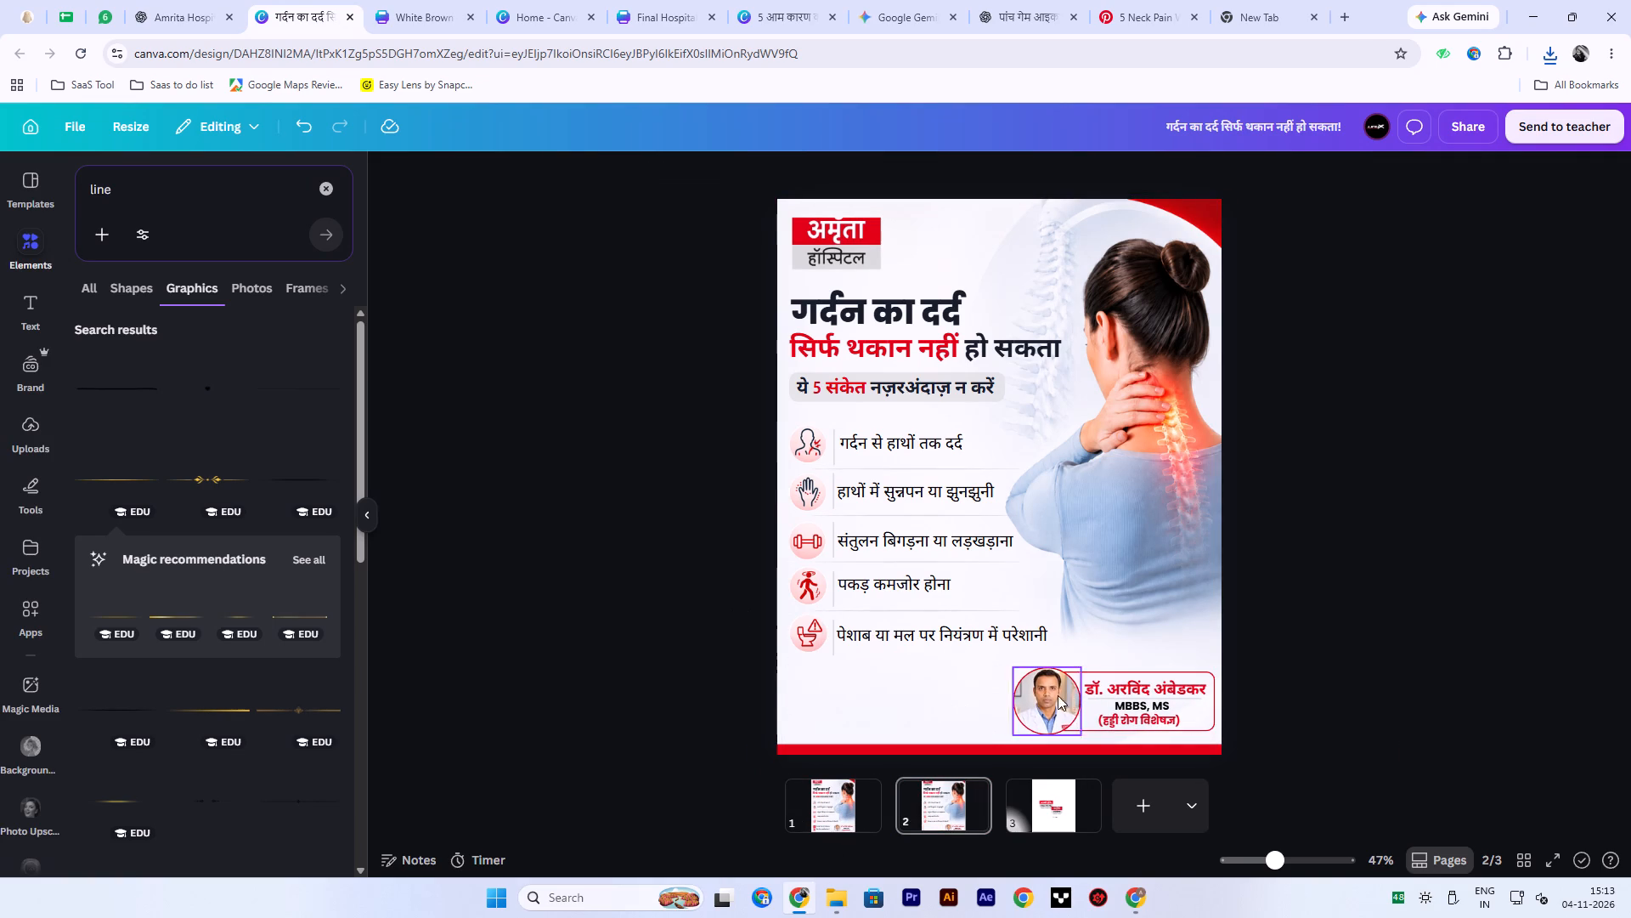
Nudge the doctor badge on page 2 slightly upward.
left_click_drag(1288, 723, 928, 682)
key("Up")
key("Up")
key("Up")
key("Up")
key("Up")
key("Up")
key("Up")
key("Up")
key("Up")
key("Up")
key("Up")
key("Up")
key("Up")
key("Up")
key("Up")
key("Up")
key("Up")
key("Up")
key("Up")
key("Up")
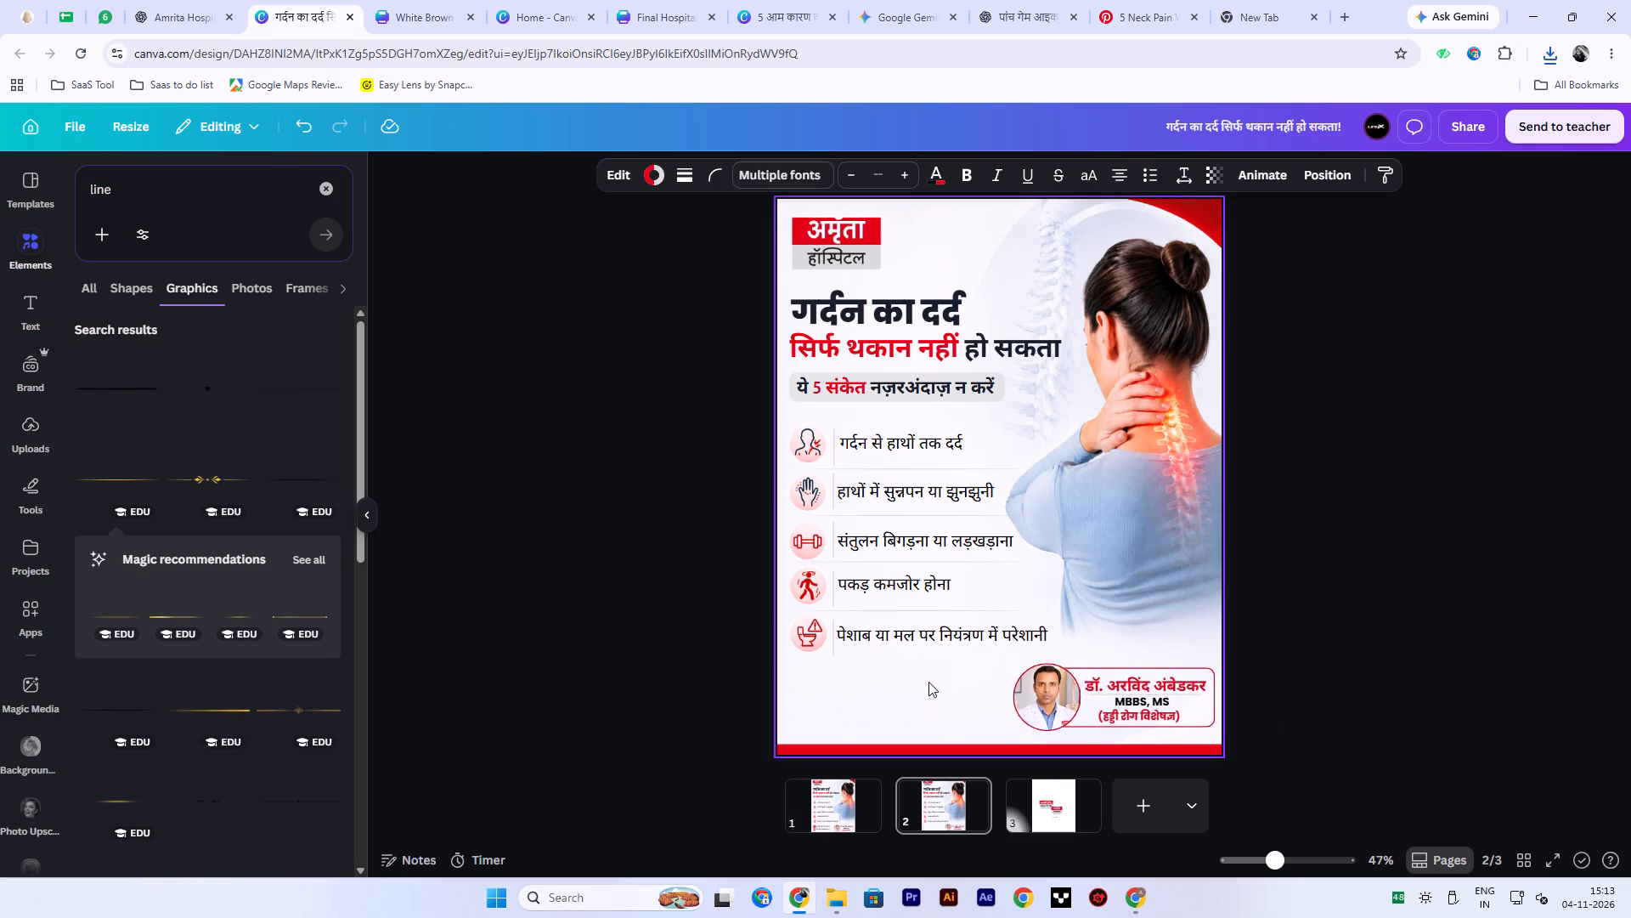
Copy the phone number and address with their icons from page 1 and paste them onto page 2.
left_click(833, 787)
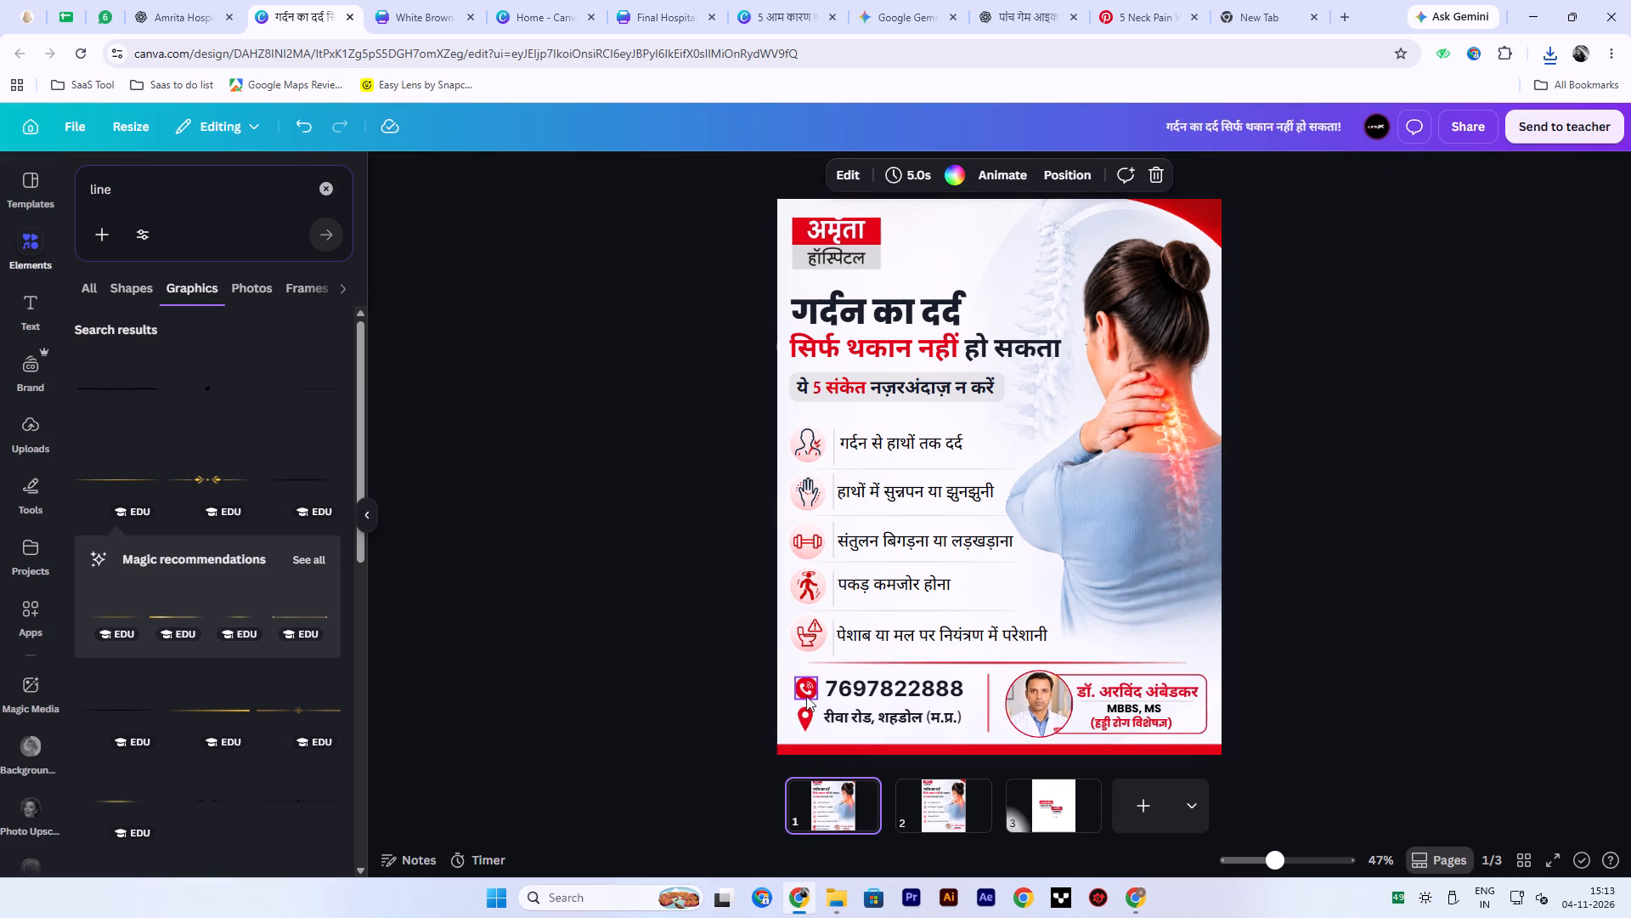
left_click(806, 695)
left_click(846, 693, "shift")
left_click(799, 717, "shift")
left_click(844, 717, "shift")
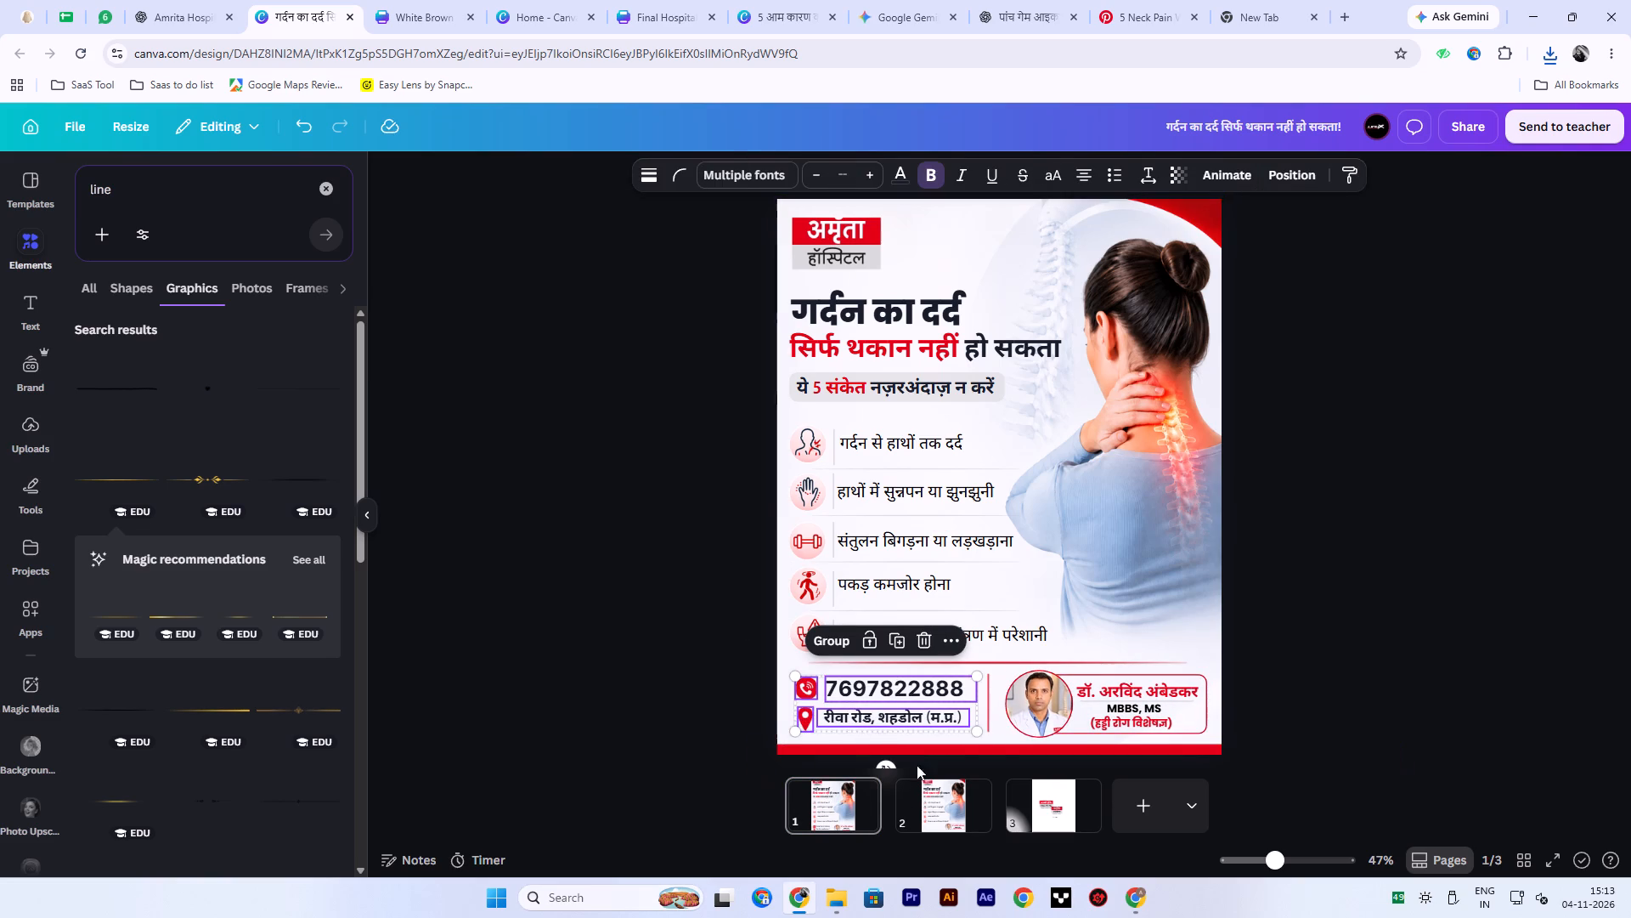
key("ctrl+c")
left_click(950, 815)
left_click(998, 714)
key("ctrl+v")
left_click(1459, 692)
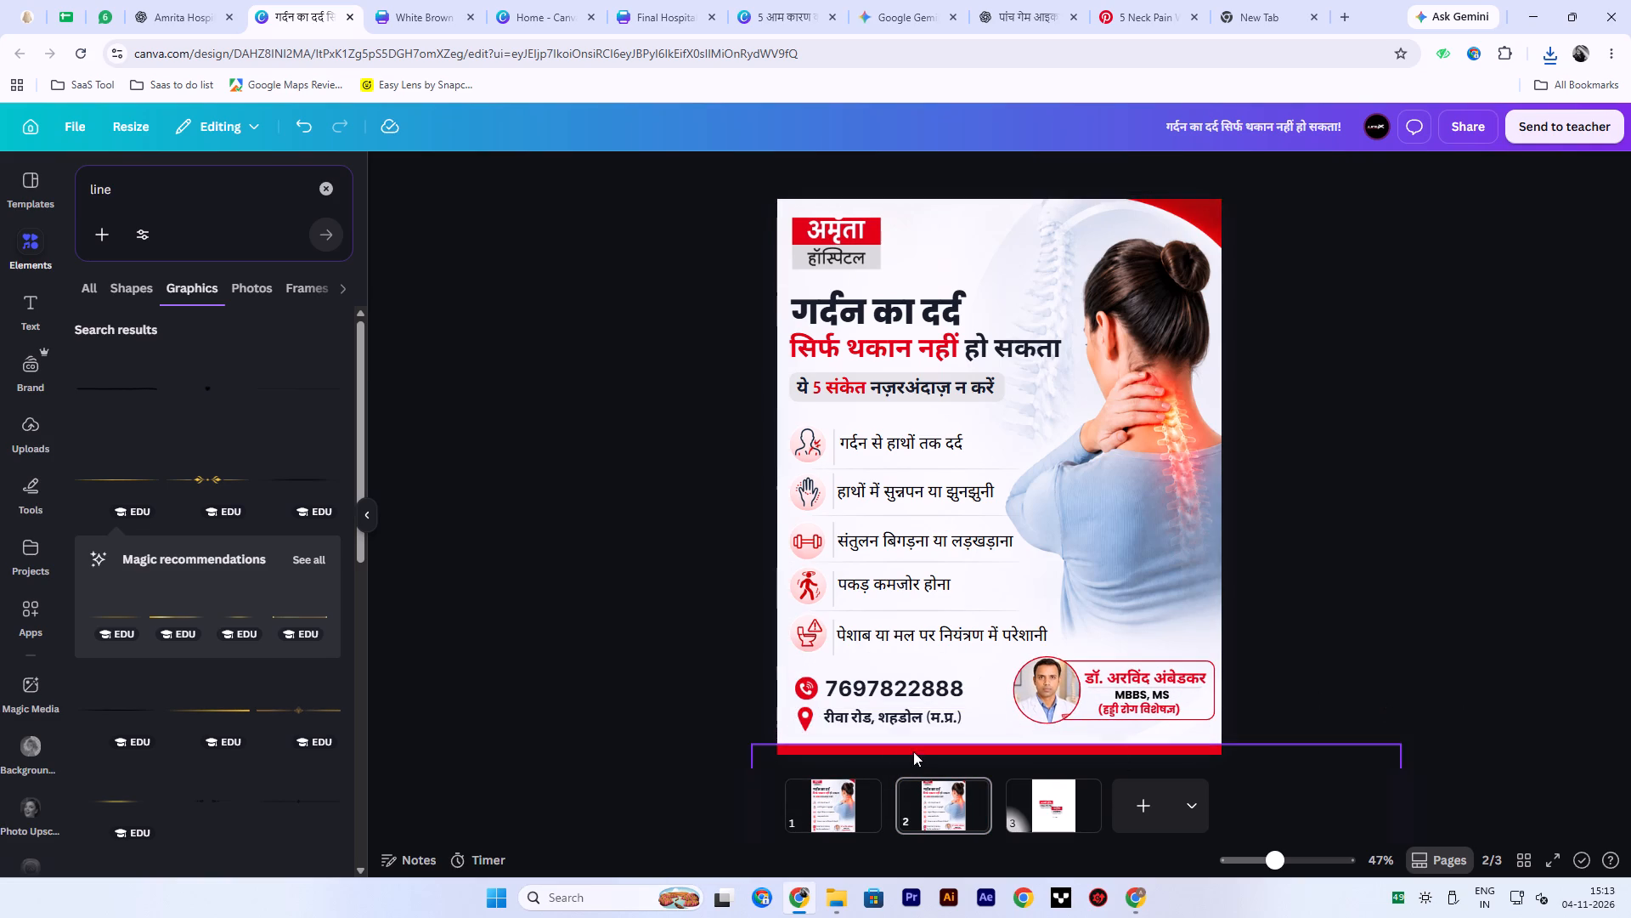
Move the address and its location pin directly below the doctor badge on page 2.
left_click(807, 717, "shift")
left_click(845, 720, "shift")
left_click_drag(875, 717, 1115, 732)
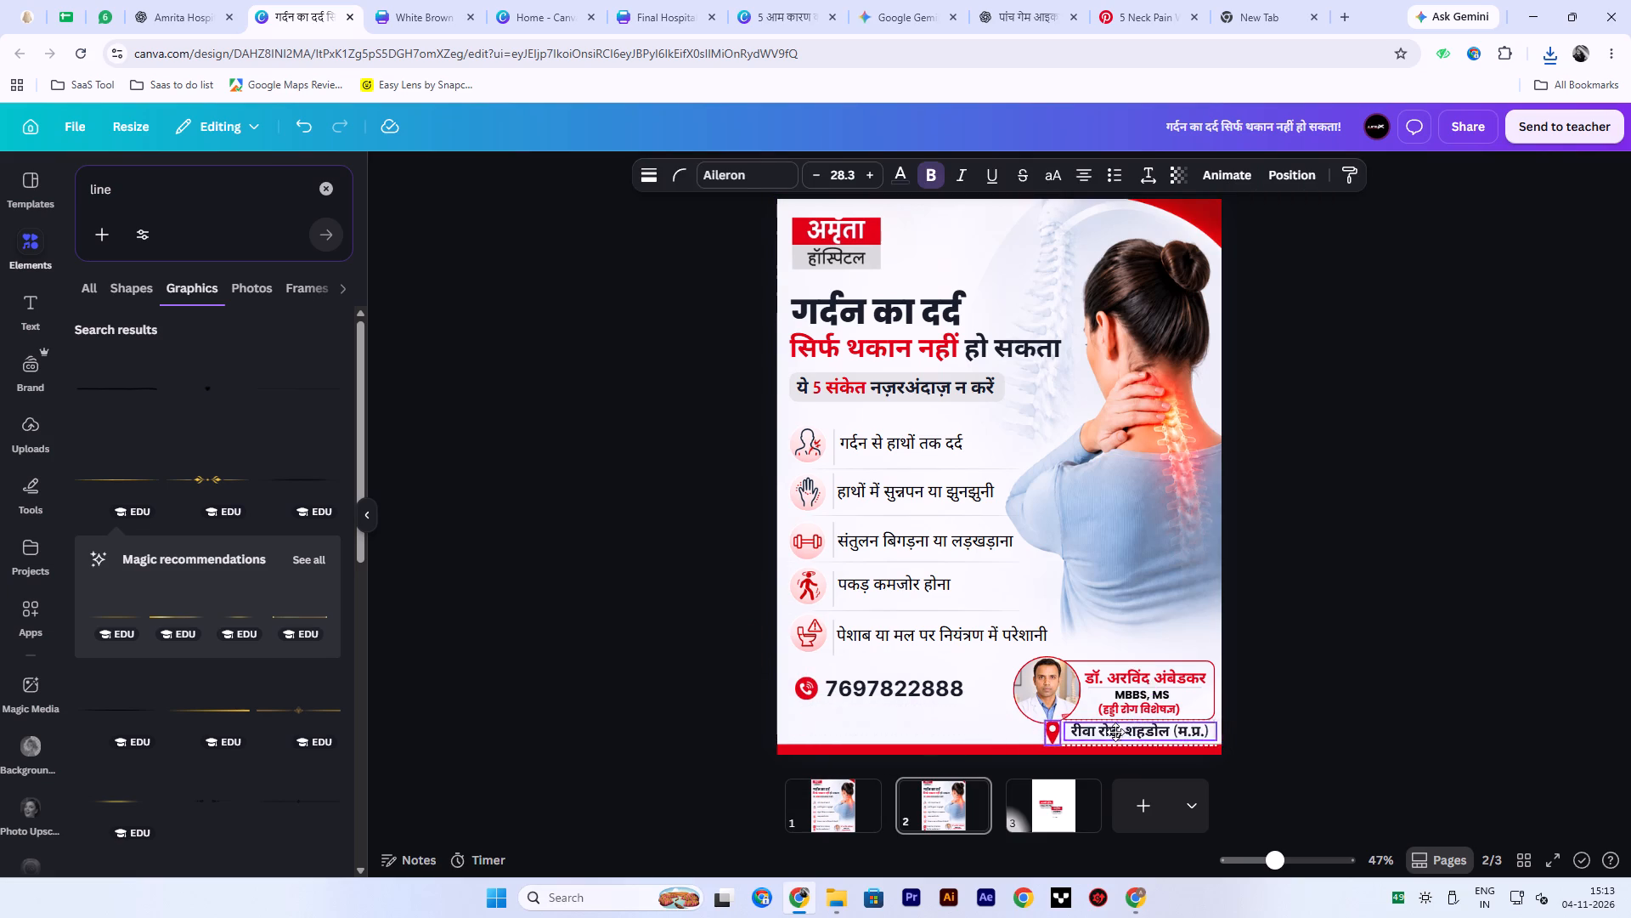
left_click_drag(1115, 732, 1107, 732)
left_click(1498, 724)
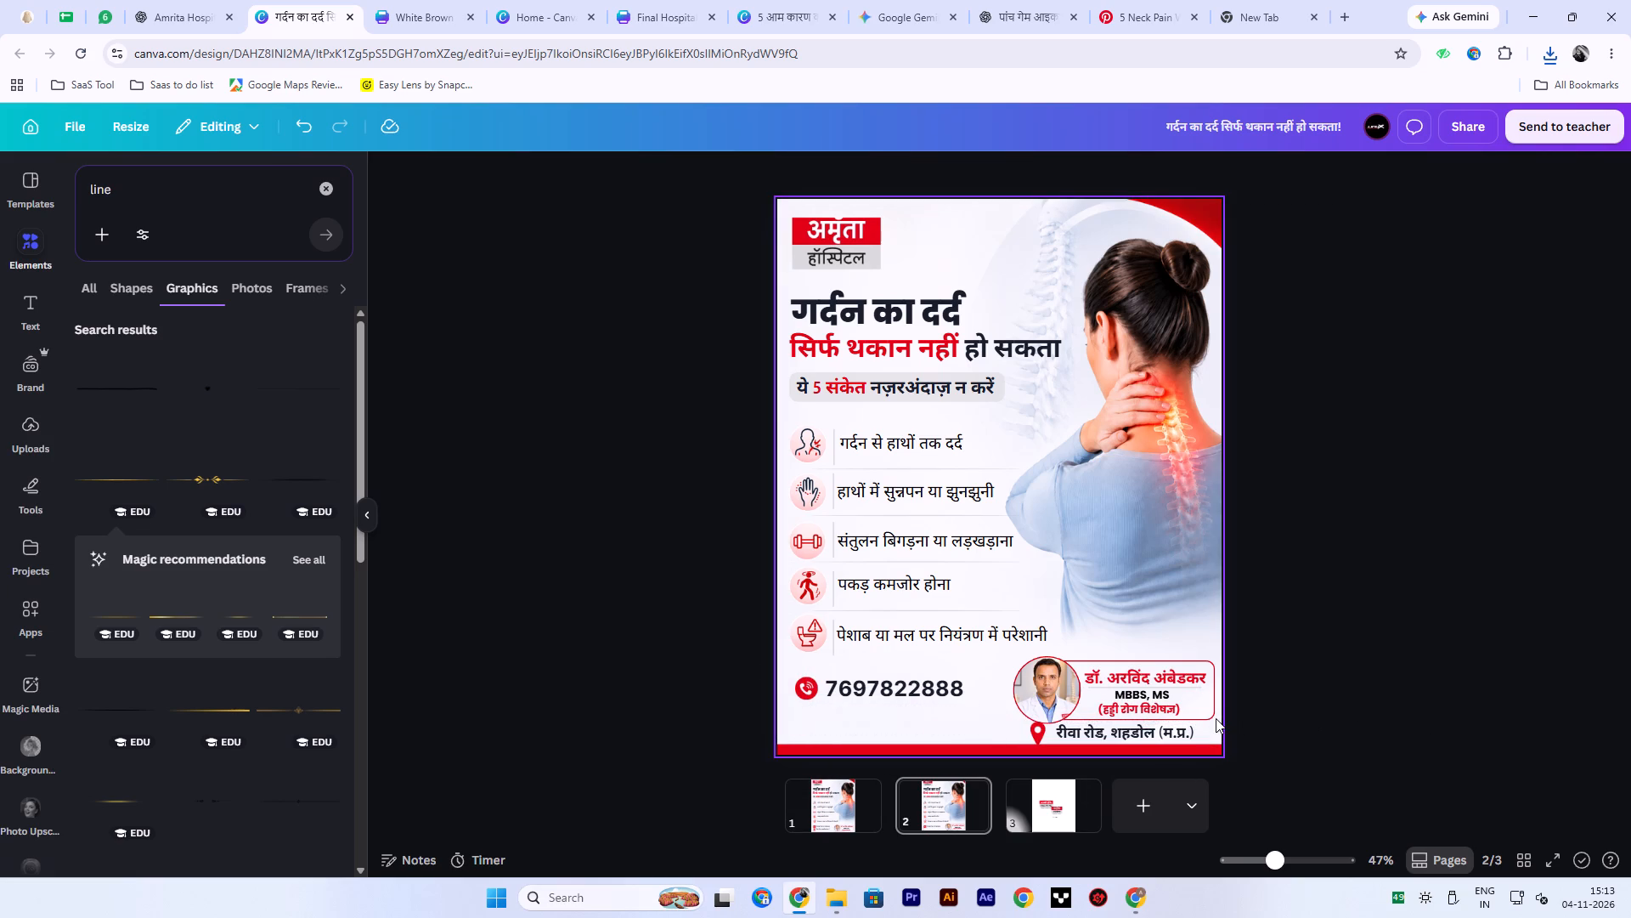
Delete the red strip along the bottom edge of the page 2 poster.
left_click(998, 748)
key("Delete")
Nudge the address and location pin down and slightly right, closer to the poster's bottom edge.
left_click(1036, 734, "shift")
left_click(1095, 735, "shift")
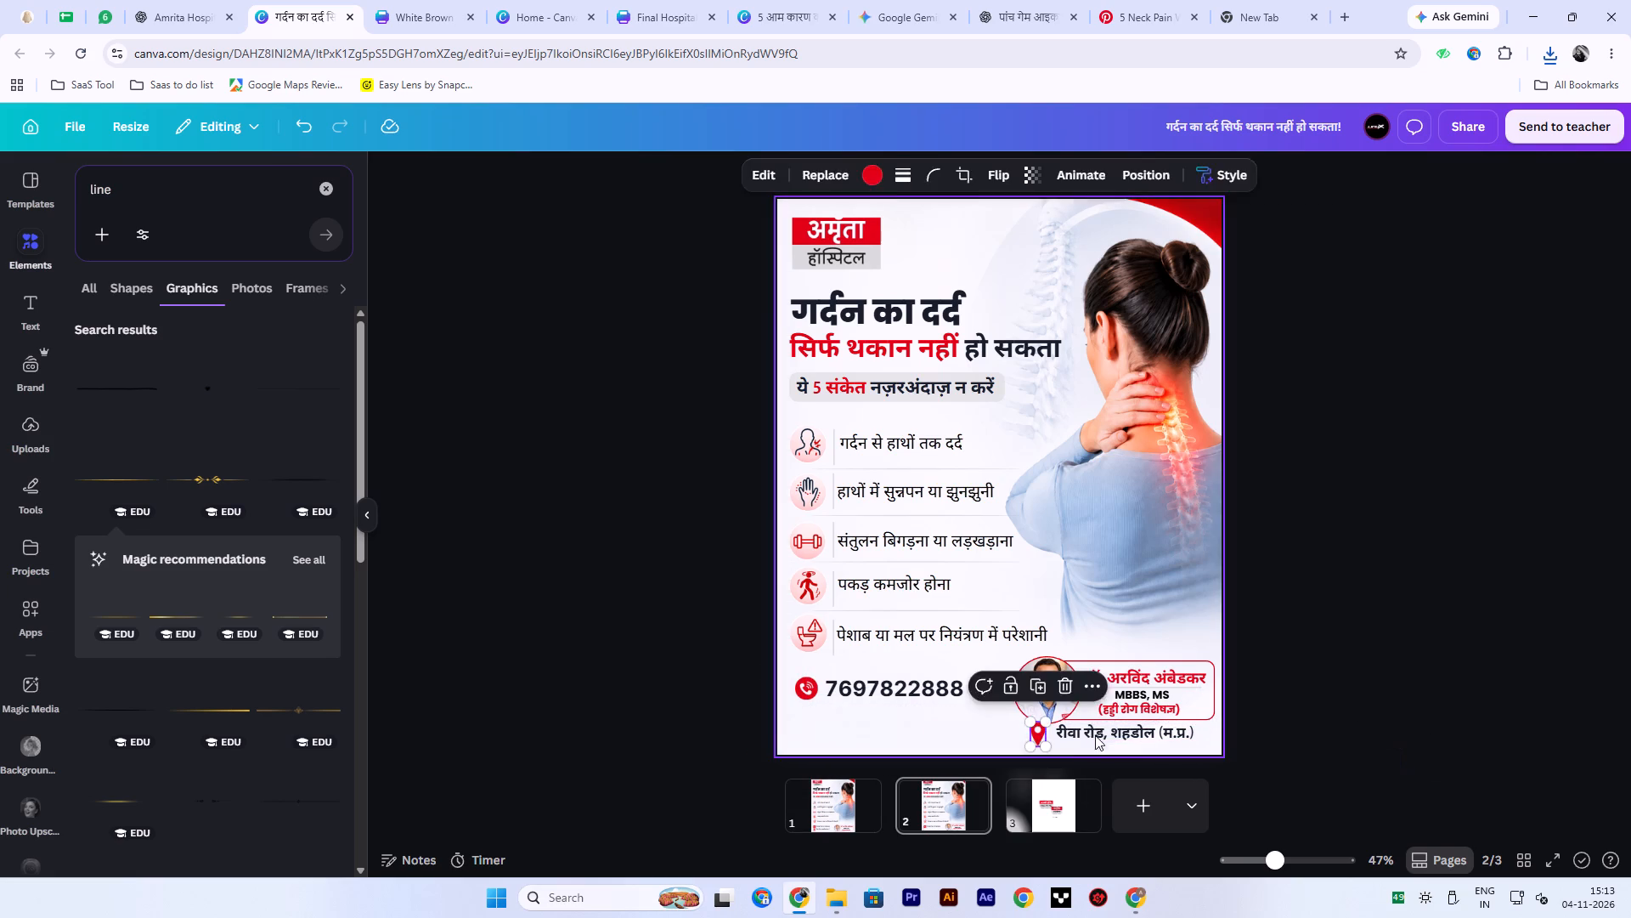
left_click_drag(1127, 734, 1136, 745)
key("Down")
key("Down")
key("Down")
key("Down")
key("Down")
key("Down")
key("Down")
key("Down")
key("Down")
key("Down")
key("Down")
key("Down")
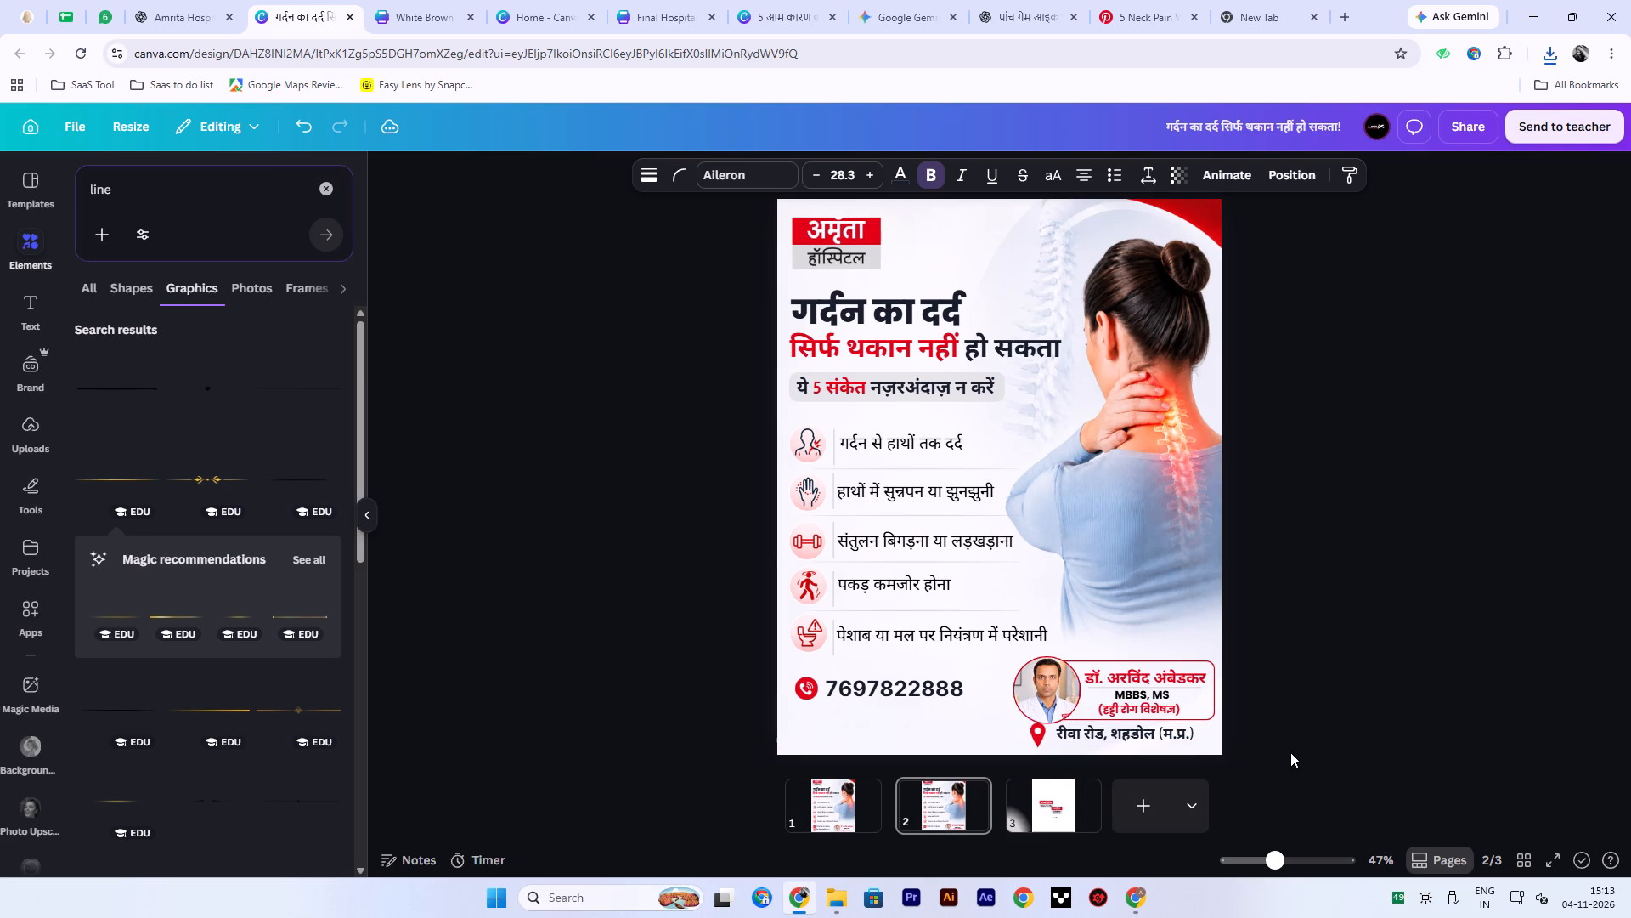
key("Right")
key("Right")
key("Right")
key("Down")
key("Right")
key("Down")
key("Right")
key("Down")
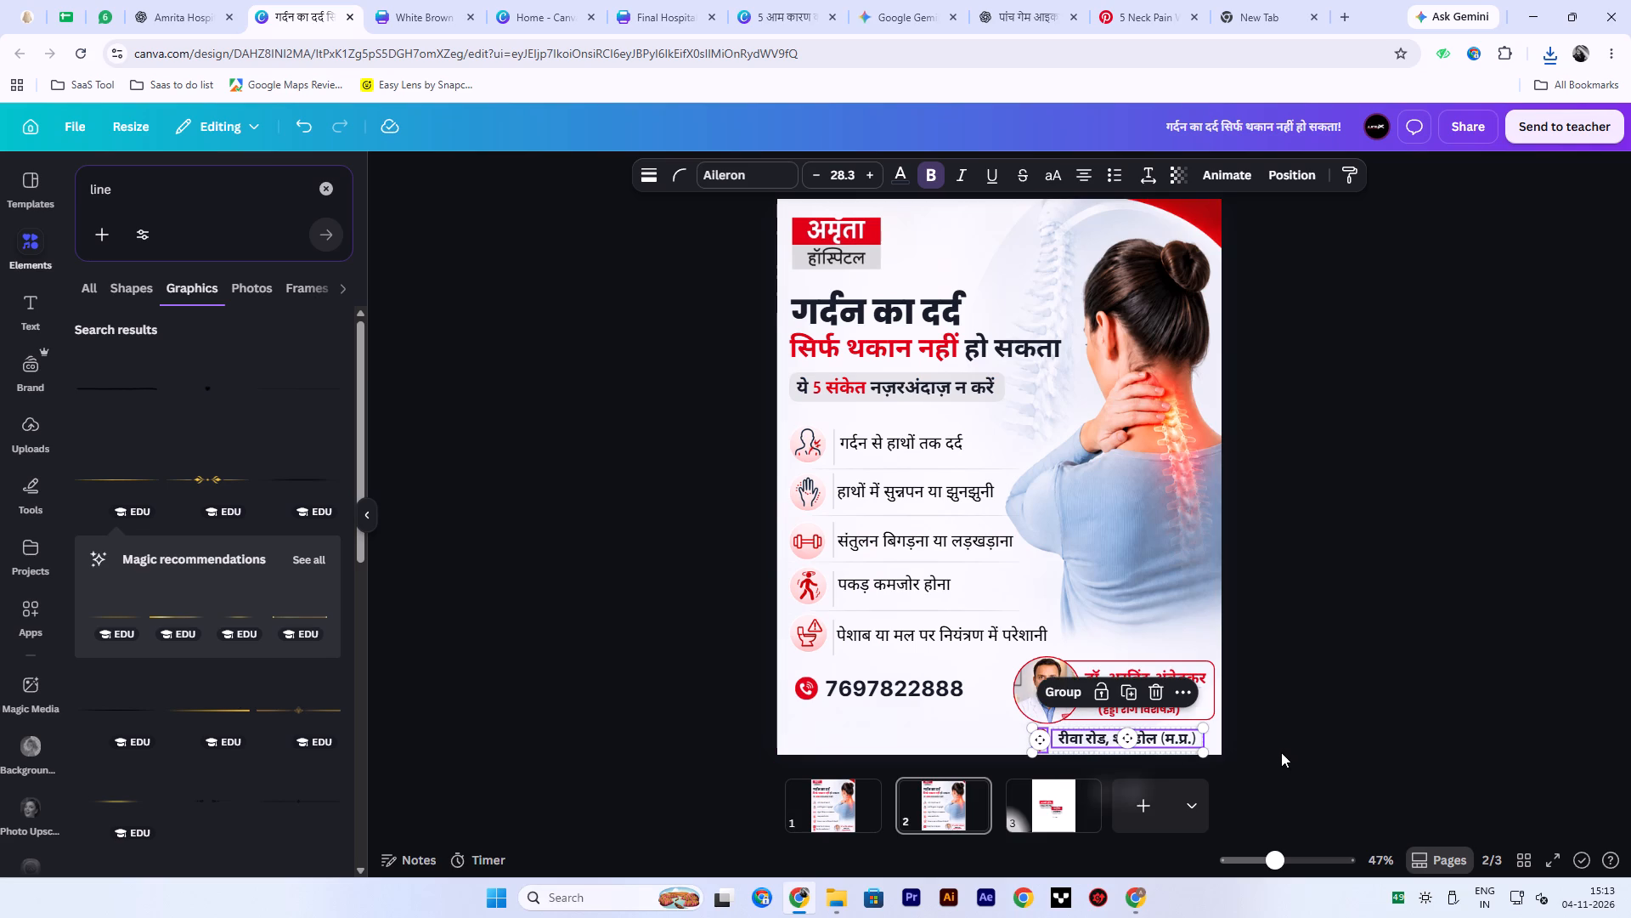
left_click(1295, 740)
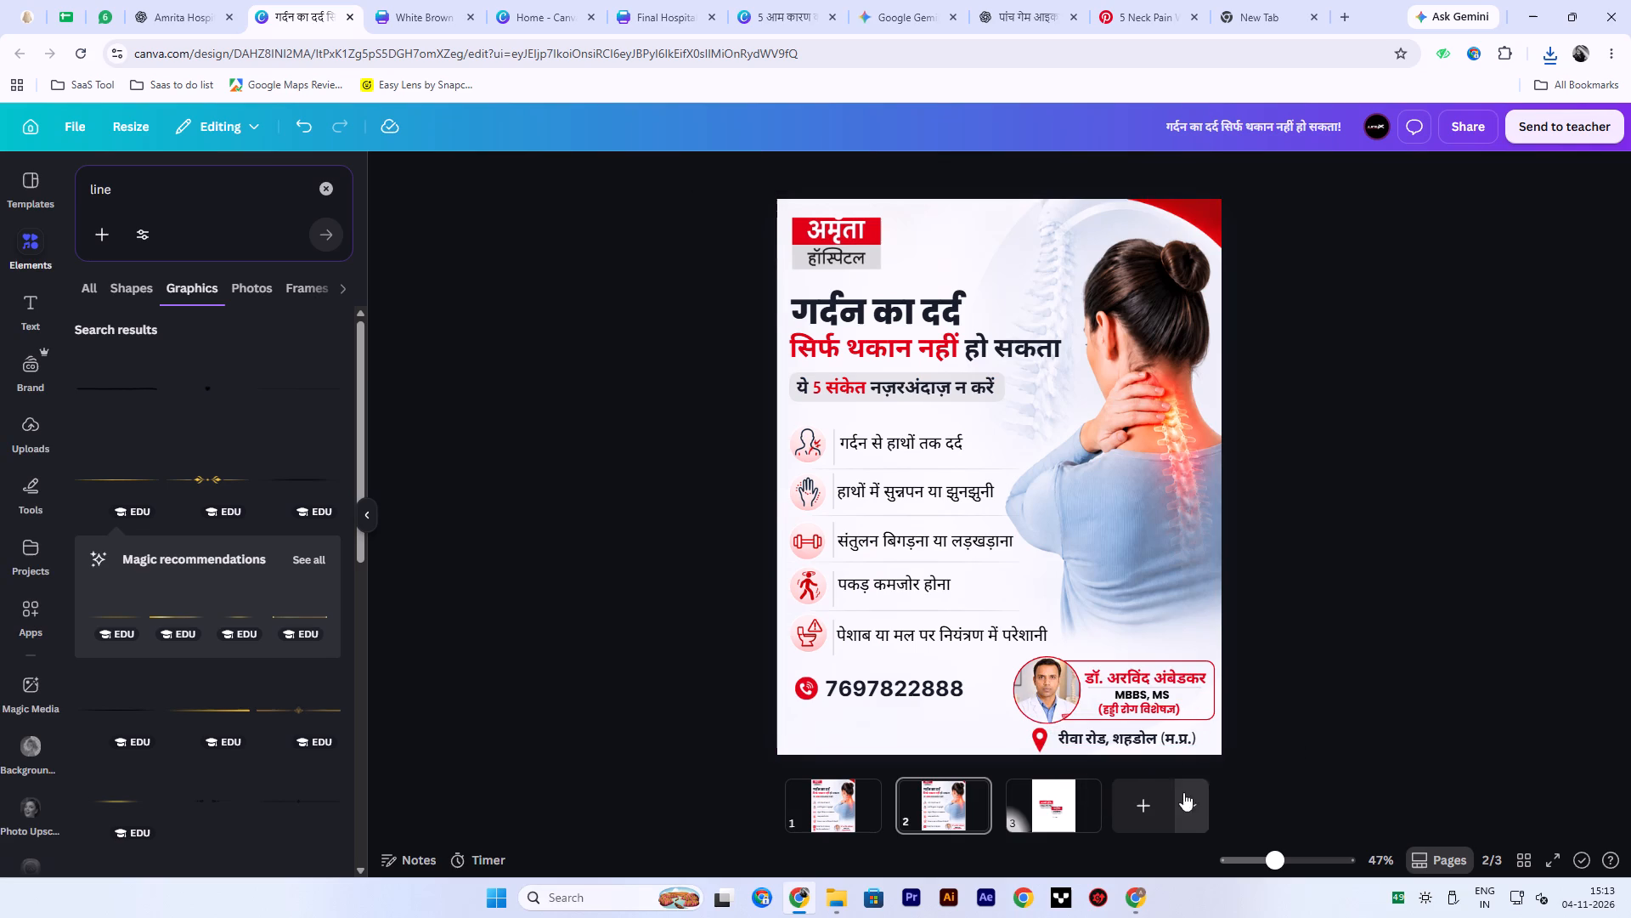
Move the phone number and its icon down to the poster's bottom edge, level with the address.
left_click_drag(772, 692, 932, 695)
left_click_drag(930, 691, 924, 742)
left_click(1539, 711)
Scale down the phone number together with its red phone icon.
scroll(1268, 761, "up", 6, "ctrl")
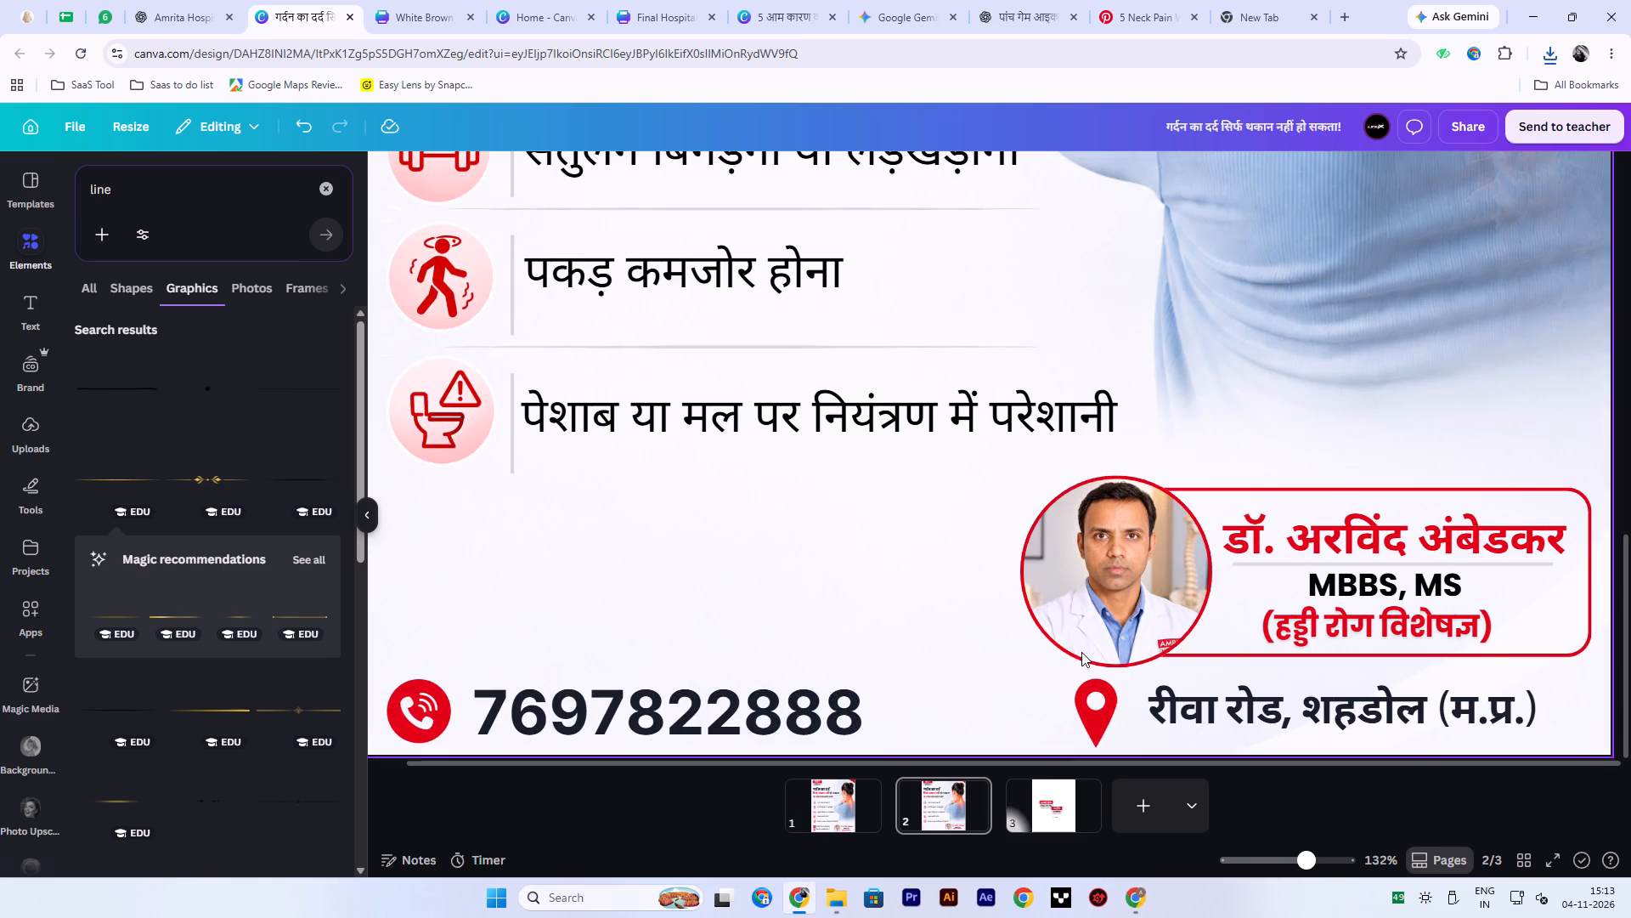
scroll(980, 592, "down", 2)
left_click(402, 705, "shift")
left_click(628, 710, "shift")
left_click_drag(899, 677, 798, 700)
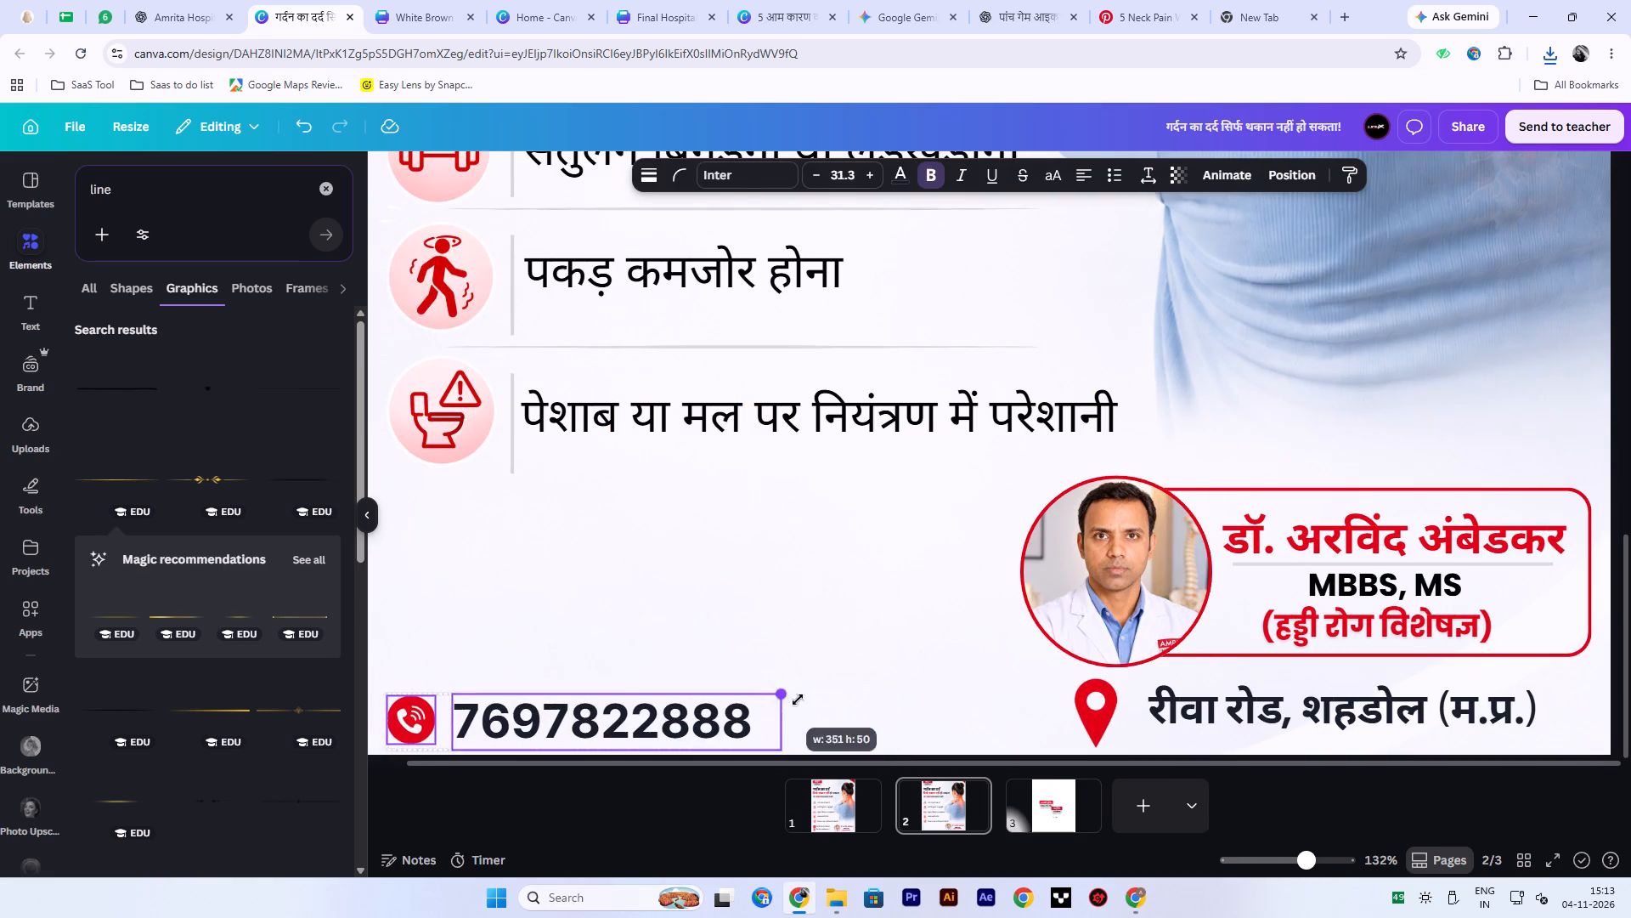
left_click_drag(798, 700, 803, 700)
Scale down the address and its location pin so the address text is size 22.2.
left_click(1084, 723)
left_click(1312, 721, "shift")
left_click_drag(1553, 677, 1415, 737)
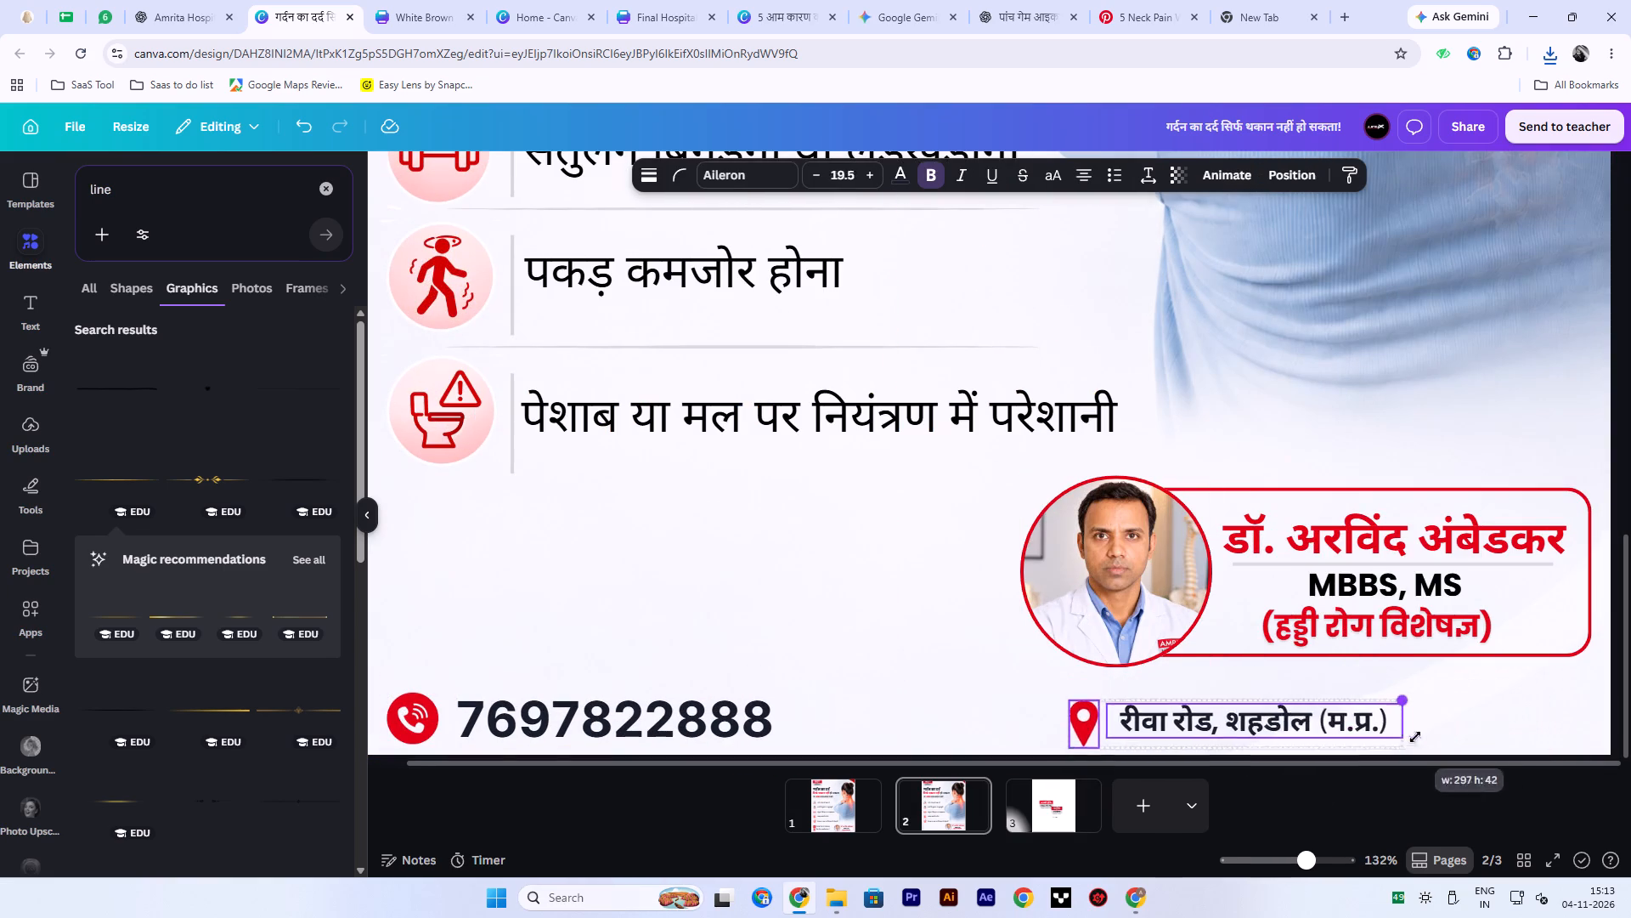
left_click_drag(1415, 737, 1453, 733)
left_click(1570, 723)
Fine-tune the address text's position so it lines up with its location pin.
left_click_drag(1273, 732, 1269, 741)
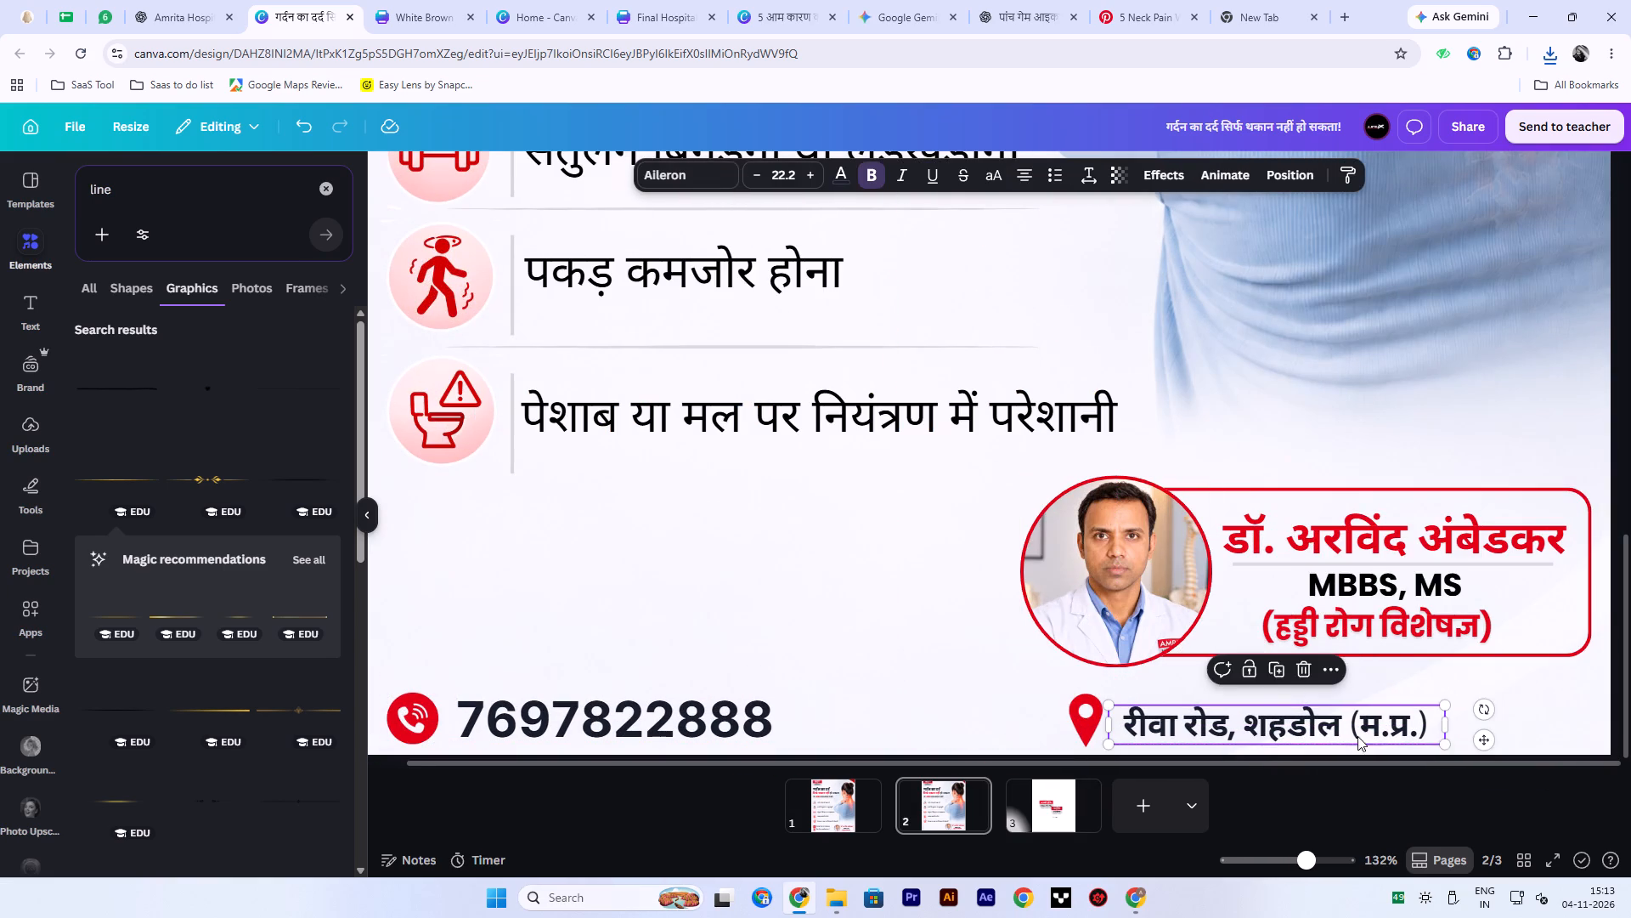
key("Up")
key("Up")
key("Up")
key("Right")
key("Up")
left_click(1377, 734)
scroll(1269, 729, "down", 4, "ctrl")
left_click(1527, 728)
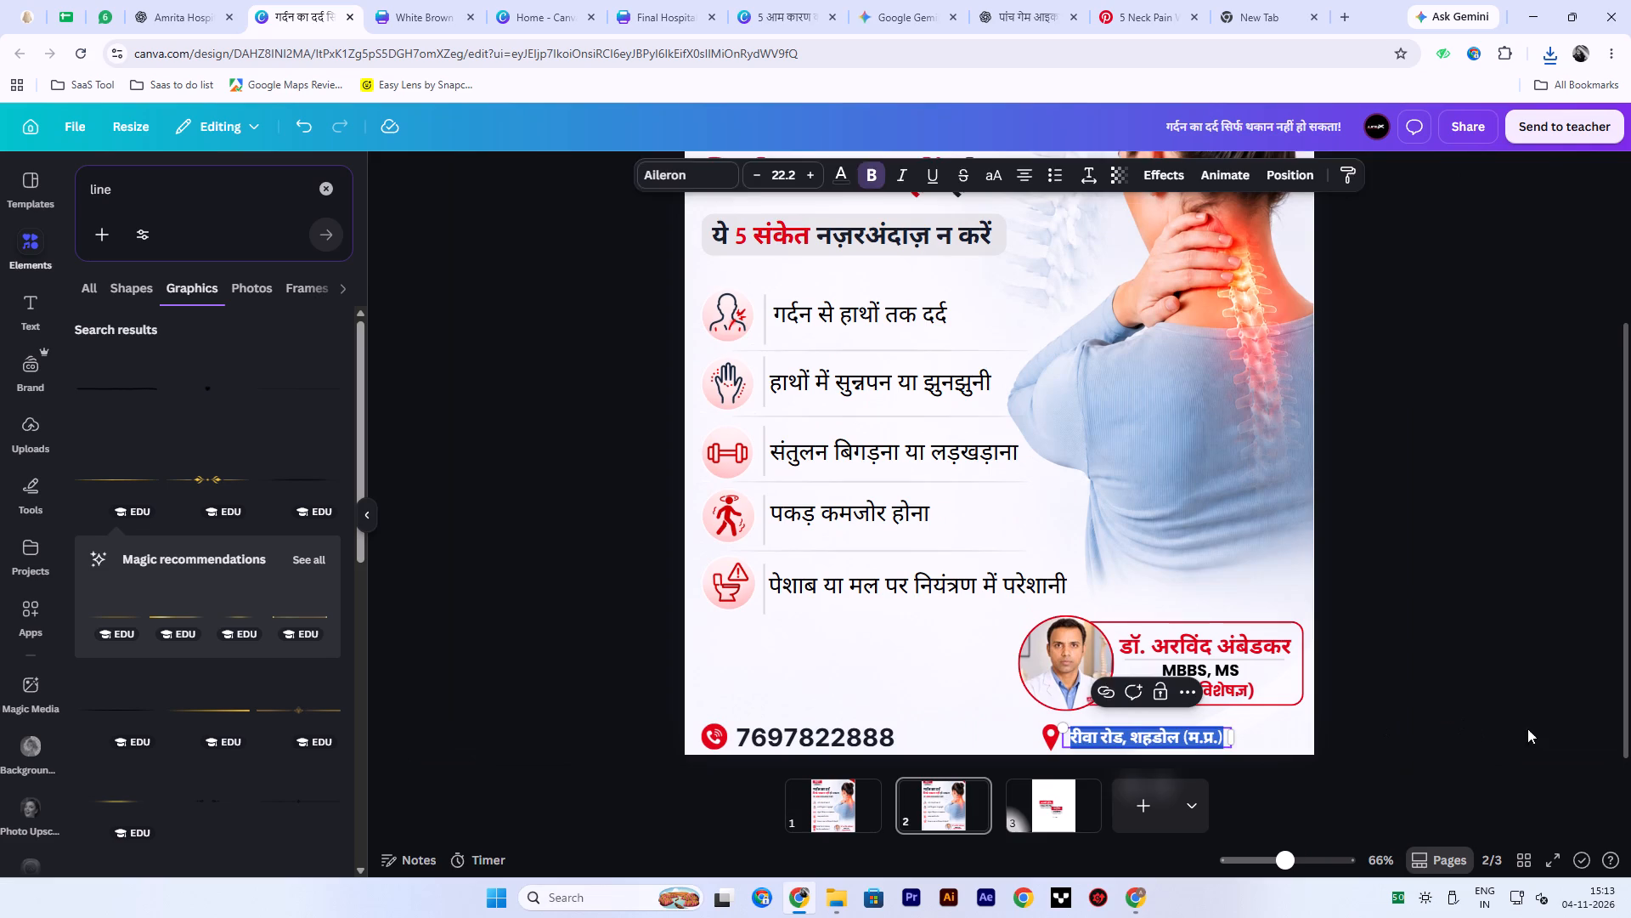
Select the phone number, address and their icons together and nudge them slightly right.
left_click_drag(1448, 749, 575, 737)
key("Right")
key("Right")
key("Right")
key("Right")
key("Right")
key("Right")
key("Right")
key("Right")
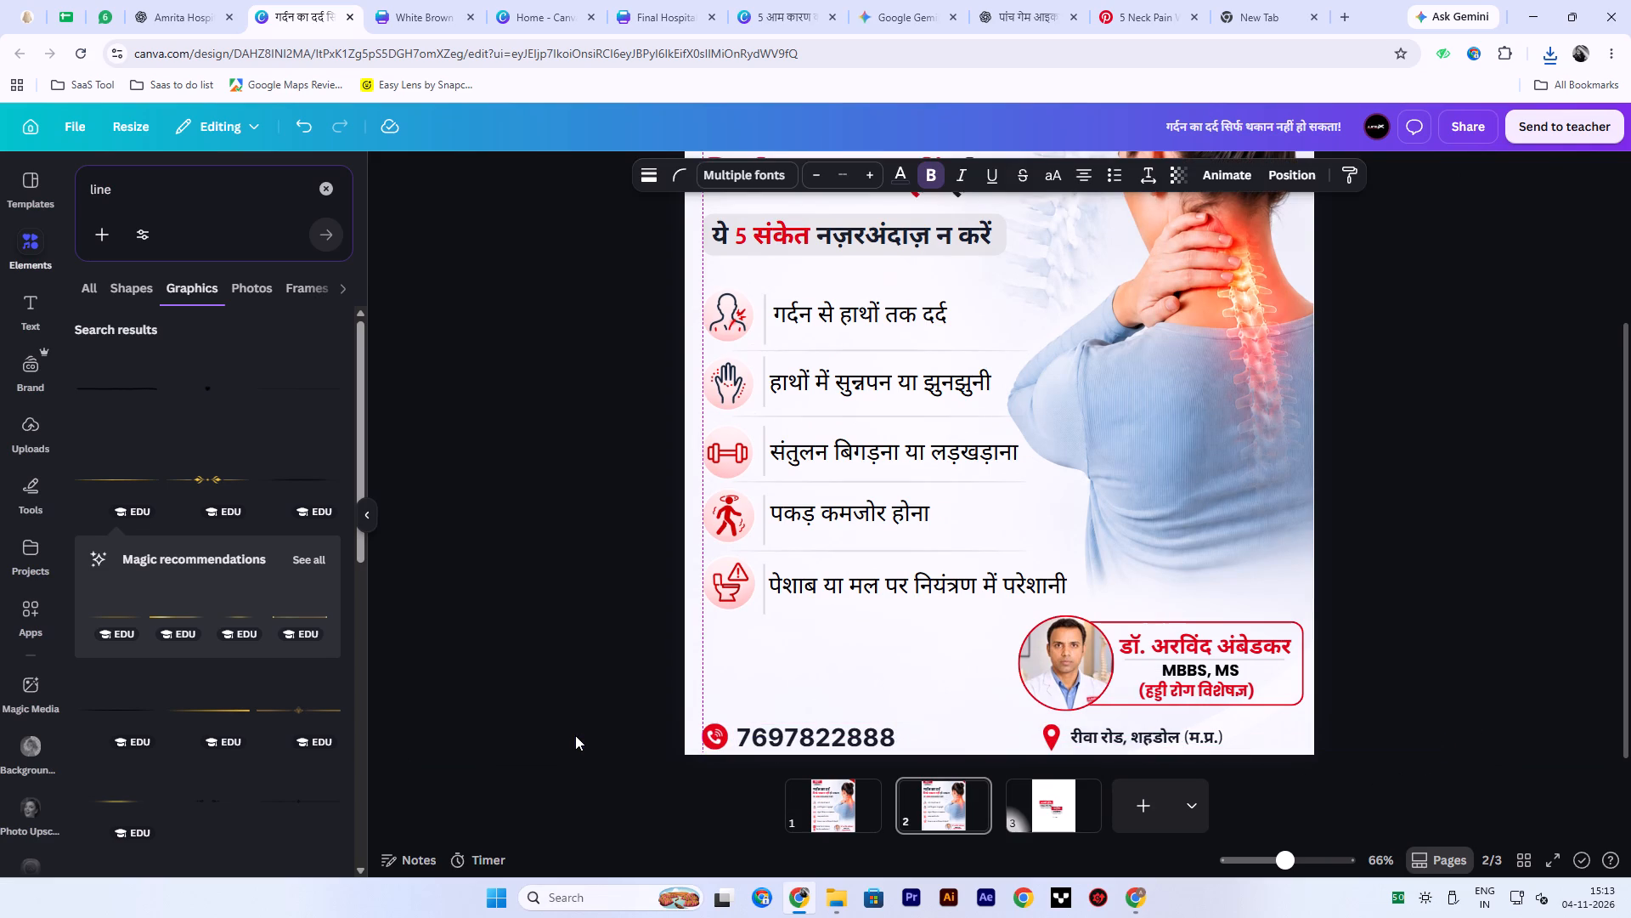
left_click(1352, 736)
Move the address and location pin over beside the phone number to form one contact line.
left_click_drag(1005, 728, 1198, 743)
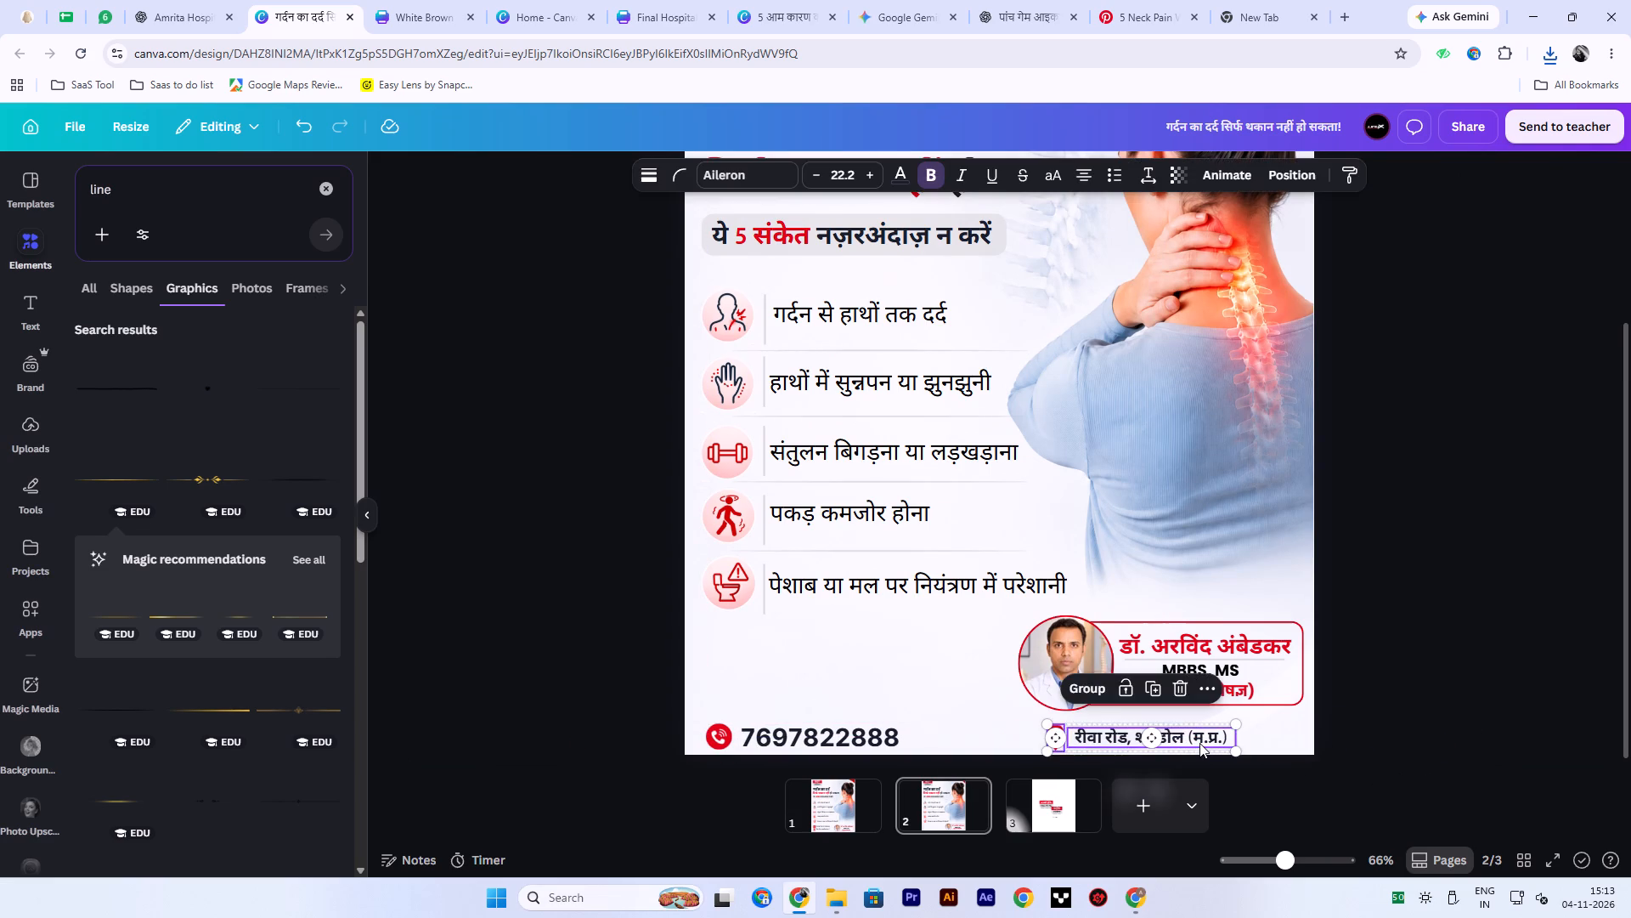
left_click_drag(1199, 743, 1071, 743)
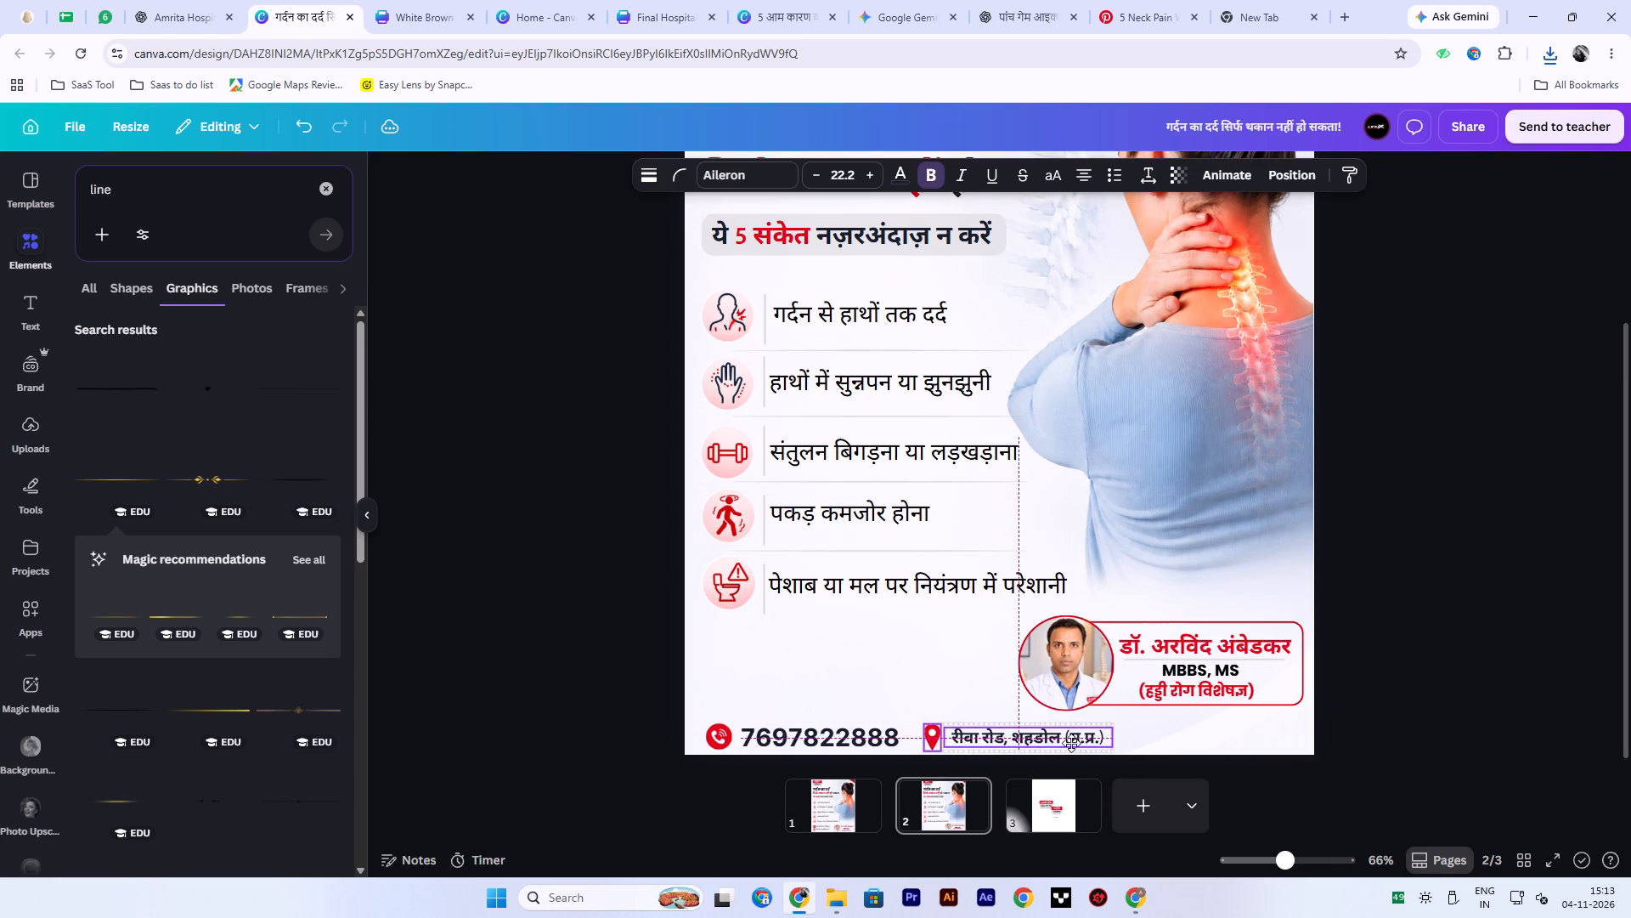
left_click_drag(1071, 743, 1075, 741)
double_click(1510, 693)
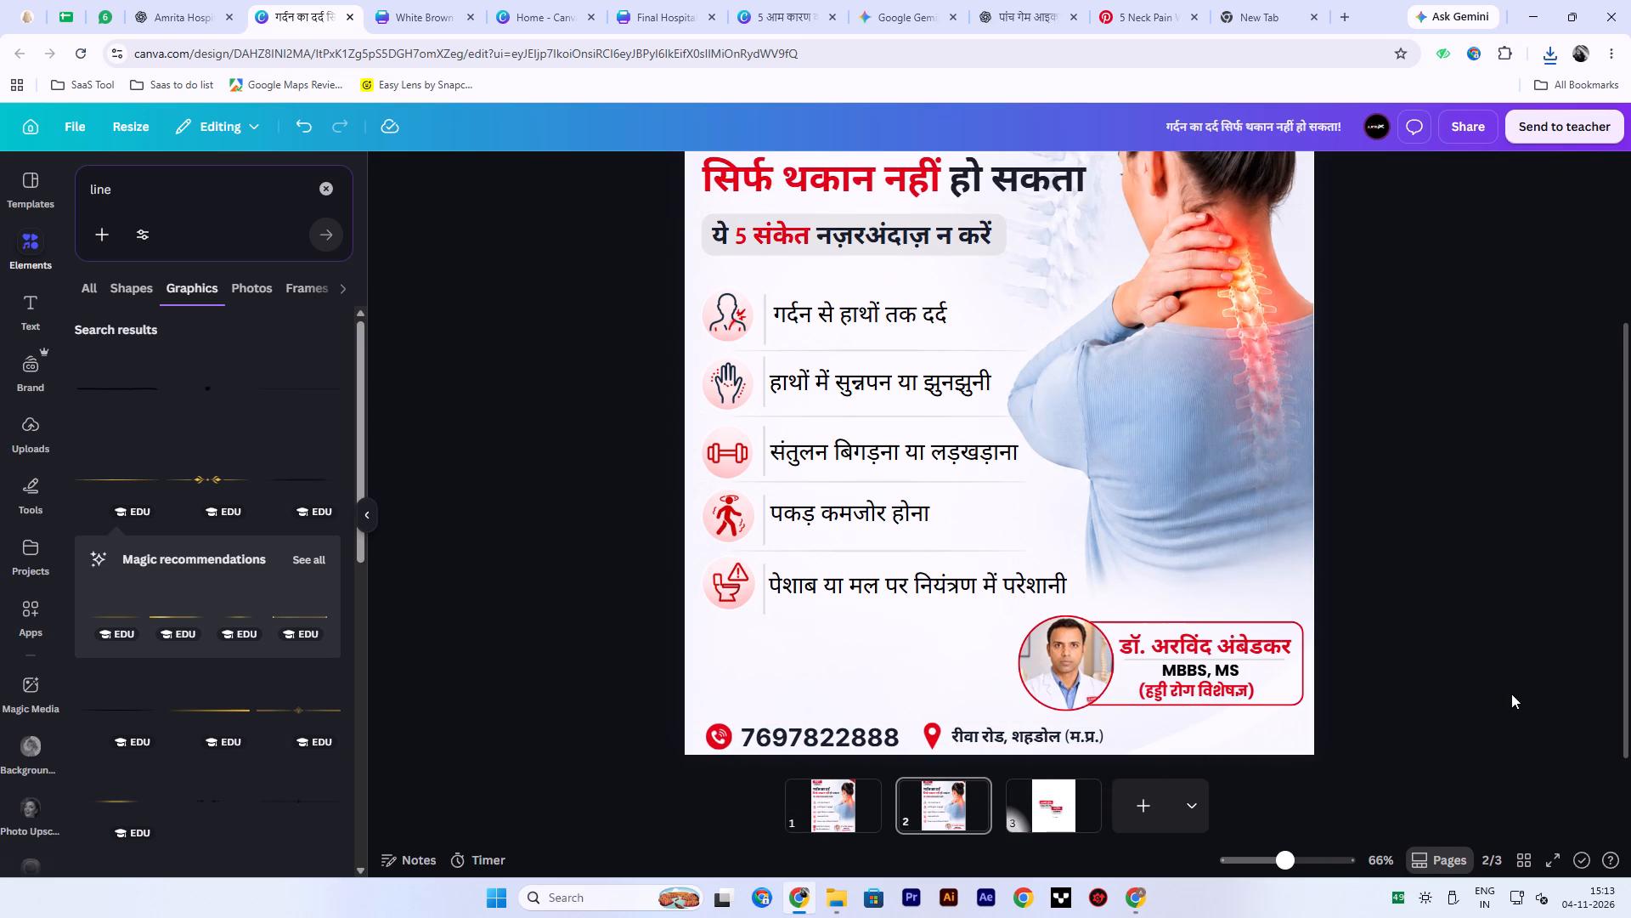
Shift the whole contact line left so it starts nearer the poster's left edge.
left_click_drag(611, 725, 1140, 755)
key("Left")
key("Left")
key("Left")
key("Left")
key("Left")
key("Left")
key("Left")
key("Left")
key("Left")
key("Left")
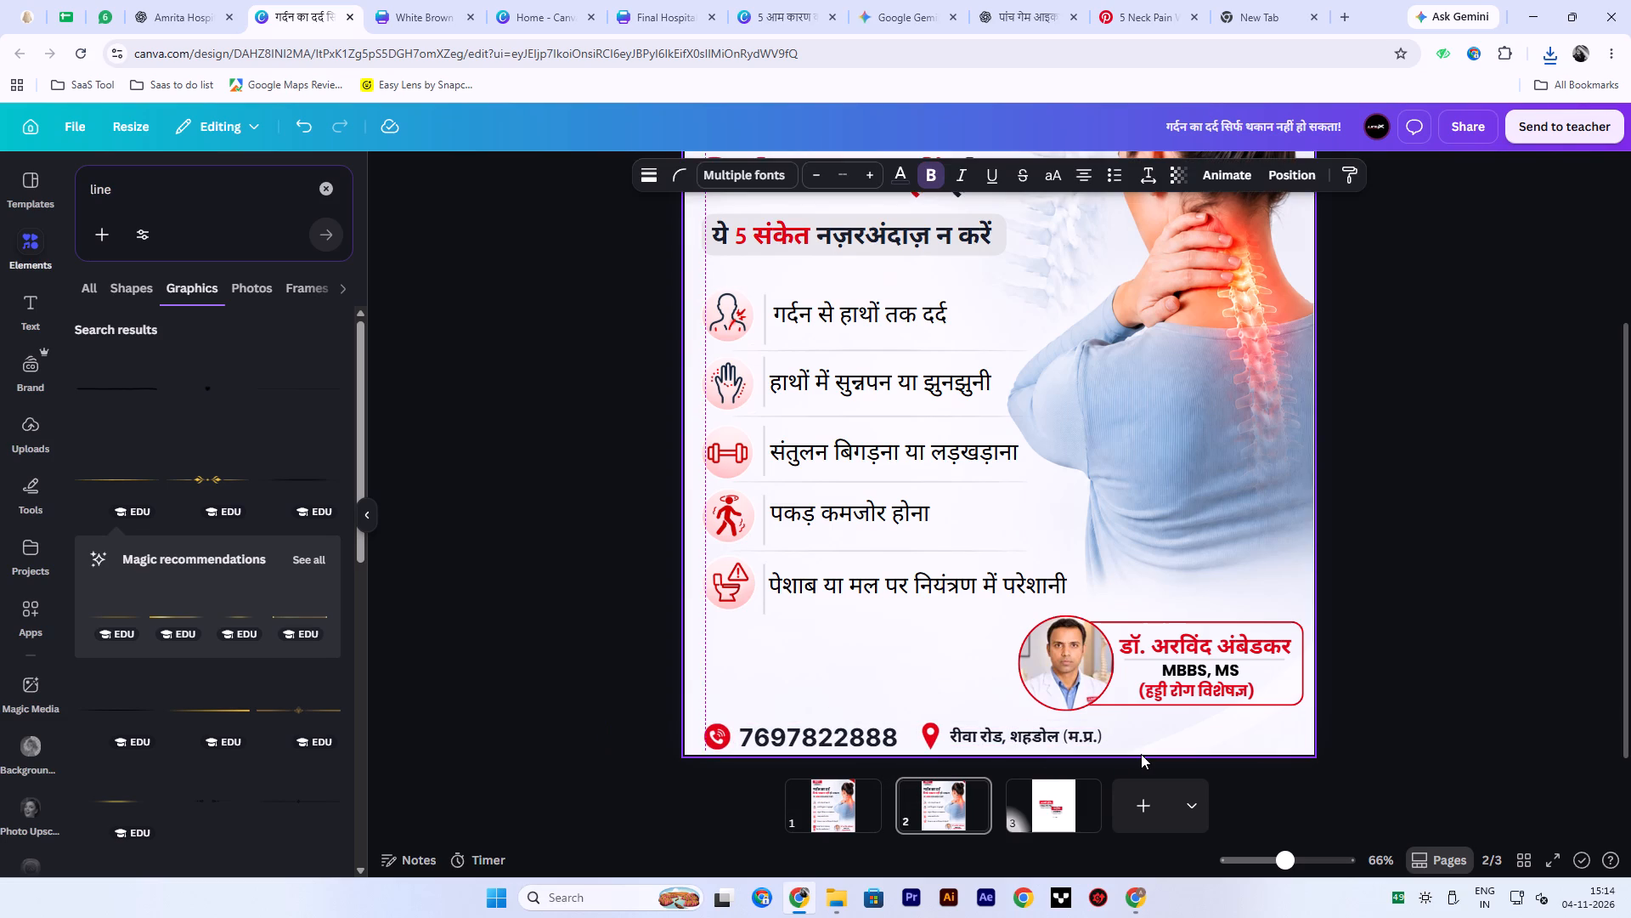
key("Left")
key("Left")
key("Left")
key("Left")
key("Left")
key("Left")
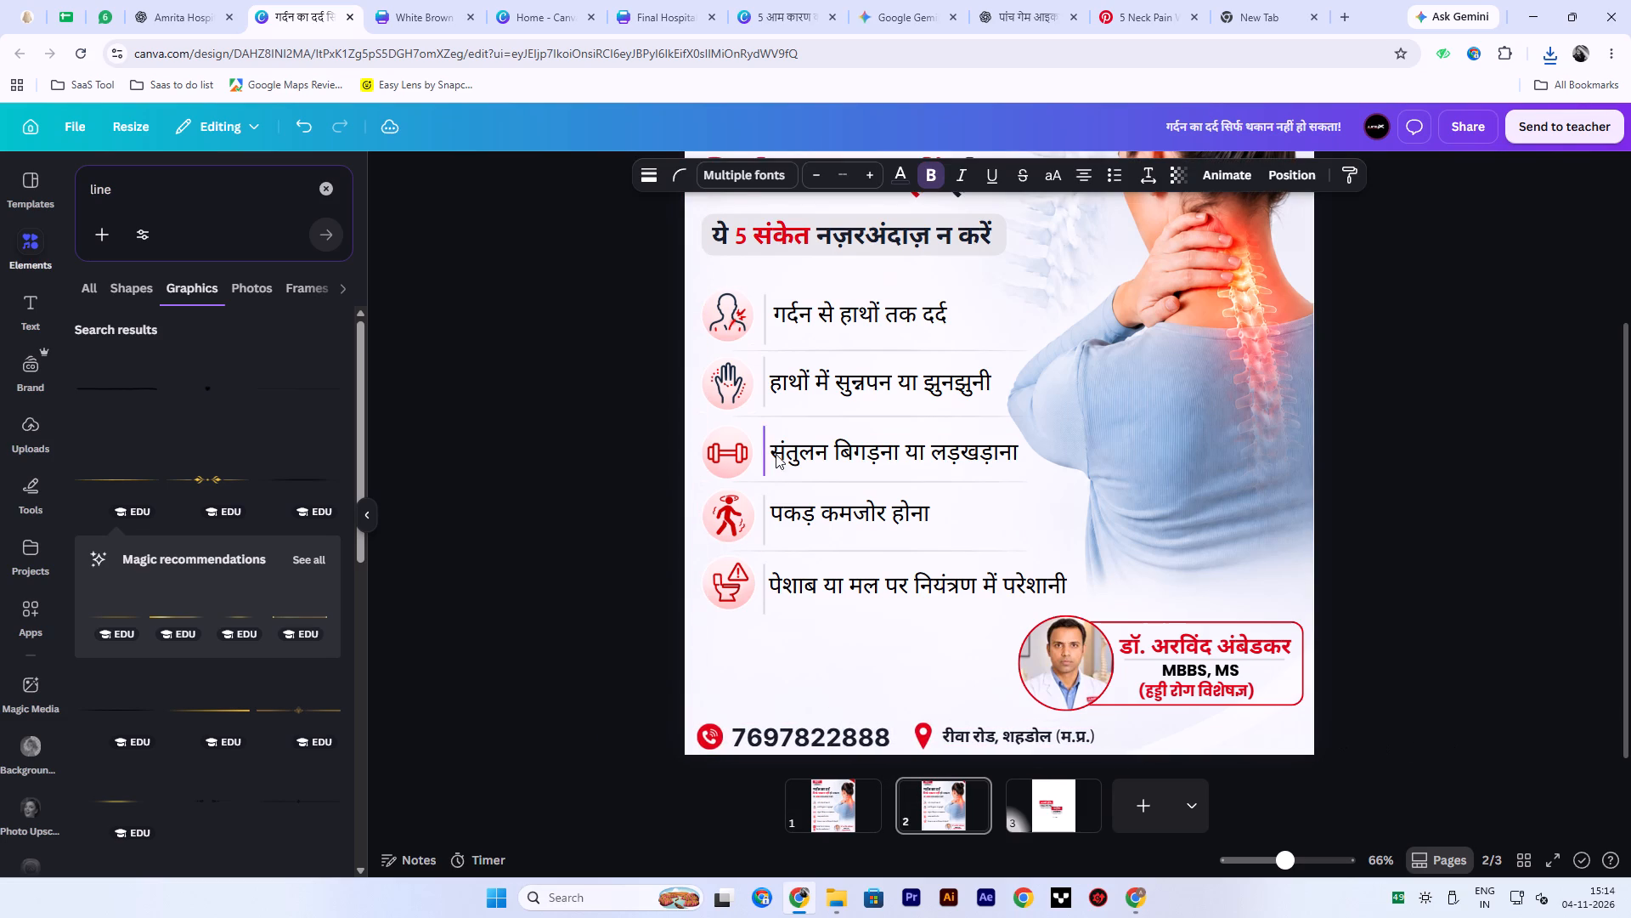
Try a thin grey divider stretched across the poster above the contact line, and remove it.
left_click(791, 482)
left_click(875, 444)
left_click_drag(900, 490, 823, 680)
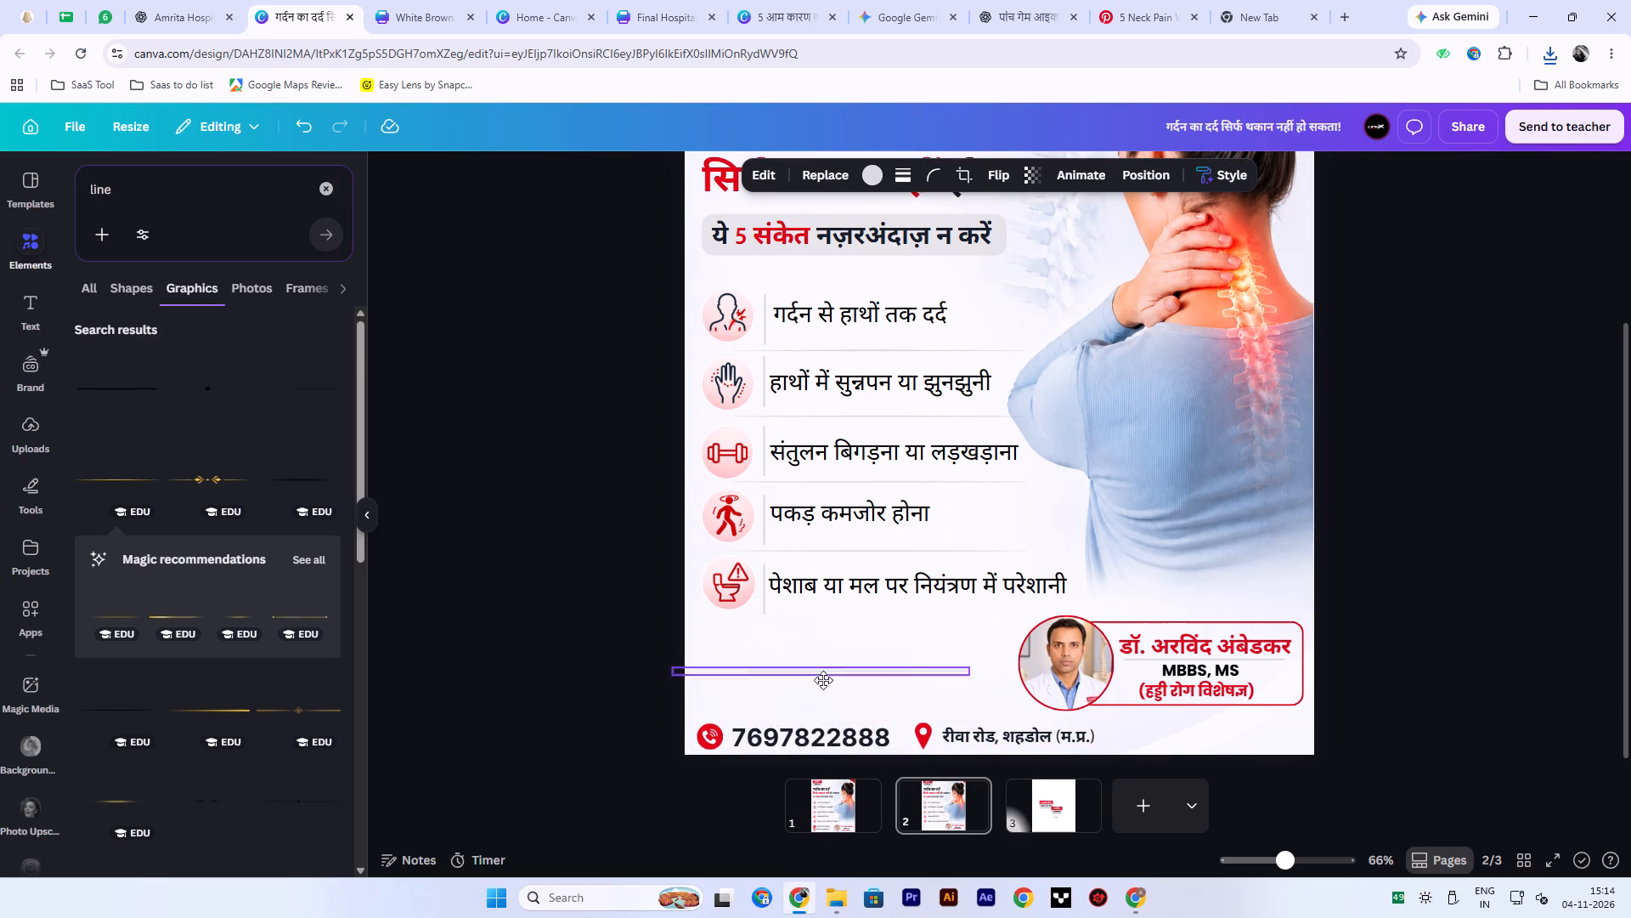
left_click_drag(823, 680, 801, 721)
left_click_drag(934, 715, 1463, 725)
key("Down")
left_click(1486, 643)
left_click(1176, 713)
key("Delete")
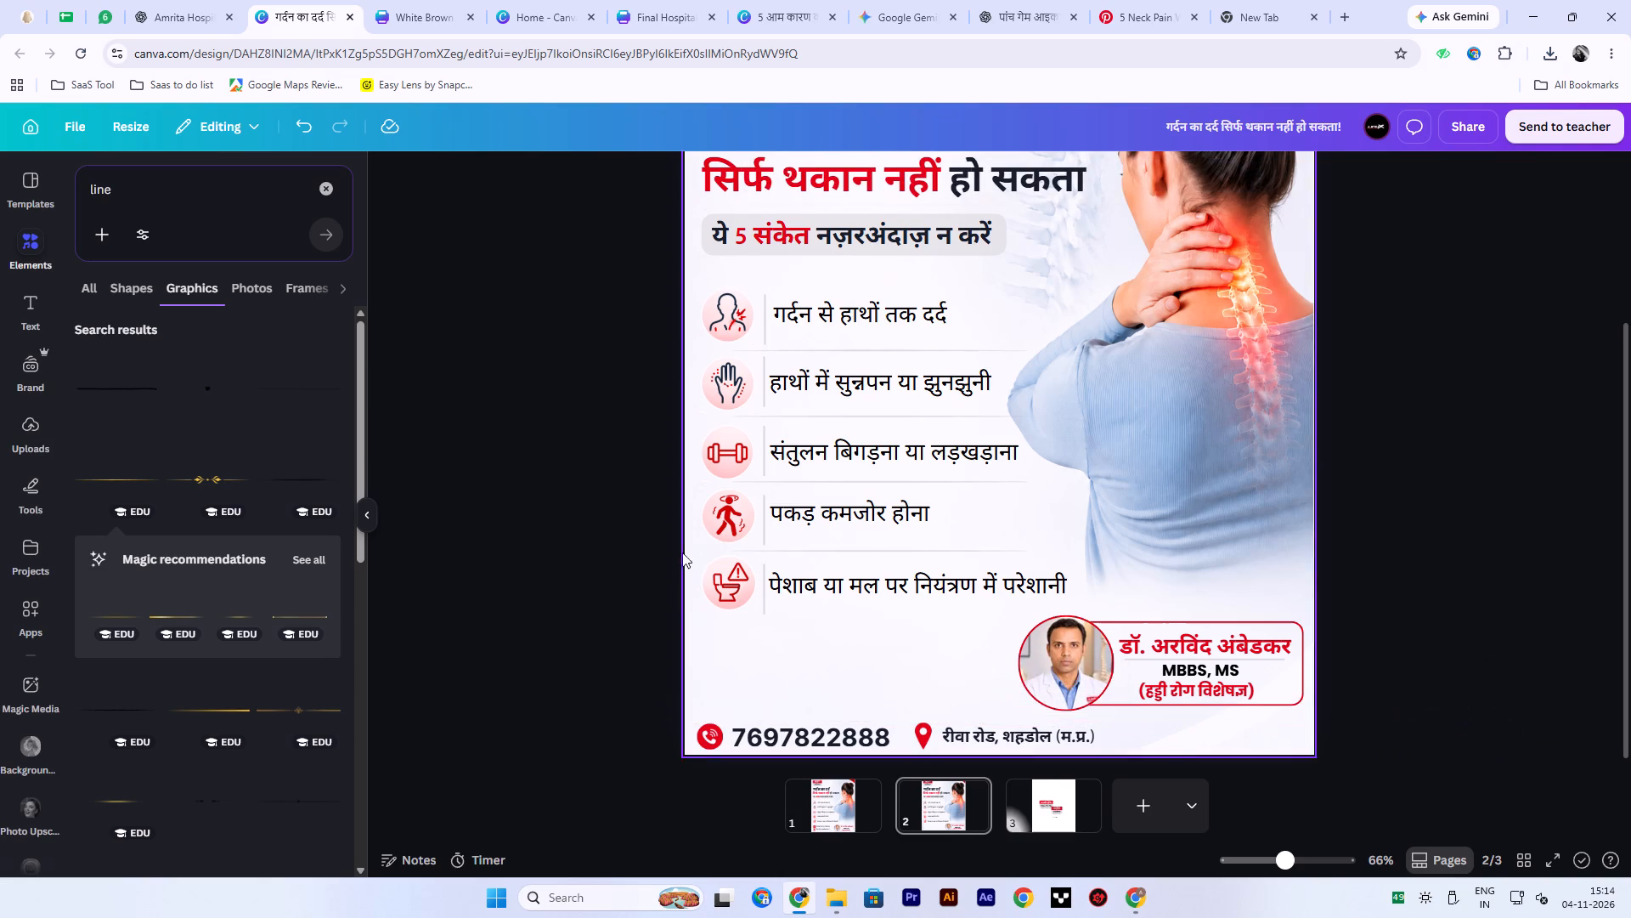
Place a copy of the thin grey list separator above the contact line and stretch it across the poster, about 1,260 long.
left_click(757, 526)
left_click(768, 448)
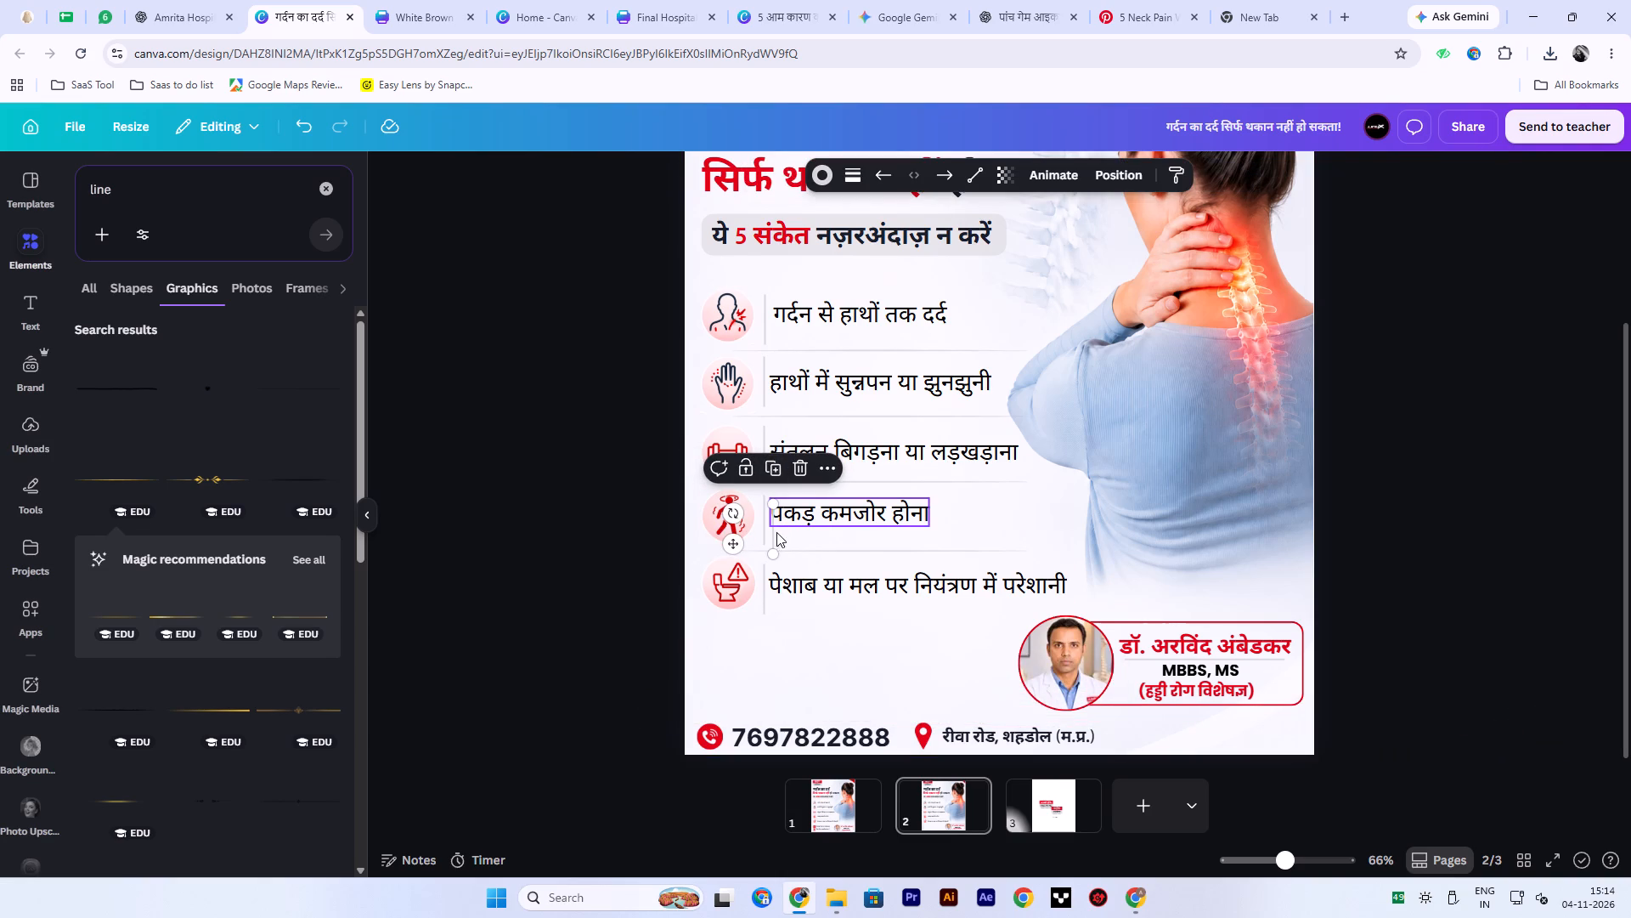
left_click_drag(772, 535, 688, 700)
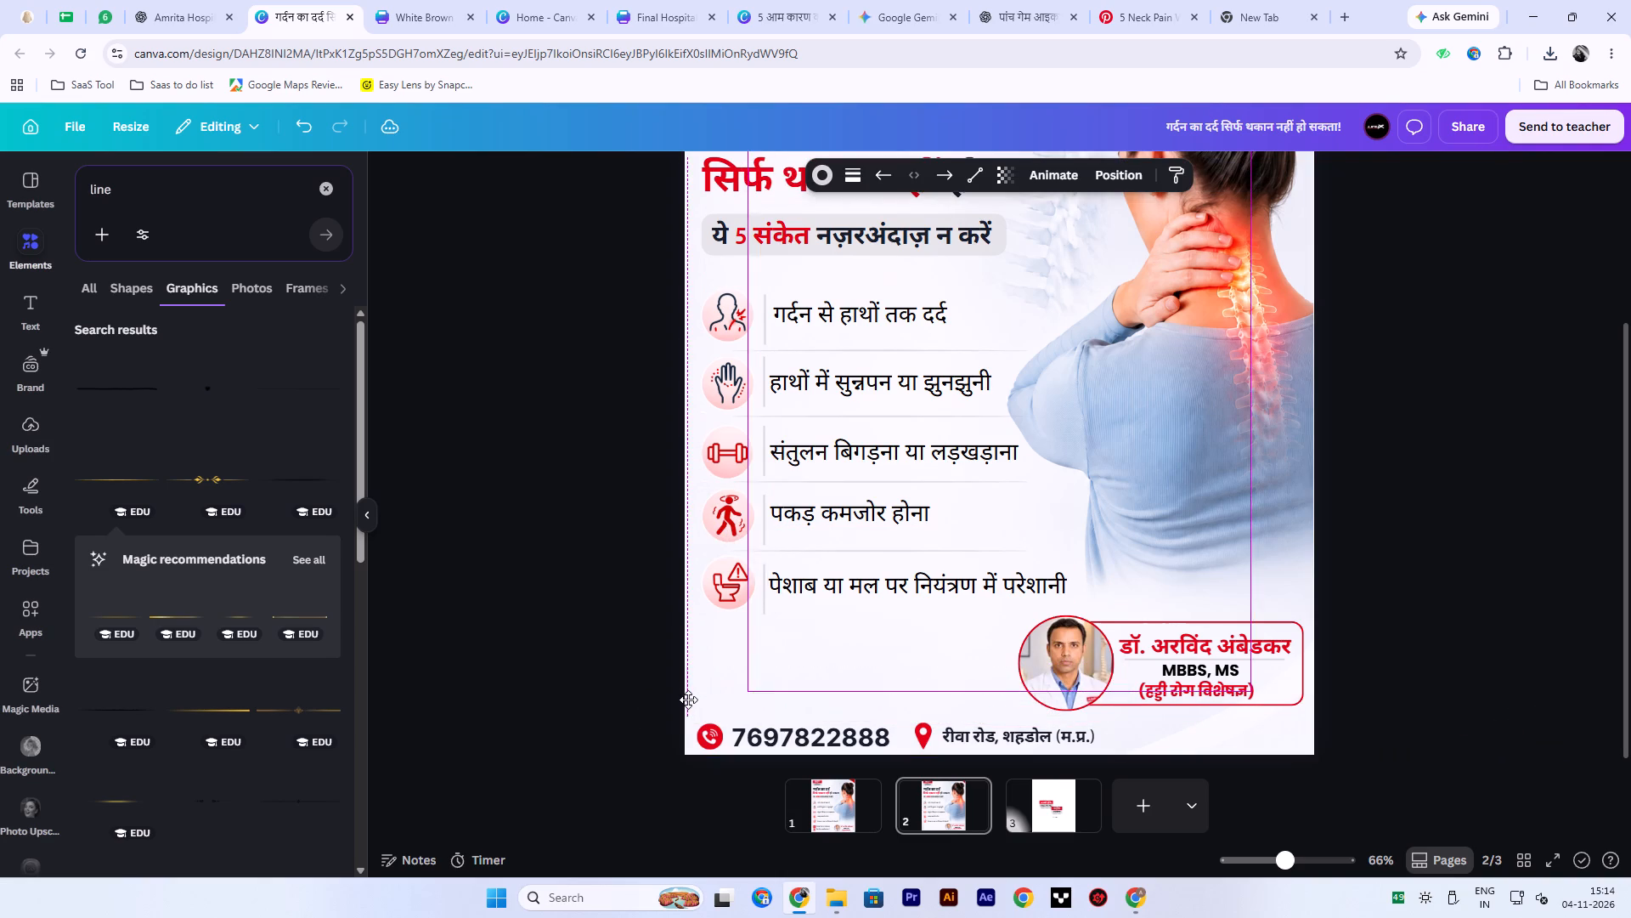
left_click_drag(688, 700, 688, 703)
left_click_drag(688, 669, 1394, 732, "shift")
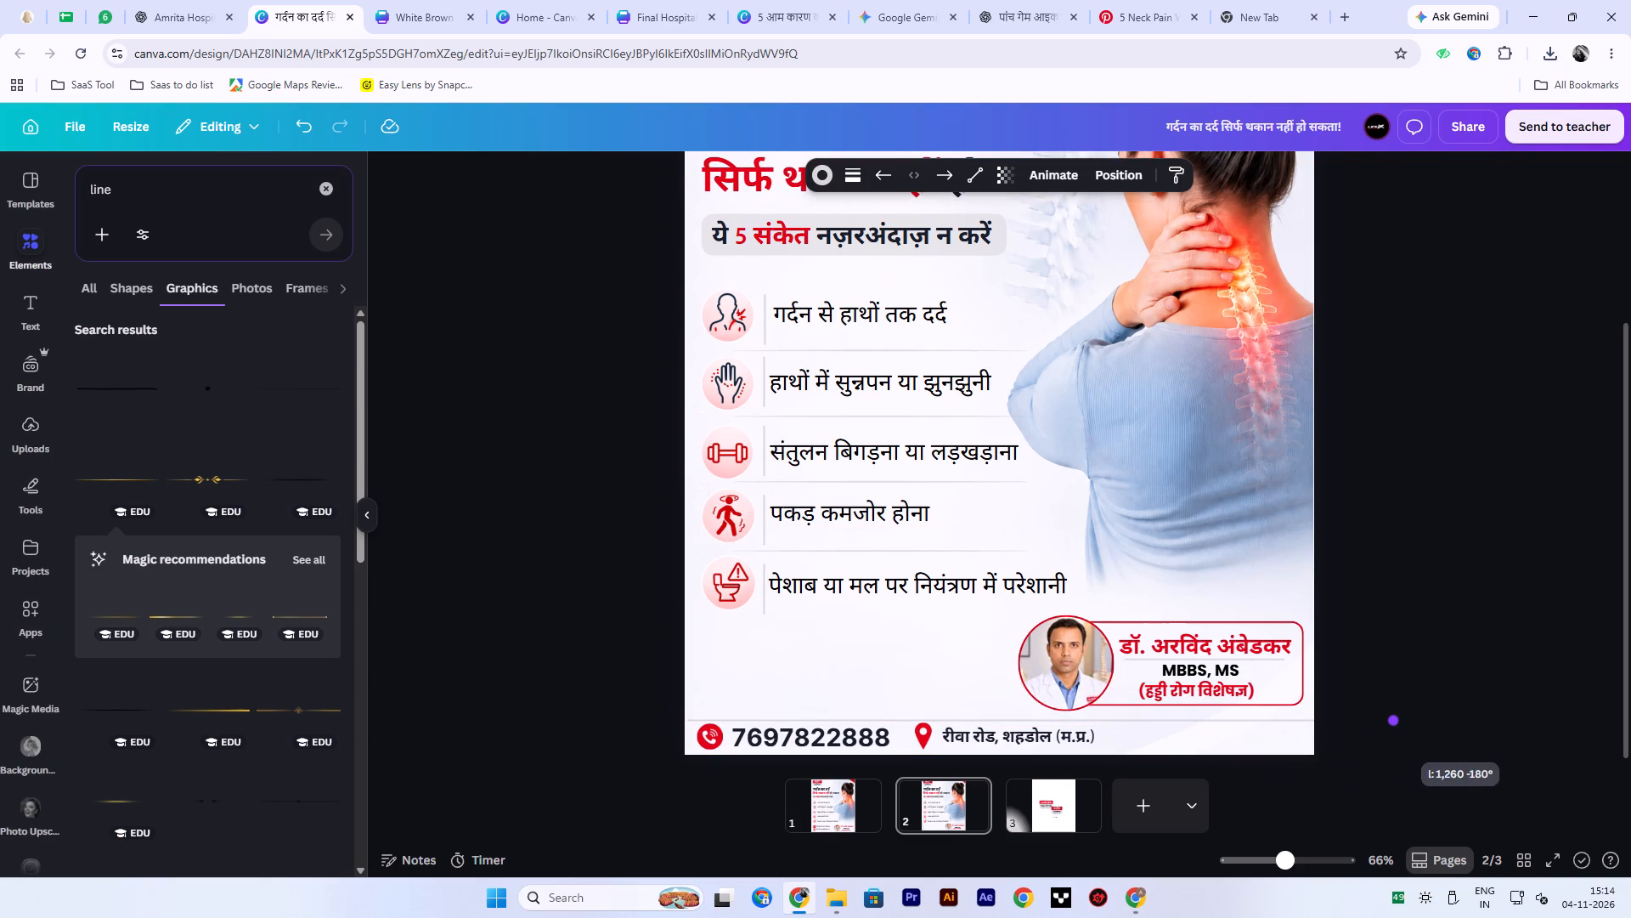
left_click_drag(1394, 732, 1395, 732, "shift")
Shift the new divider left so that it starts beyond the poster's left edge and spans the full width.
key("Left")
key("Left")
key("Left")
key("Left")
key("Left")
left_click(1543, 661)
left_click(1304, 722)
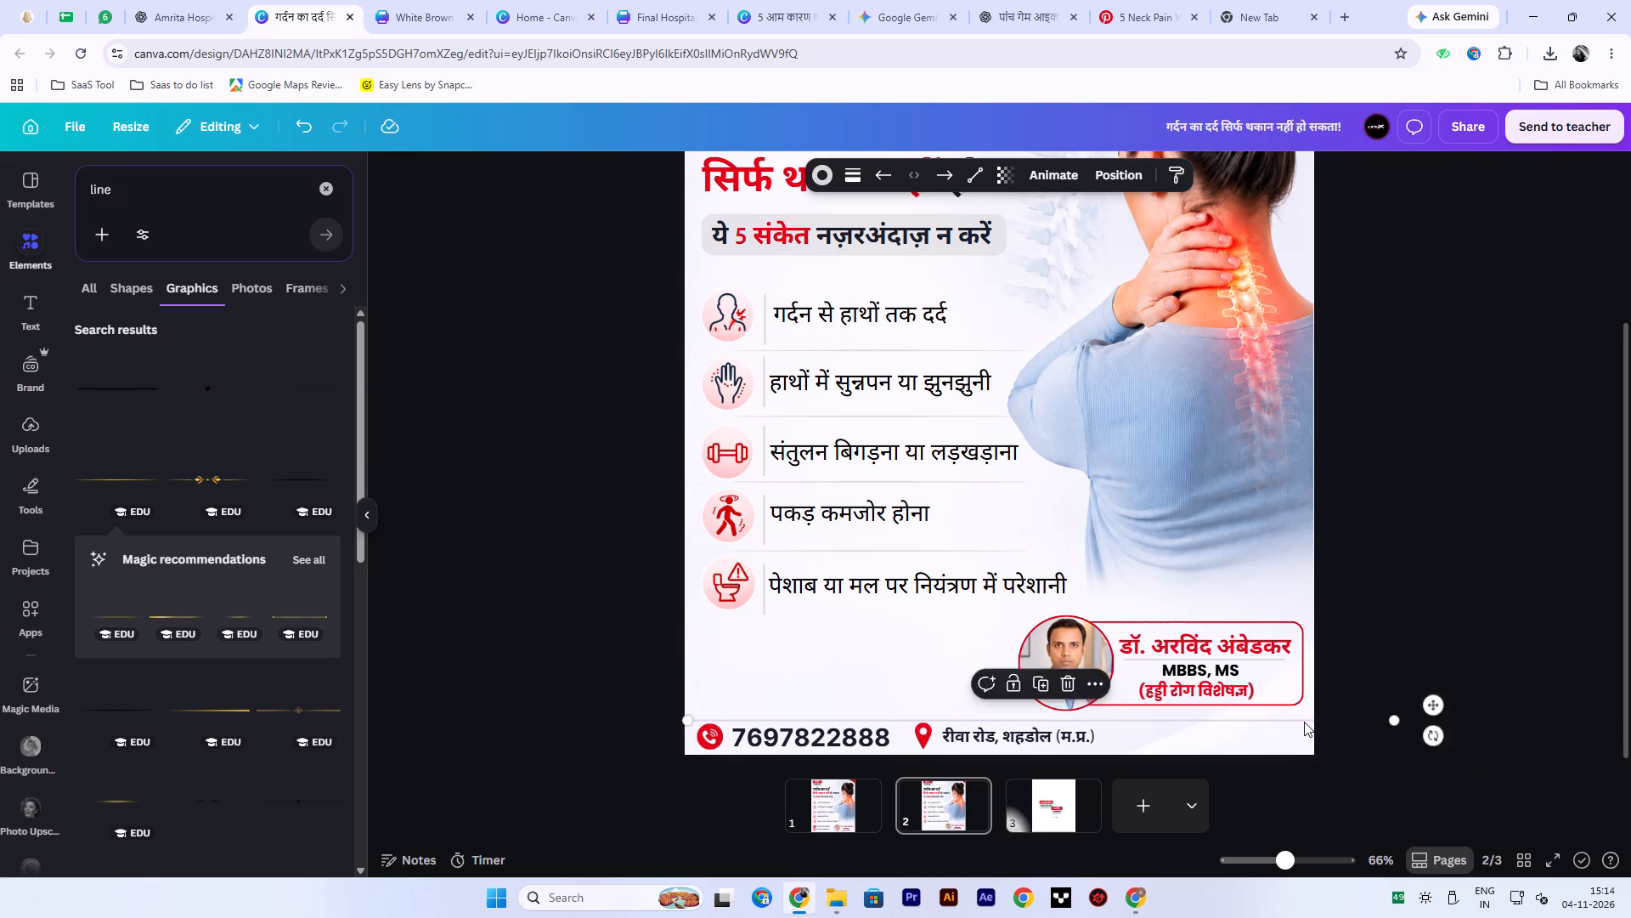
key("Left")
key("Left")
key("Left")
key("Left")
key("Left")
key("Left")
key("Left")
key("Left")
key("Left")
key("Left")
key("Left")
key("Left")
key("Left")
key("Left")
key("Left")
key("Left")
key("Left")
key("Left")
double_click(1462, 657)
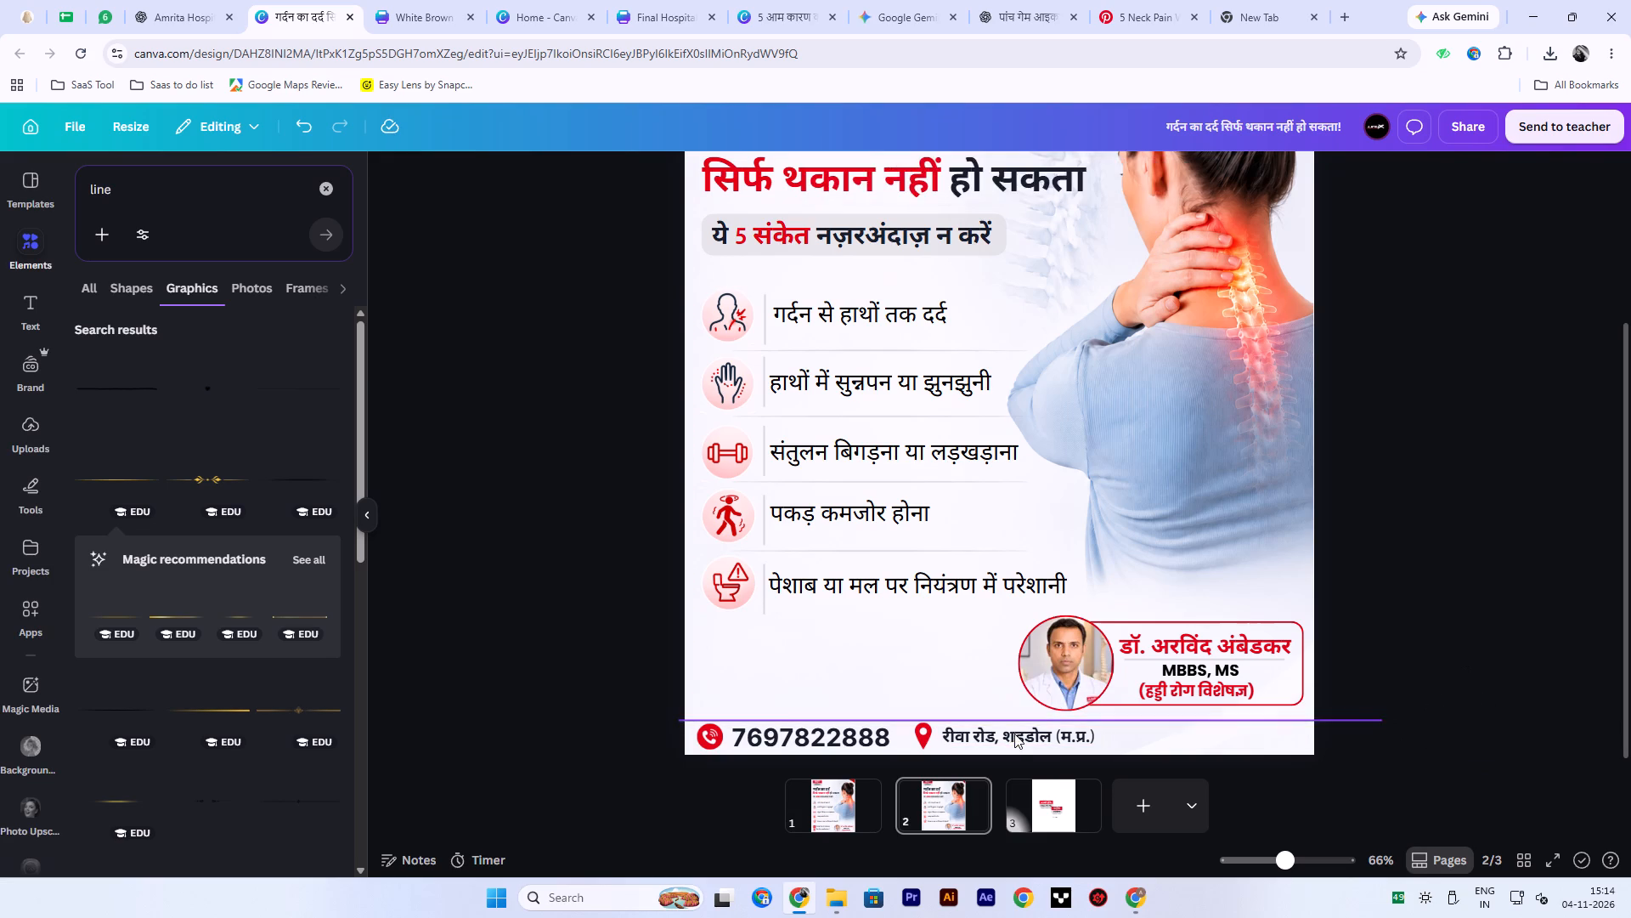
Nudge the divider slightly up, away from the contact line.
left_click(1014, 734)
key("Down")
left_click(1013, 739)
left_click(1019, 720)
key("Up")
key("Up")
key("Up")
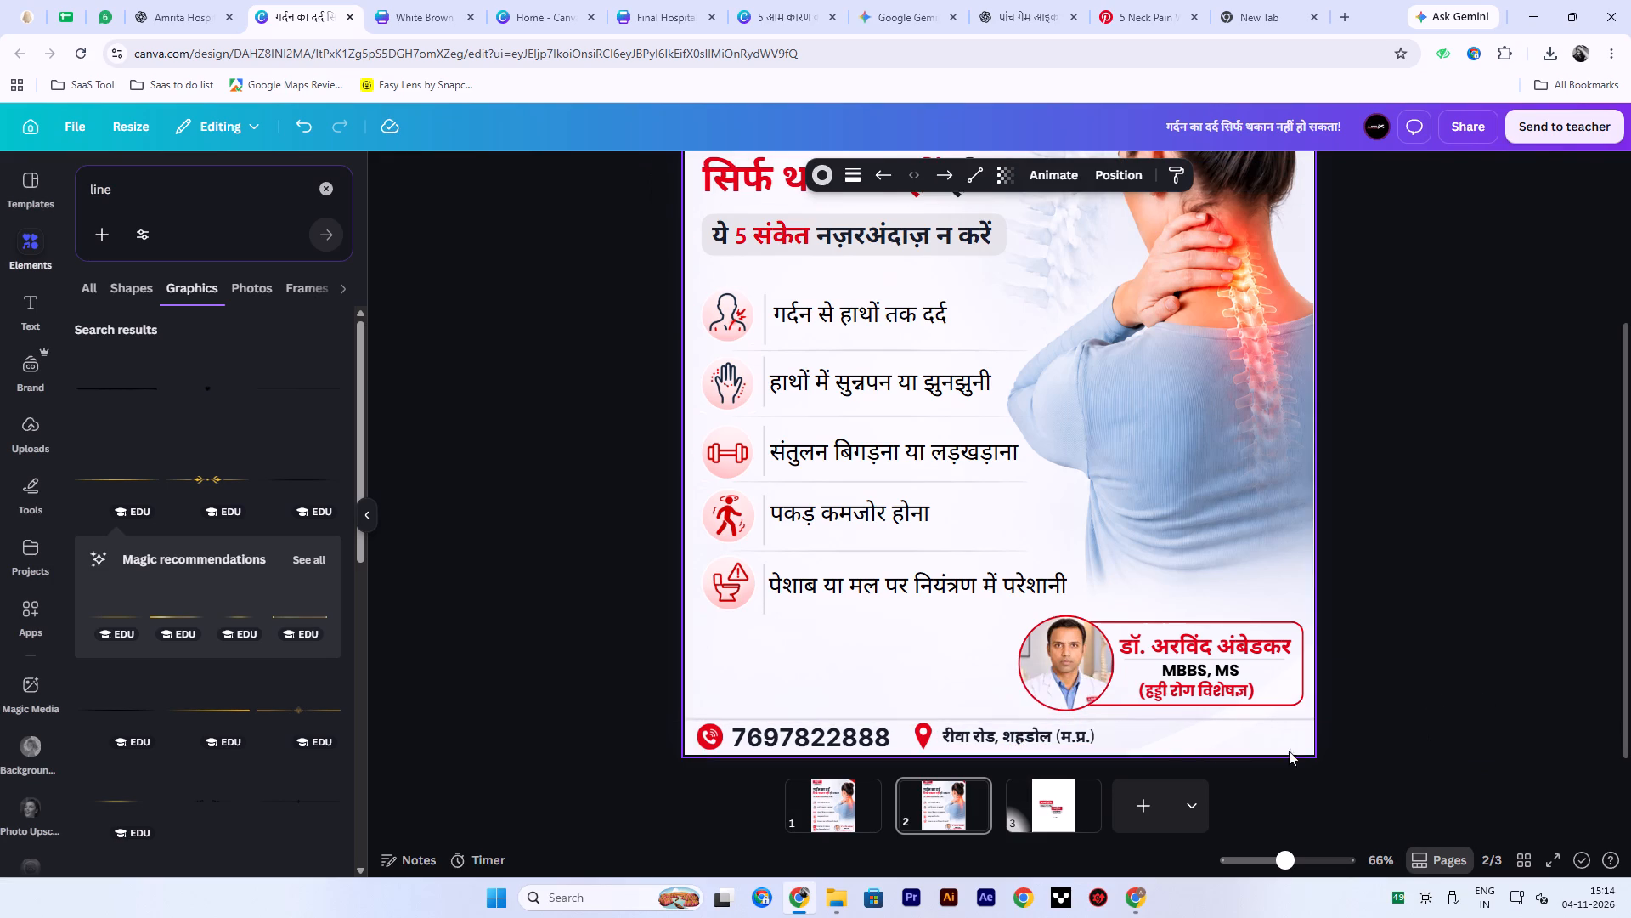
left_click(1421, 736)
Nudge the address text slightly left and down within the contact line.
left_click(991, 734)
key("Down")
key("Down")
key("Left")
key("Left")
key("Up")
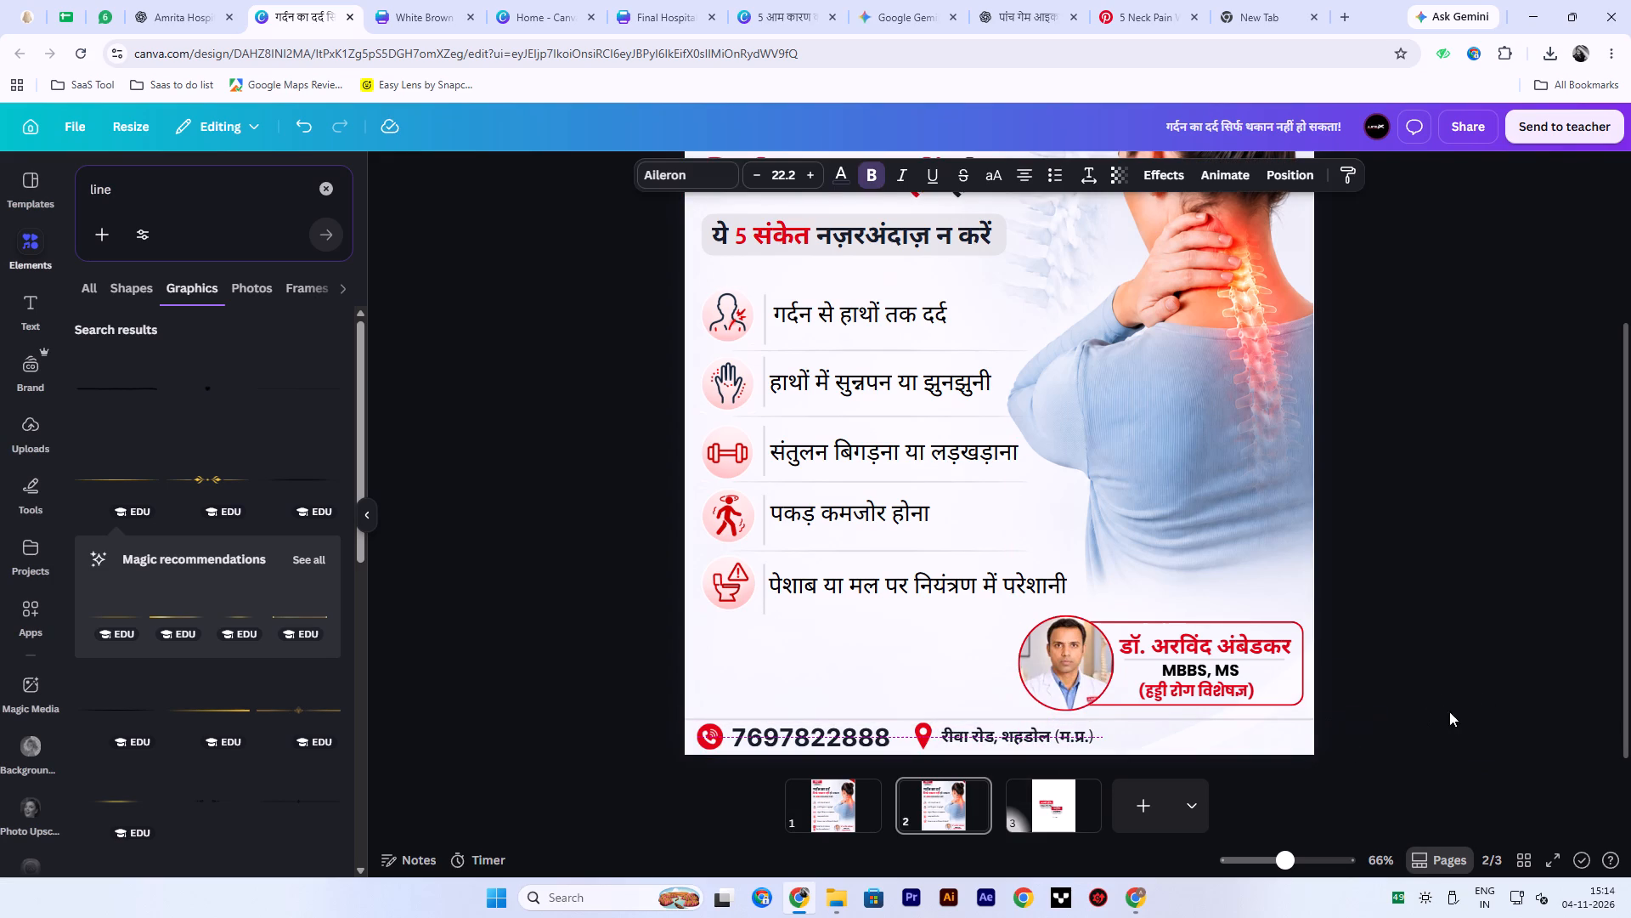
left_click(1466, 711)
left_click(1554, 637)
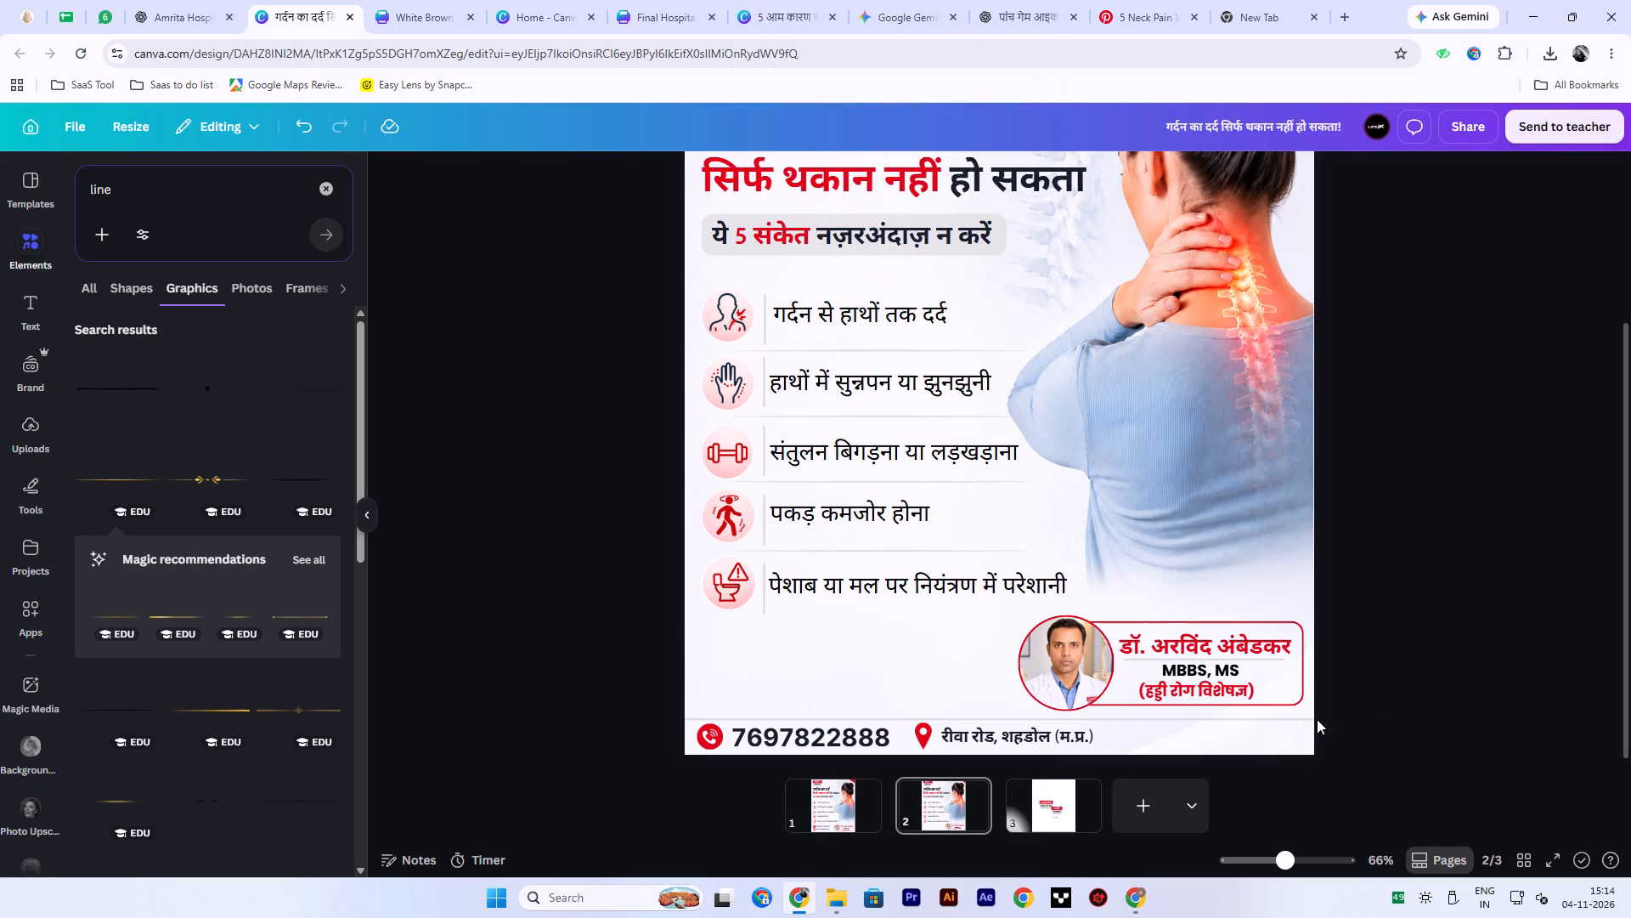
Fine-tune the divider's height between the doctor's card and the contact line, raising it a little and lowering it back slightly.
left_click(1199, 720)
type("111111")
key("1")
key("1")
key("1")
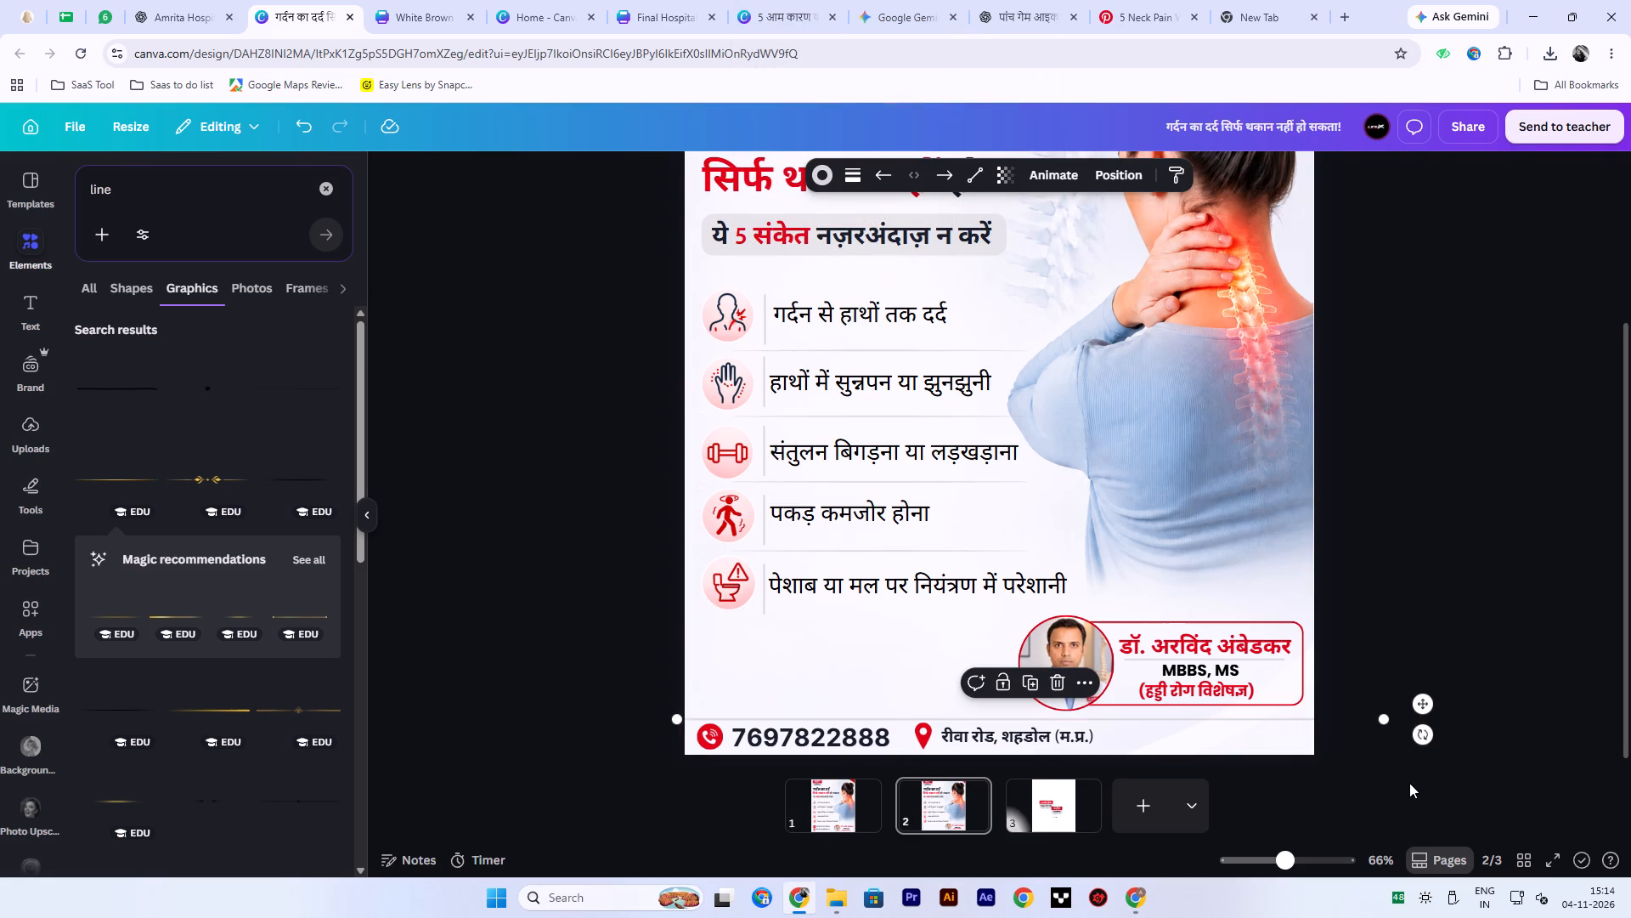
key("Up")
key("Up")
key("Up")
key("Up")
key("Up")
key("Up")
left_click(1465, 743)
left_click(1210, 717)
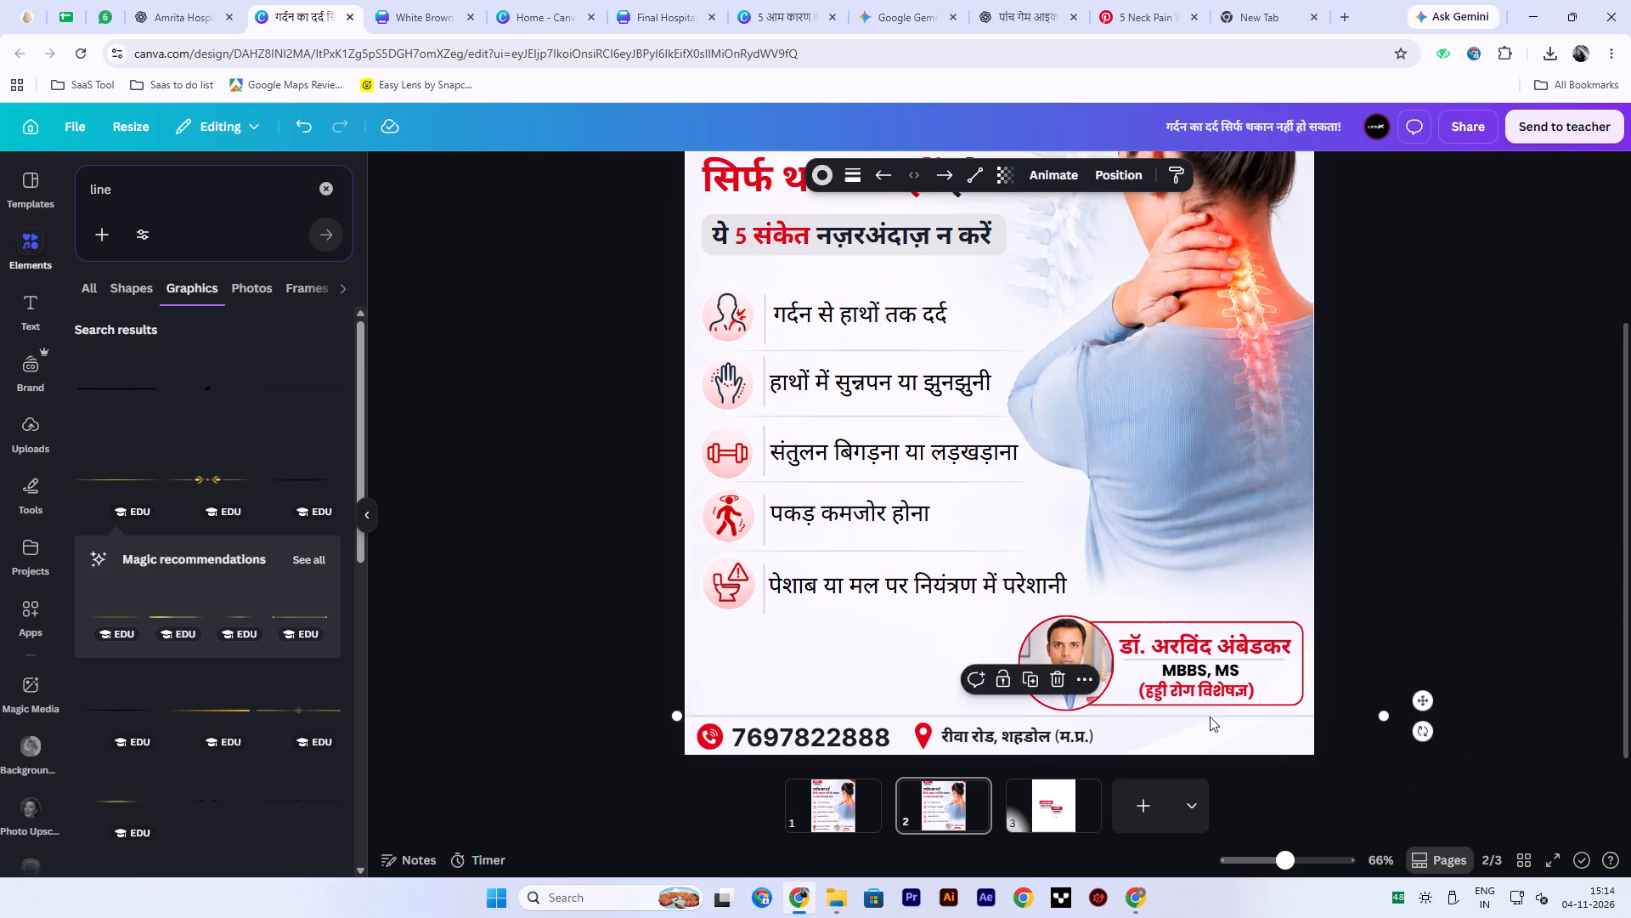
key("Down")
key("Down")
key("Down")
key("Down")
left_click(1430, 722)
scroll(1430, 724, "down", 3, "ctrl")
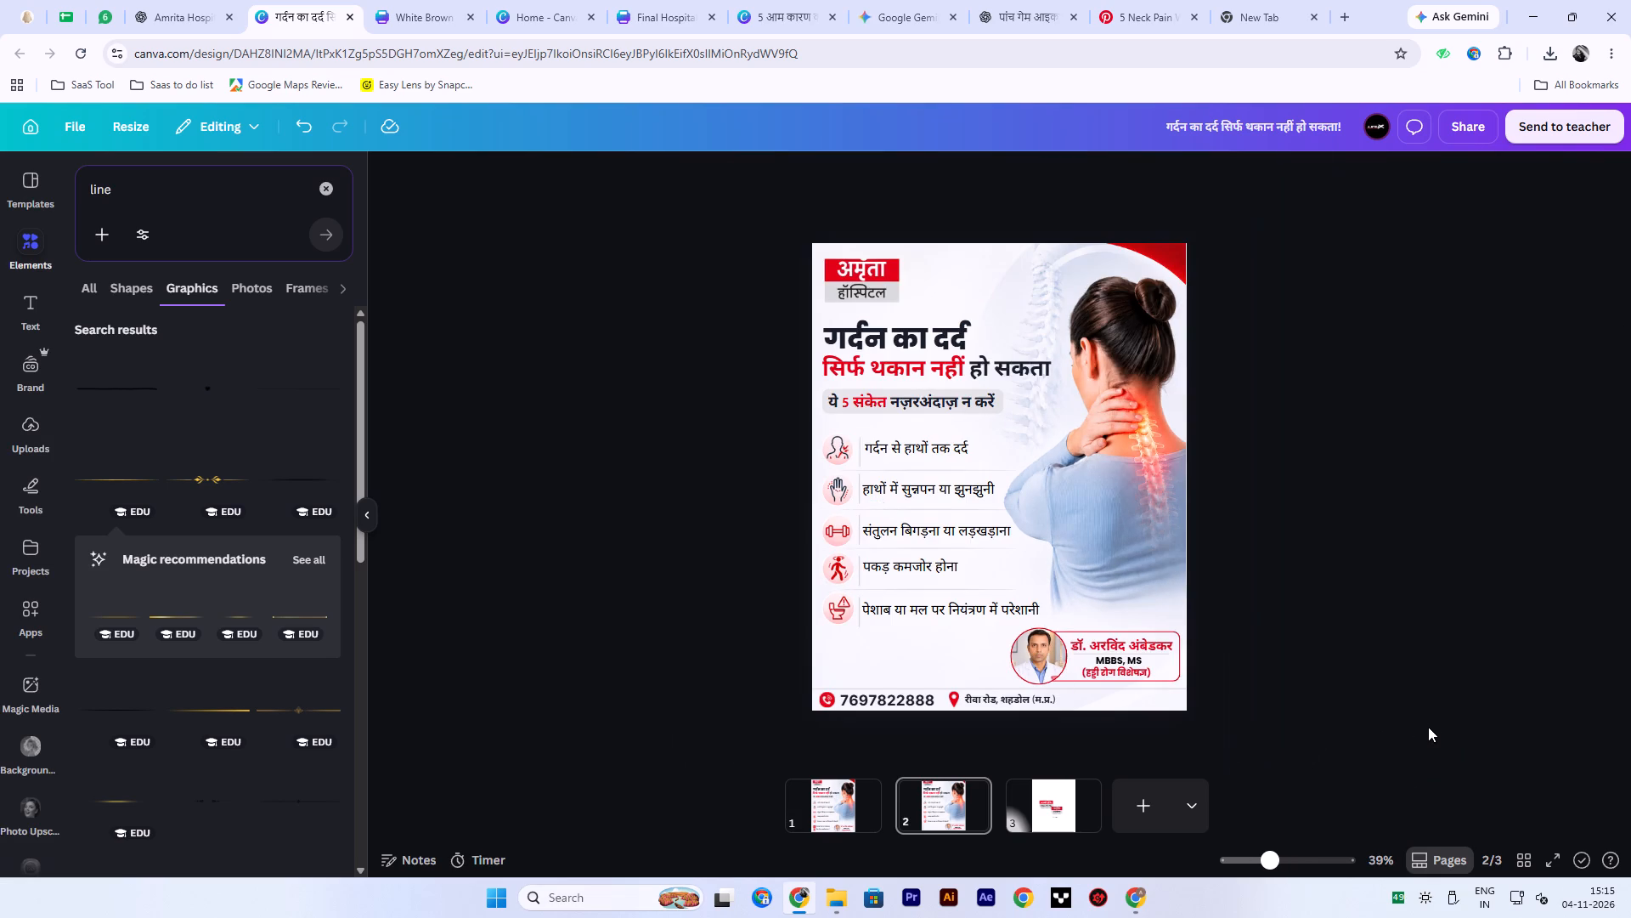
left_click(1428, 727, "ctrl")
Search the graphics library for "red white abstract wave".
left_click_drag(147, 195, 0, 188)
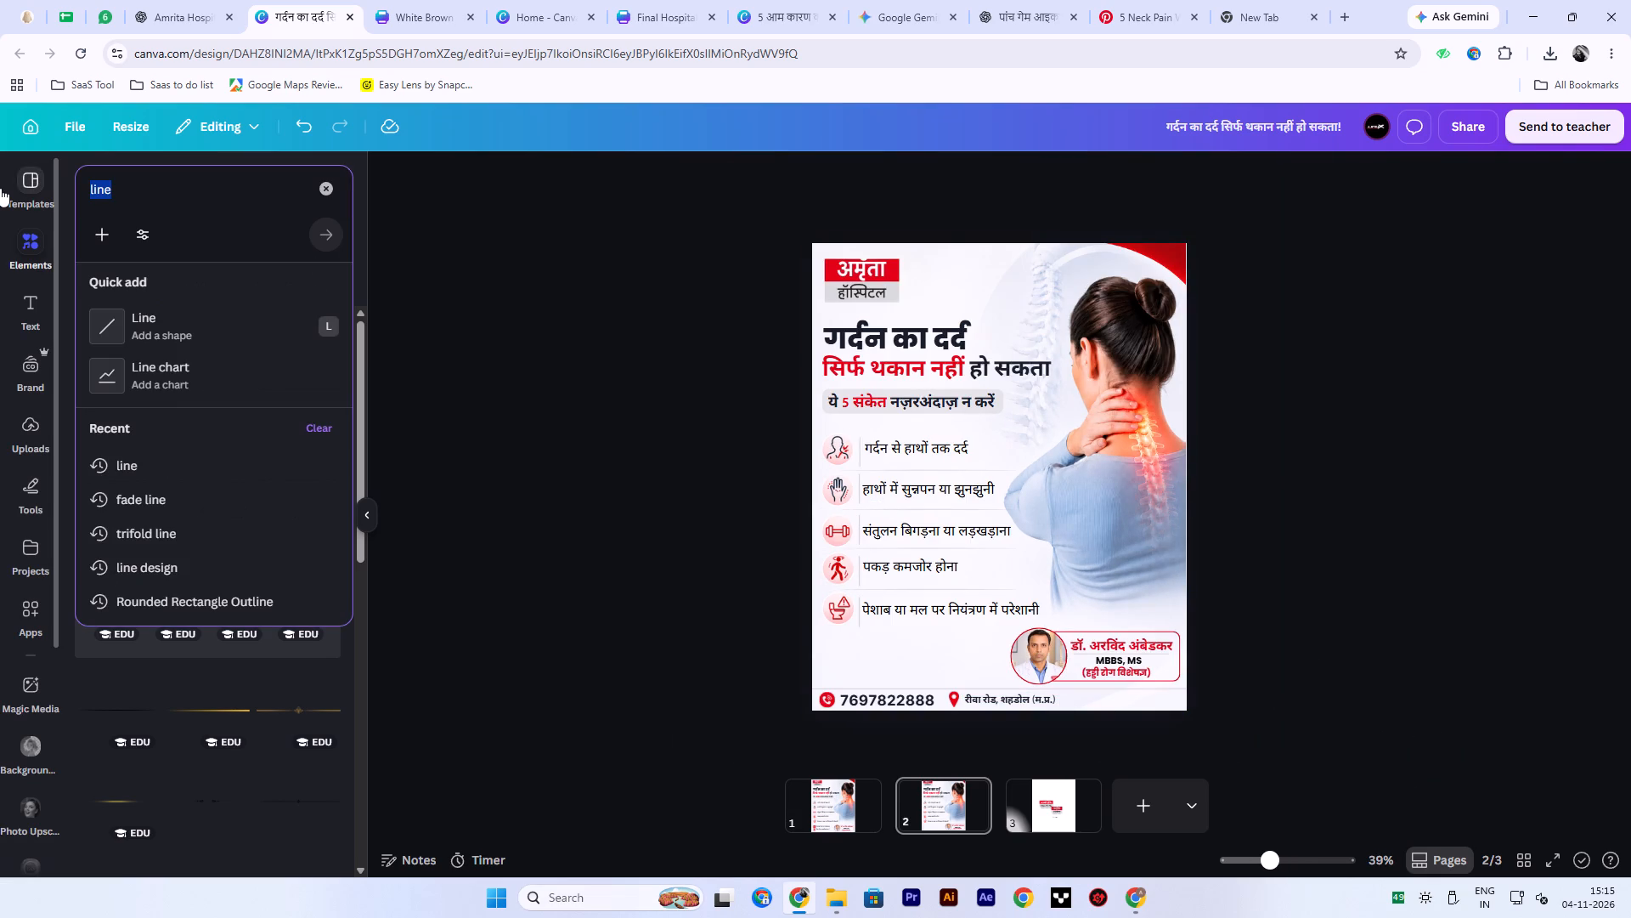
type("WA")
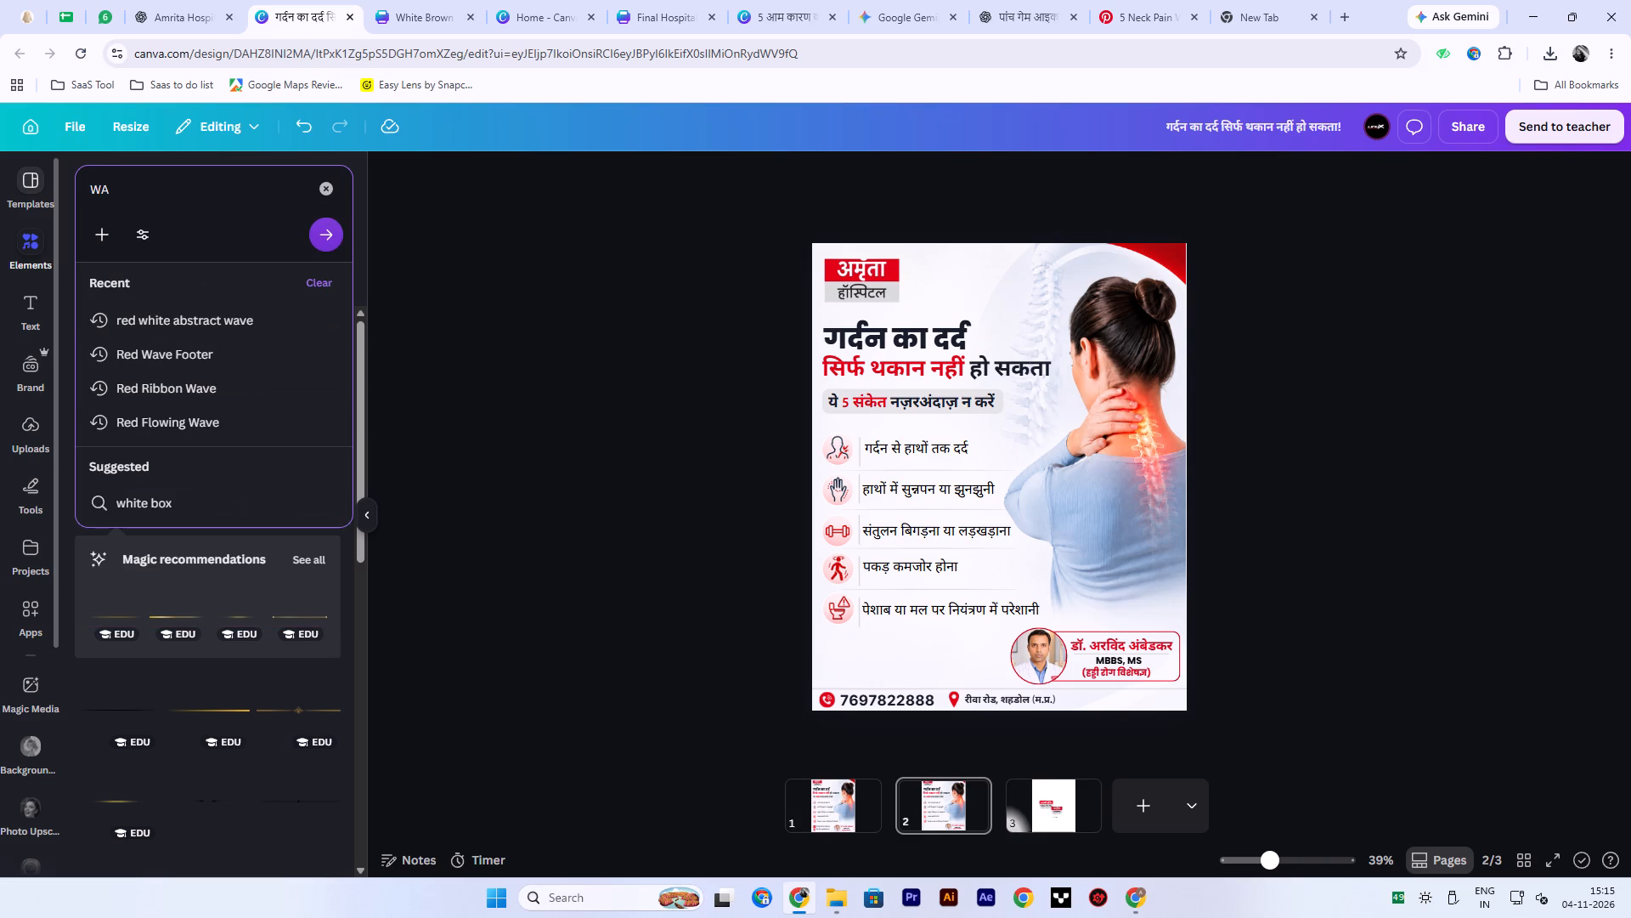
key("Down")
key("Return")
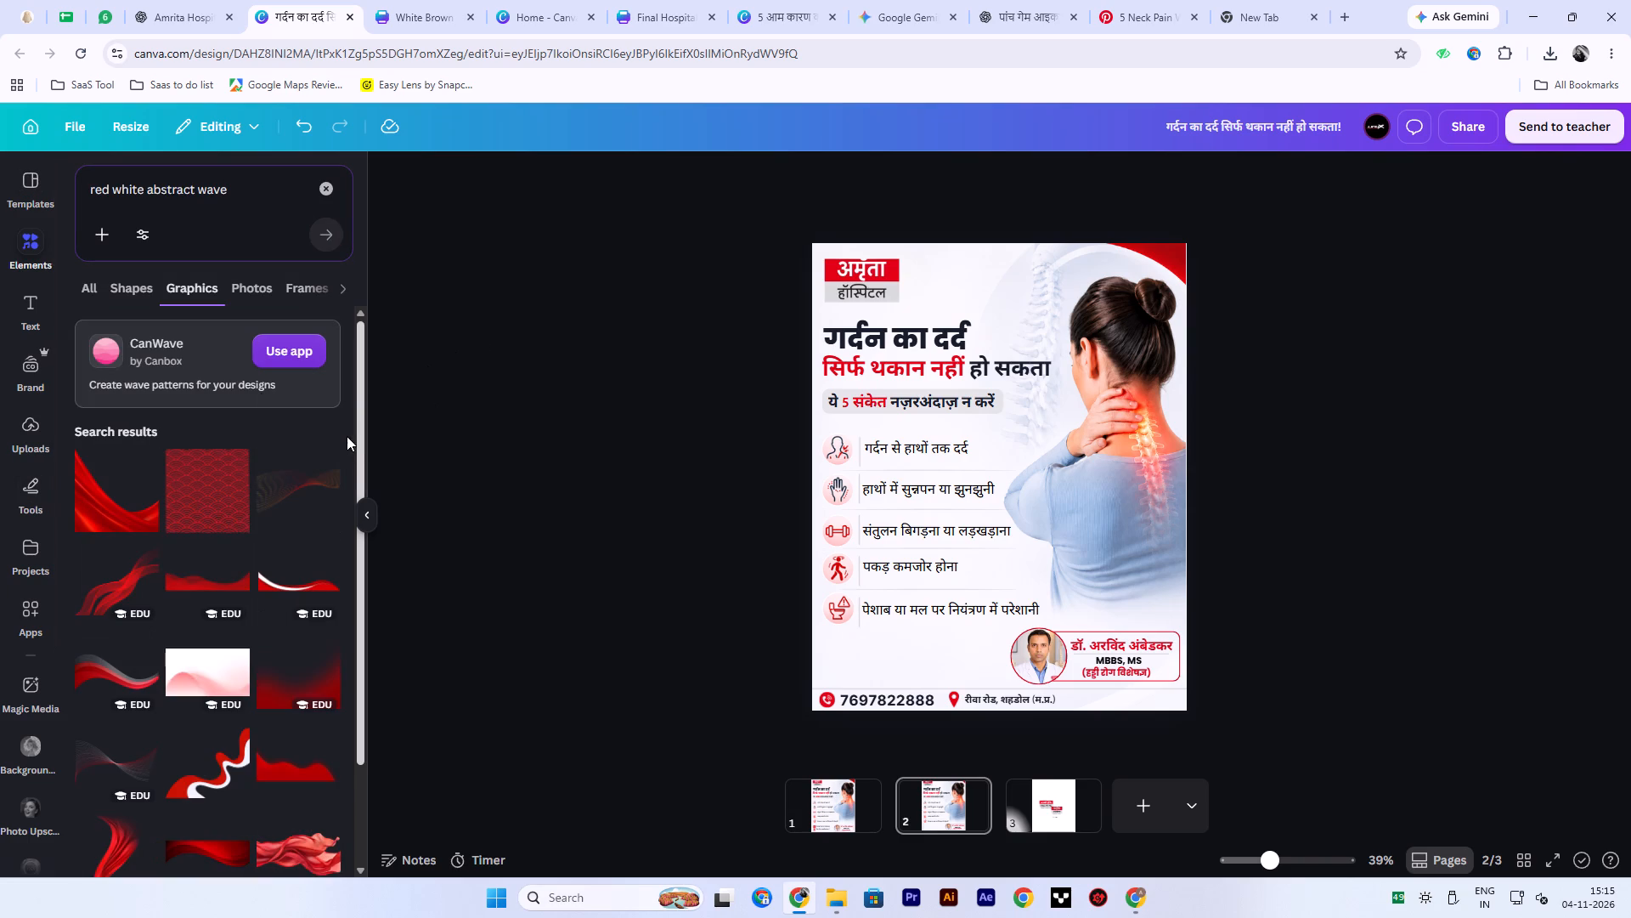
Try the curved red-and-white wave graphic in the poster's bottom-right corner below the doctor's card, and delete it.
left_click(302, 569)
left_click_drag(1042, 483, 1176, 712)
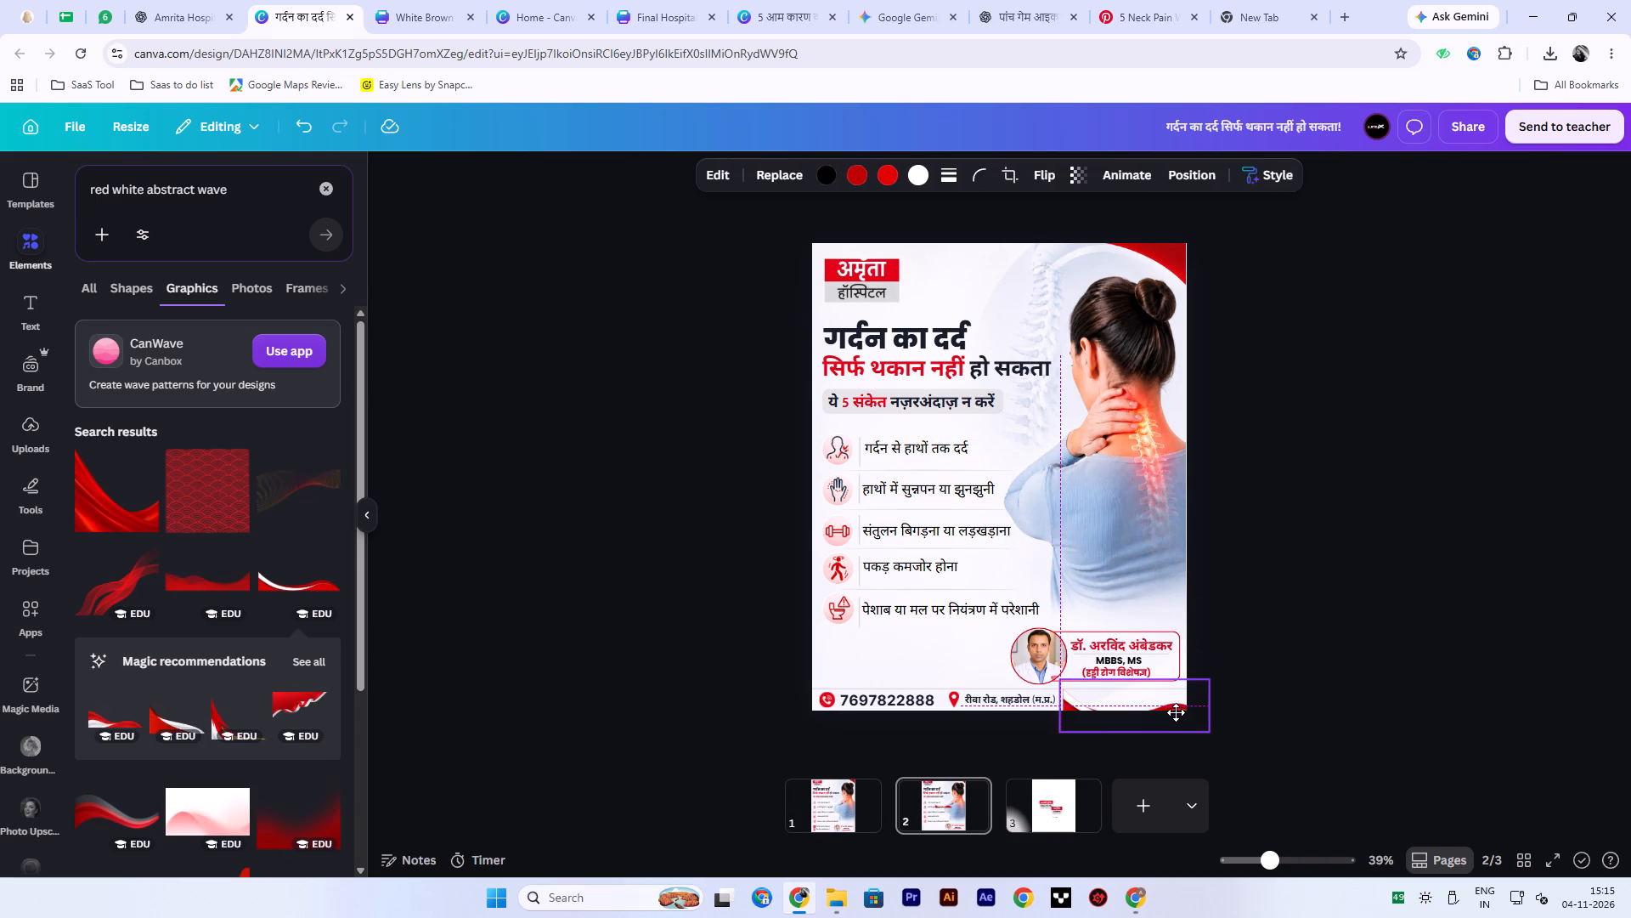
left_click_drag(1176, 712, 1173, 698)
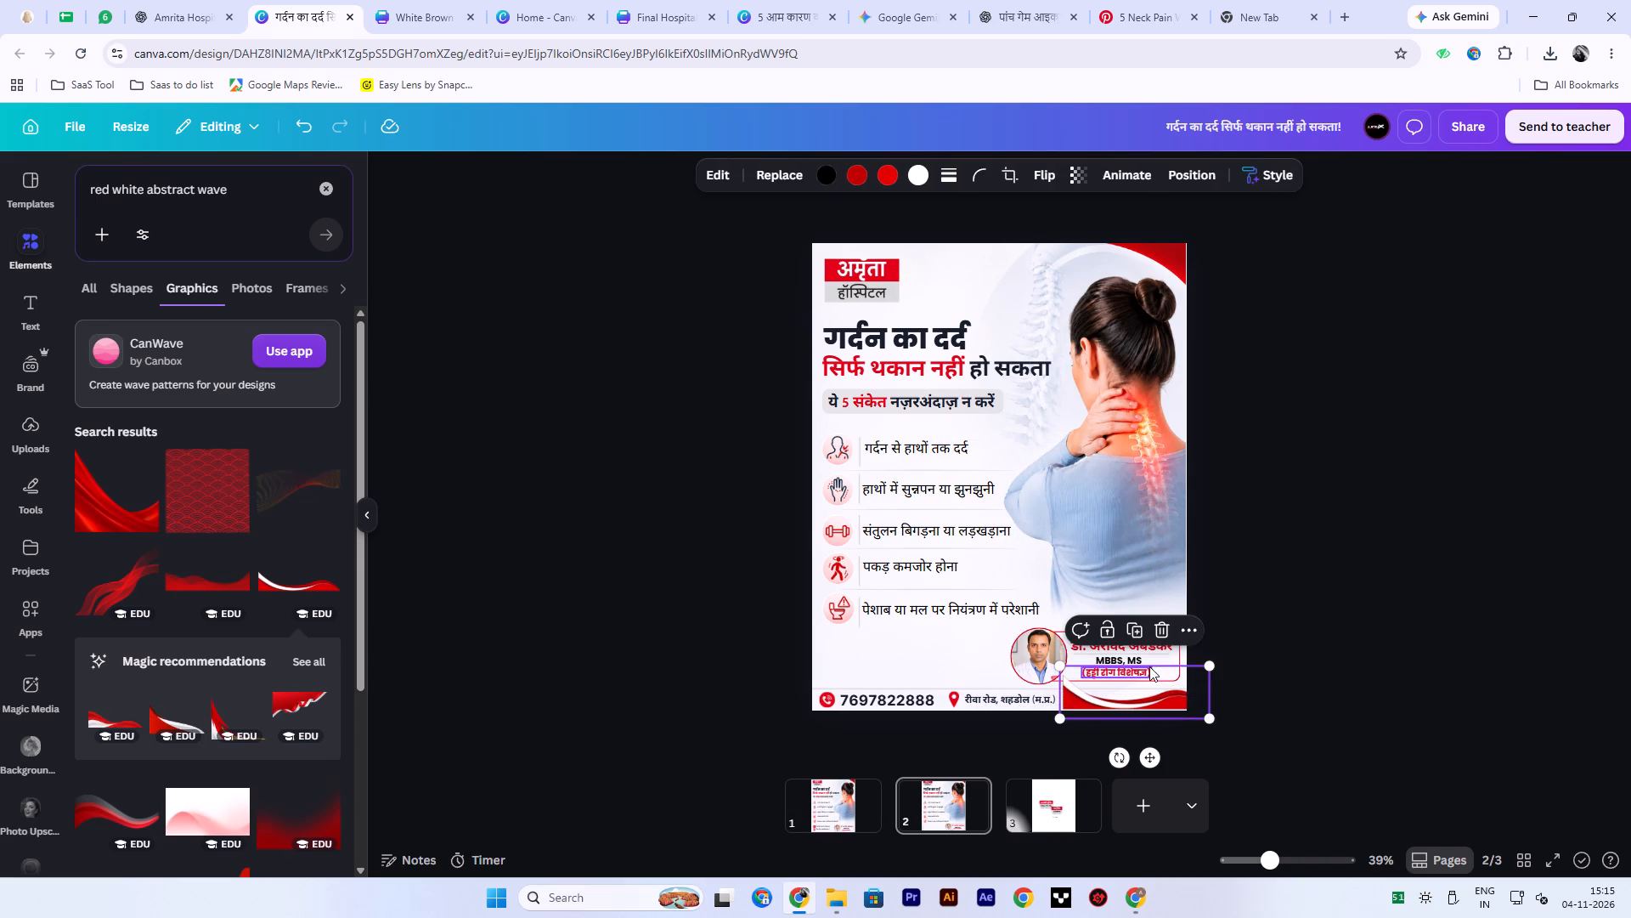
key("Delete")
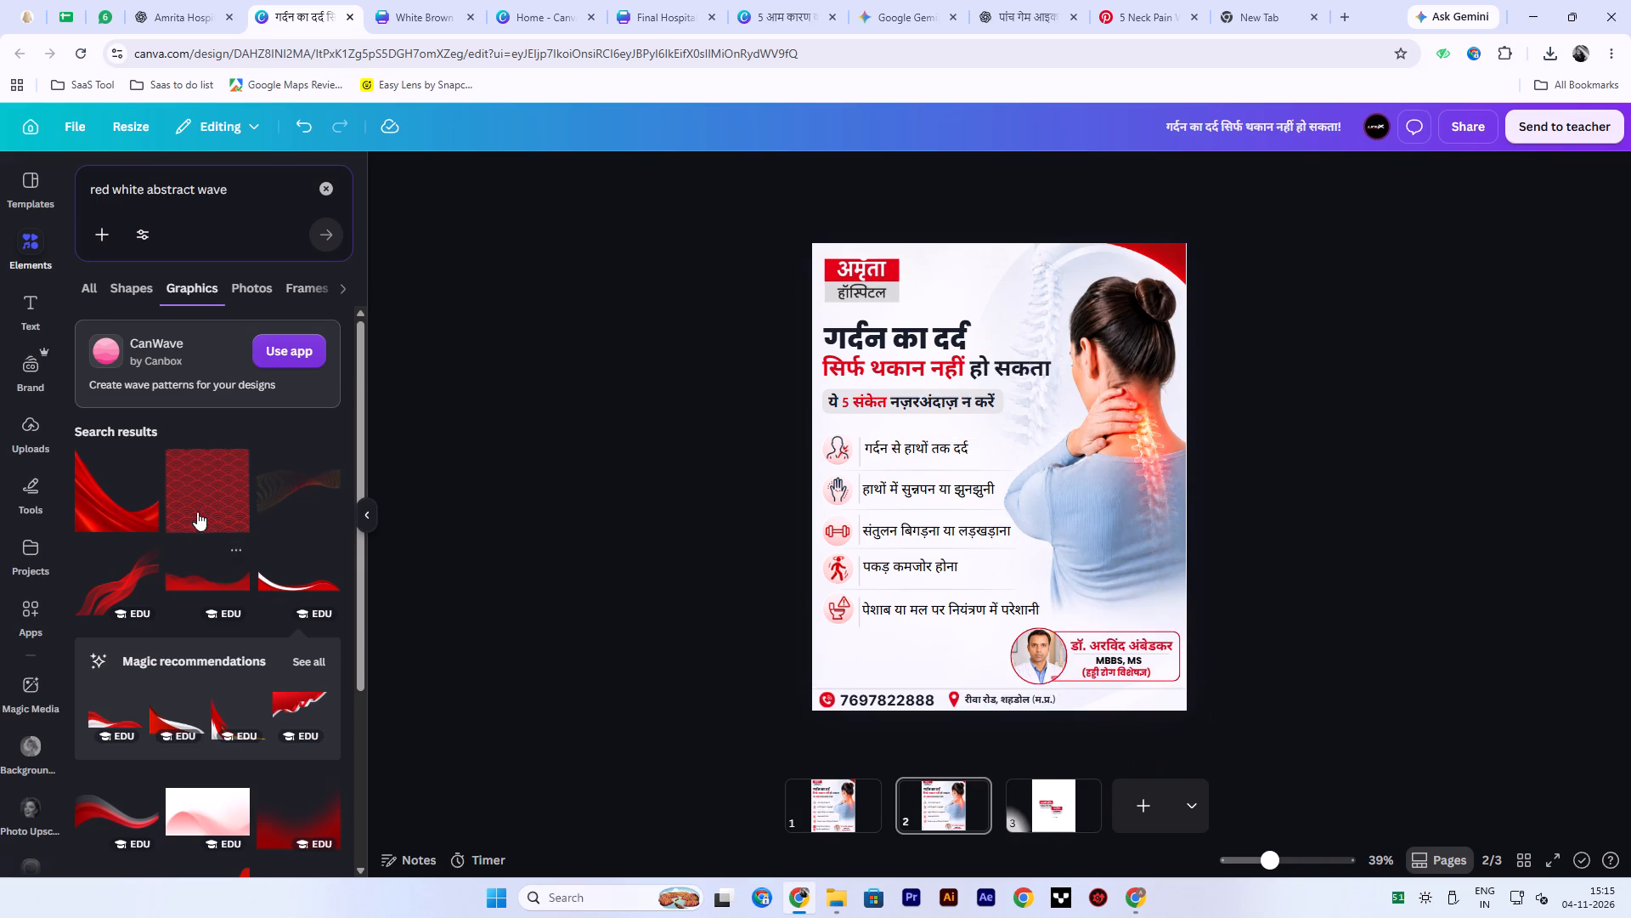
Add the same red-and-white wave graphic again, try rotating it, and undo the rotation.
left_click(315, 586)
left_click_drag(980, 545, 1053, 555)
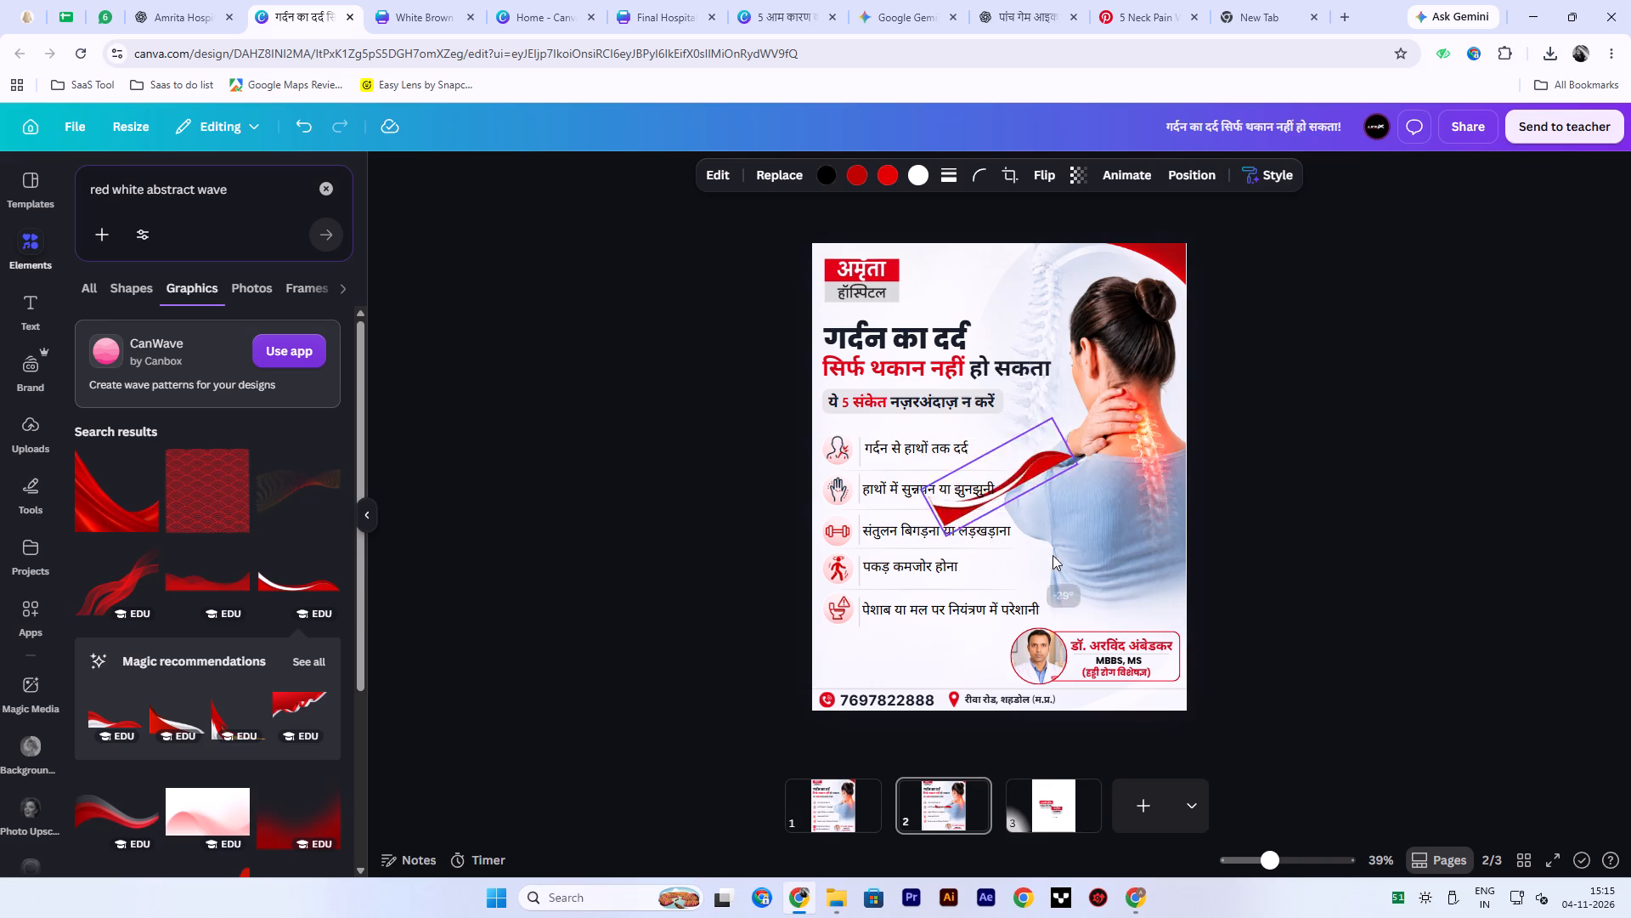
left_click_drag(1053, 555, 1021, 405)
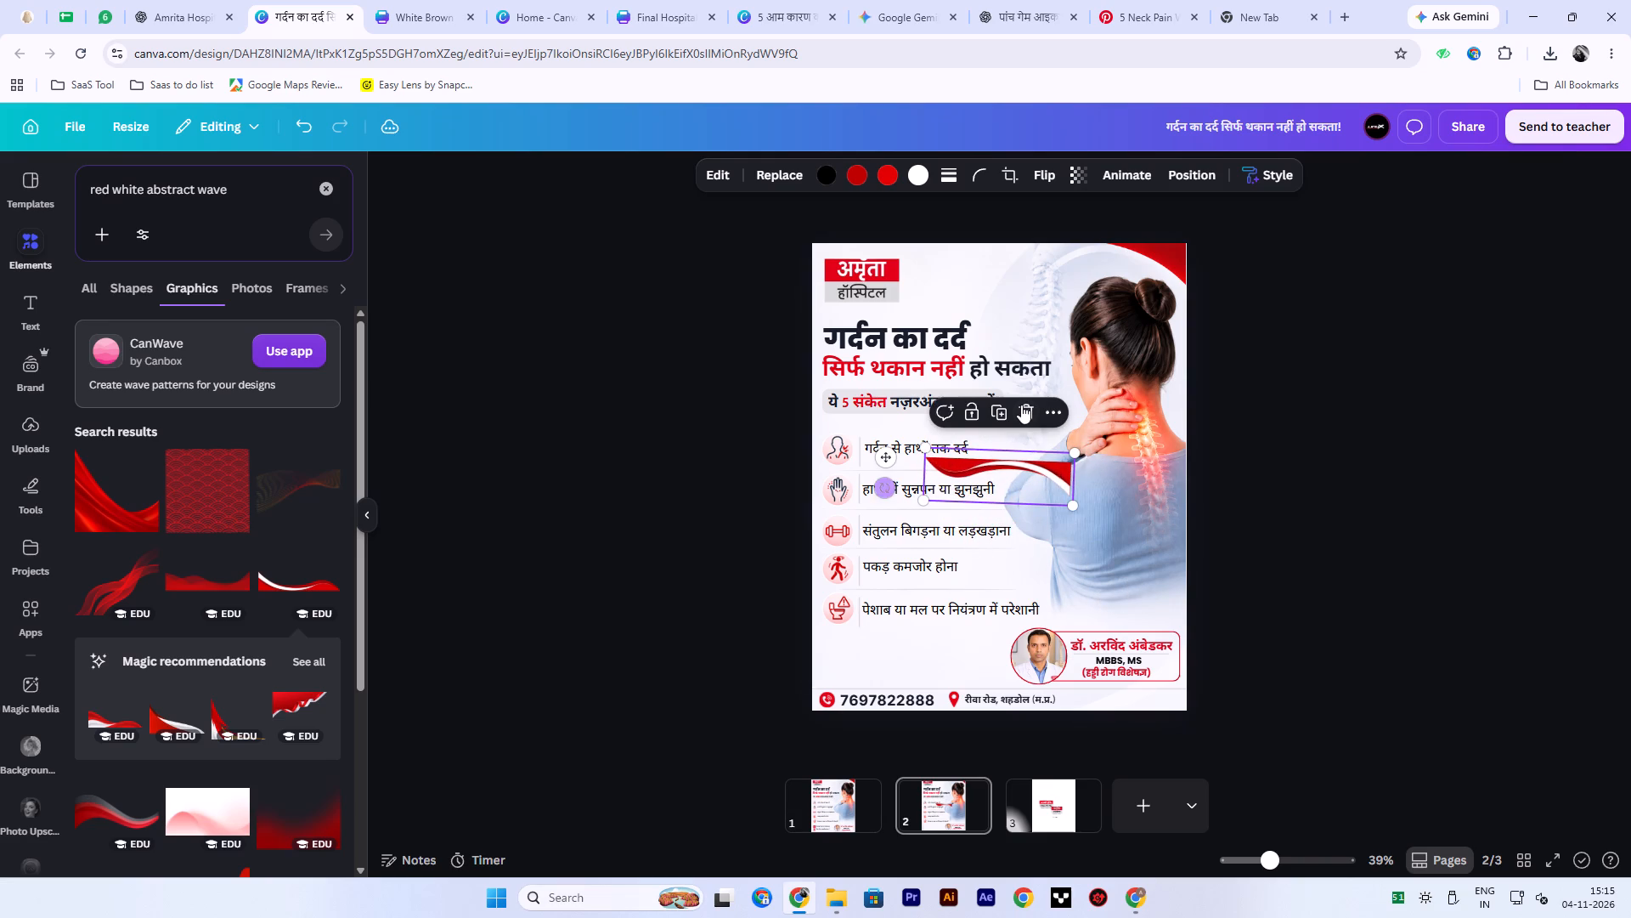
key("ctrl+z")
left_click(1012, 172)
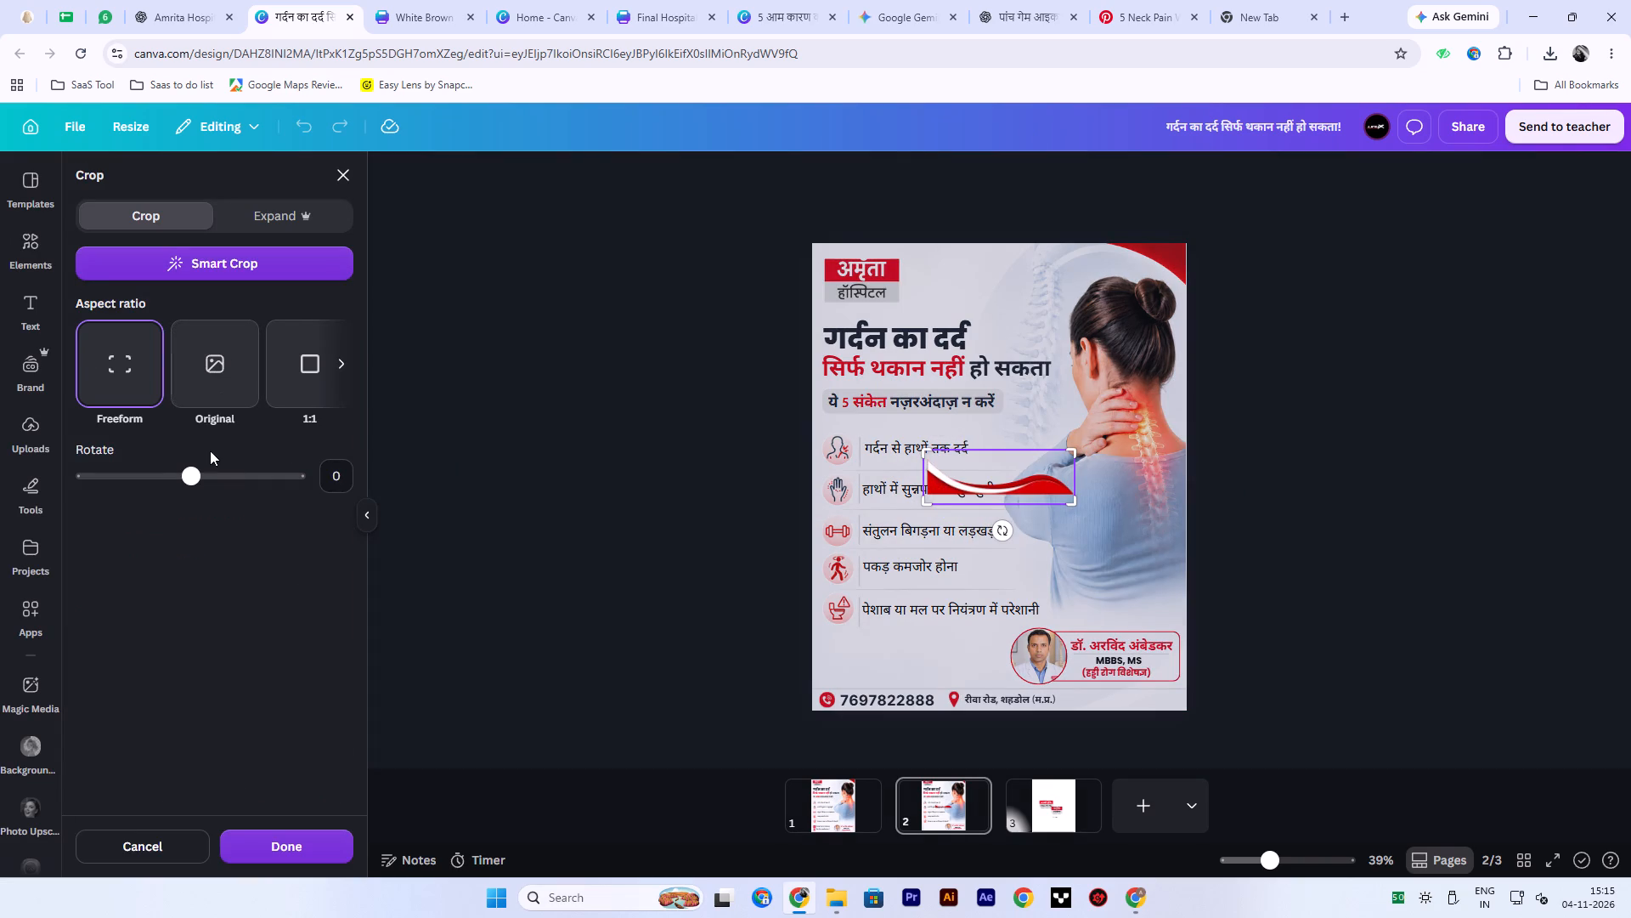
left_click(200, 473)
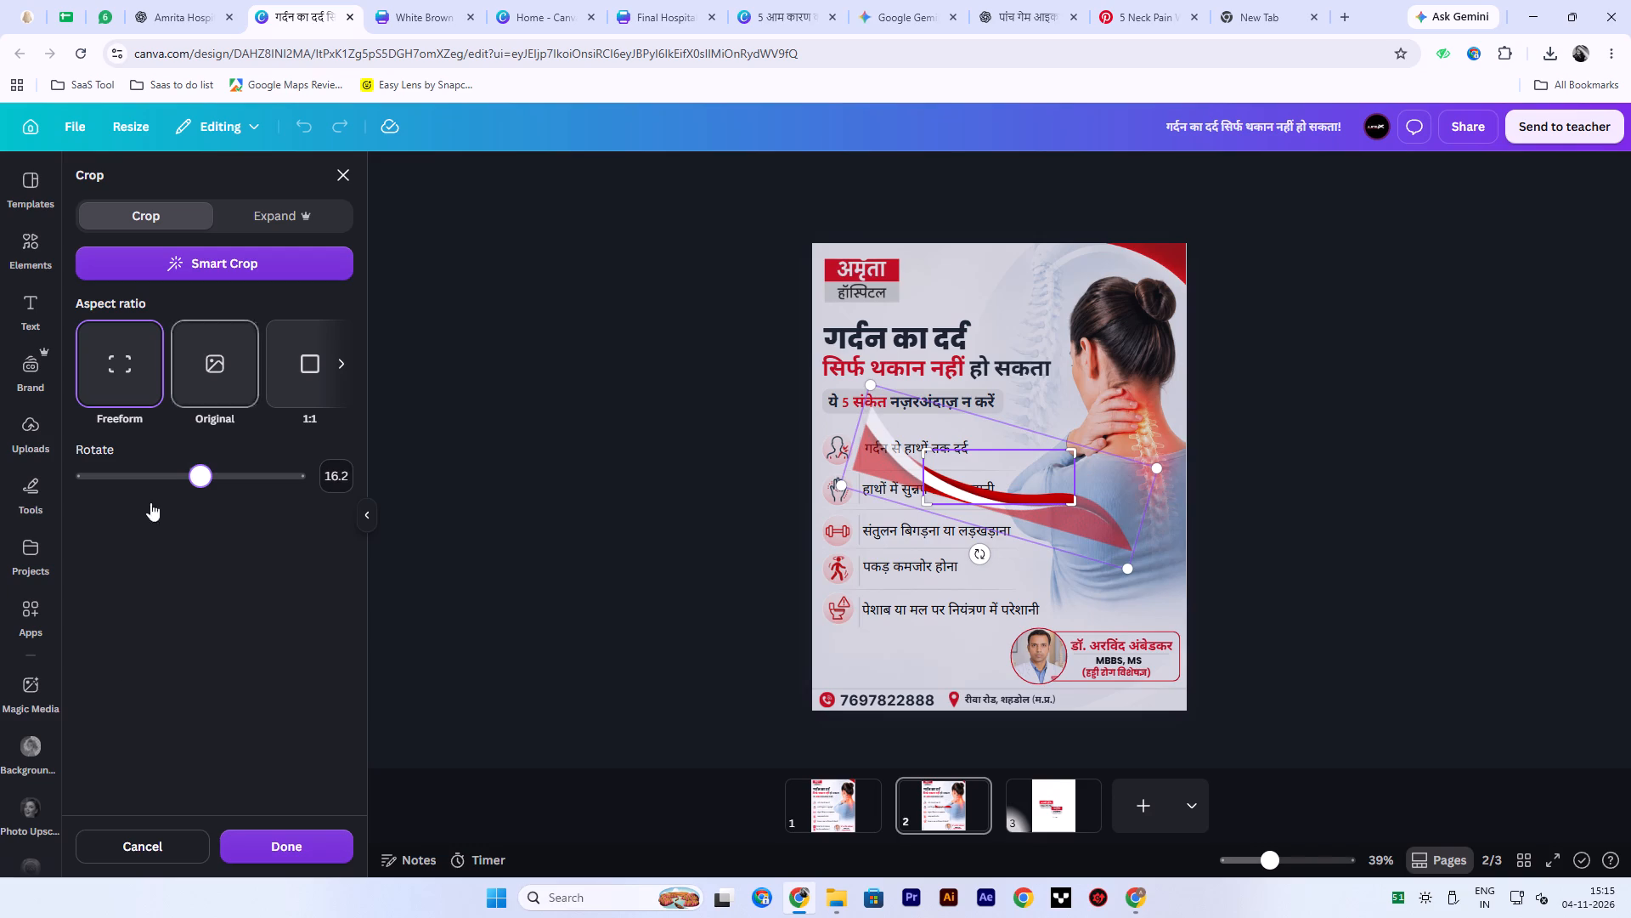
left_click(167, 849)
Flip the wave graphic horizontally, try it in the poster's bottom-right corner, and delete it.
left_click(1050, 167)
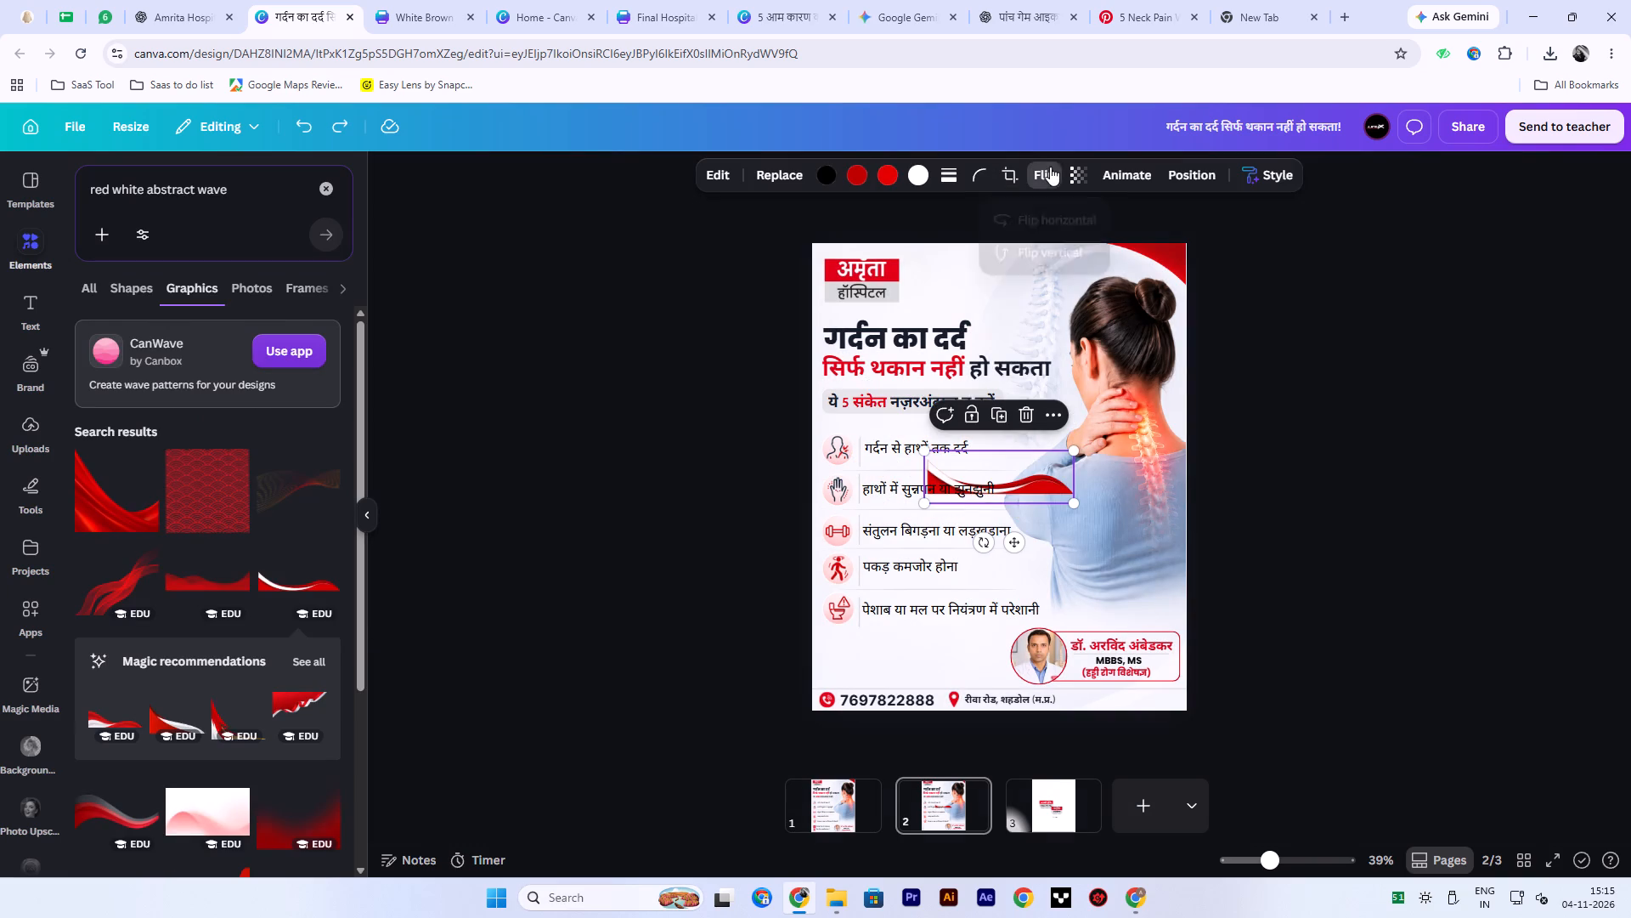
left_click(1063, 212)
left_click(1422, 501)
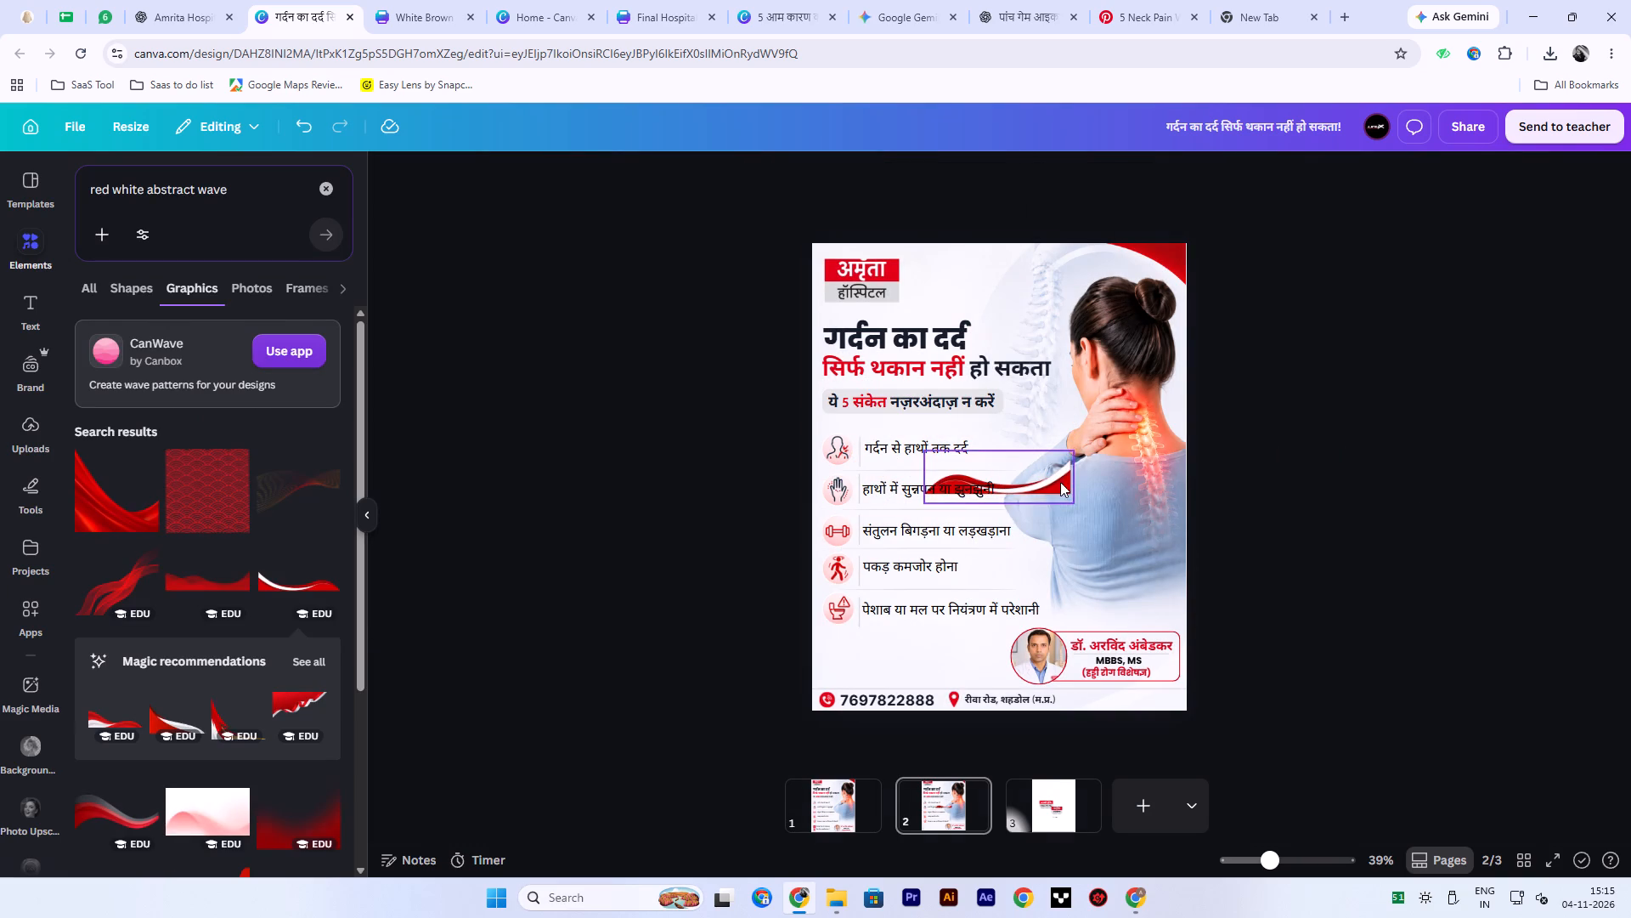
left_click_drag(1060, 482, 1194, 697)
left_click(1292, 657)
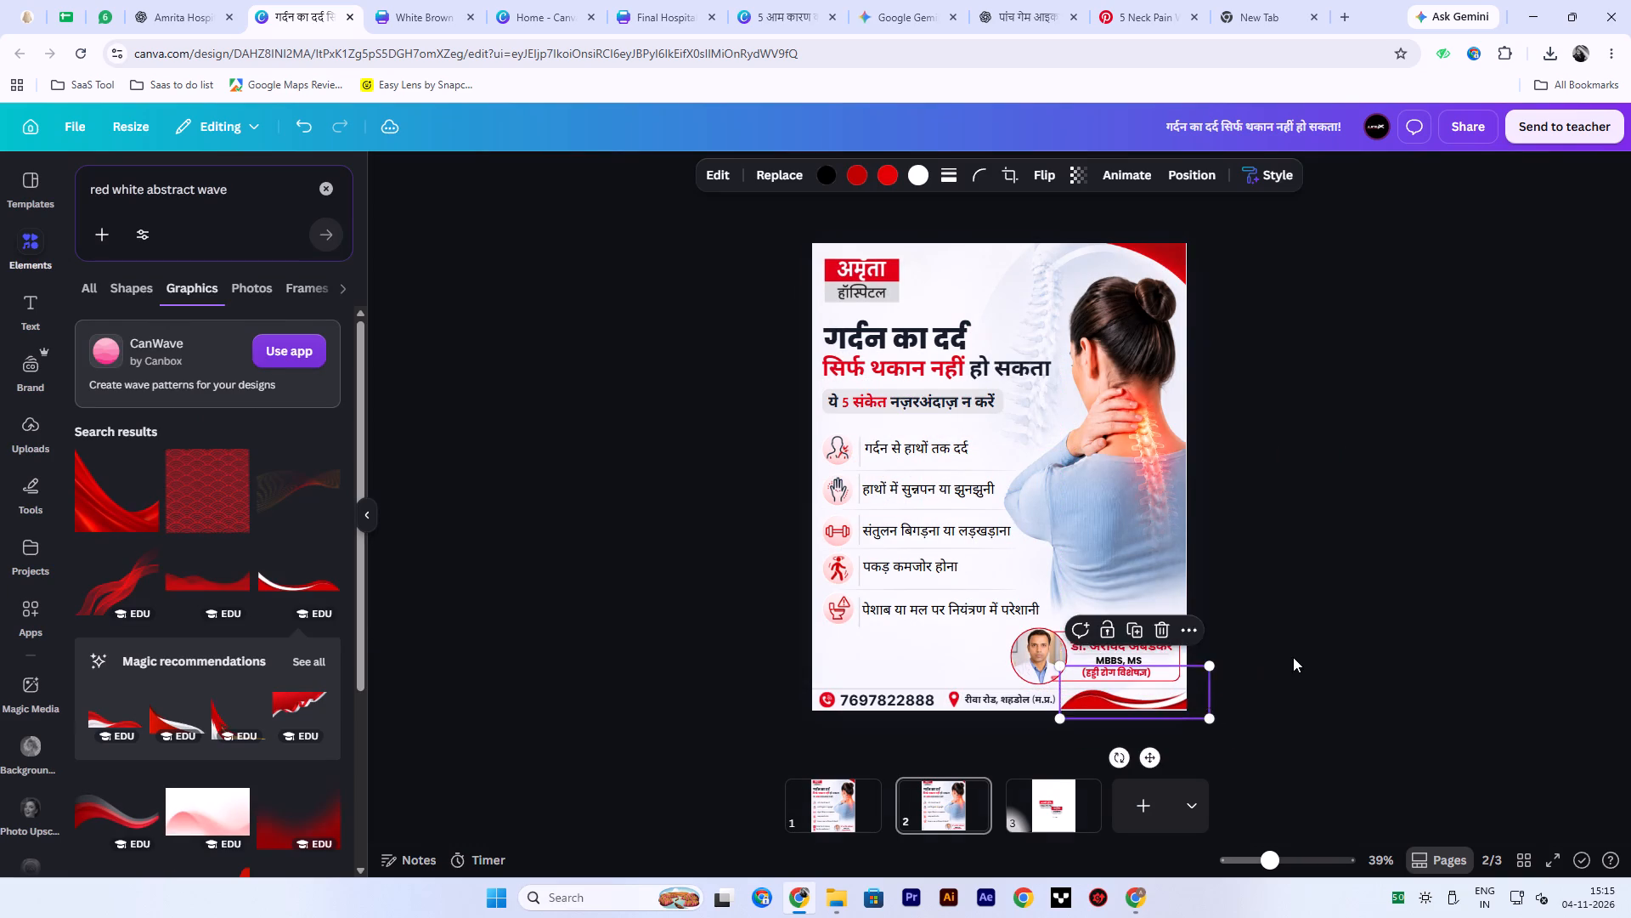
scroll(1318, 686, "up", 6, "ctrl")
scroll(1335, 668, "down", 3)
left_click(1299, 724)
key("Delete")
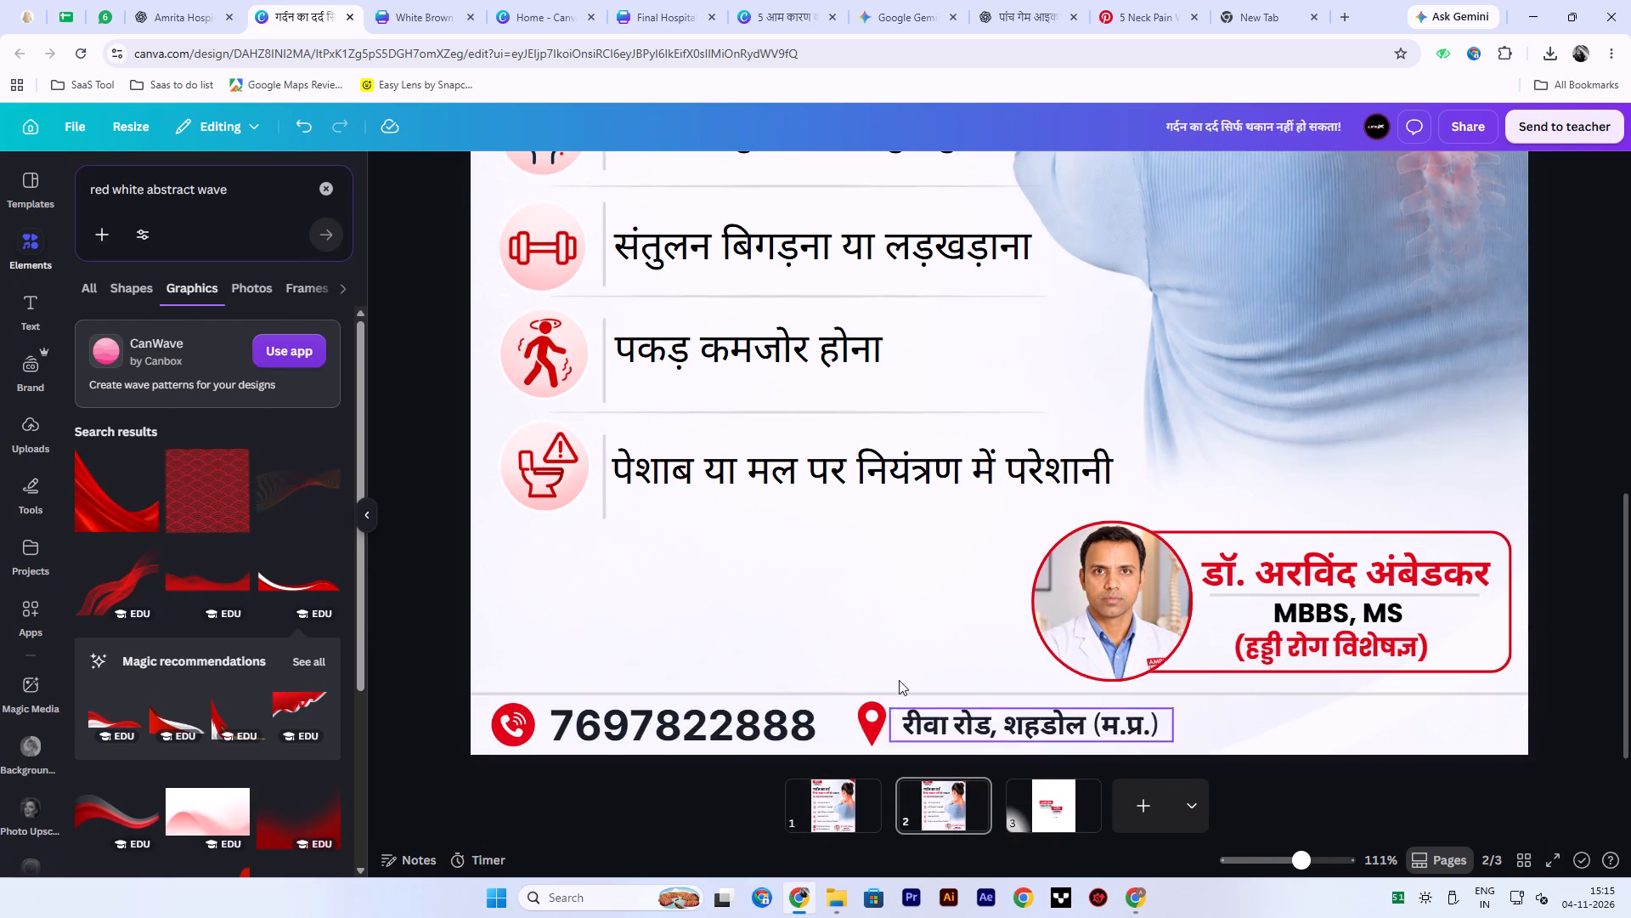
Look through more of the red-and-white wave graphics for one that suits the poster's footer.
scroll(290, 554, "down", 5)
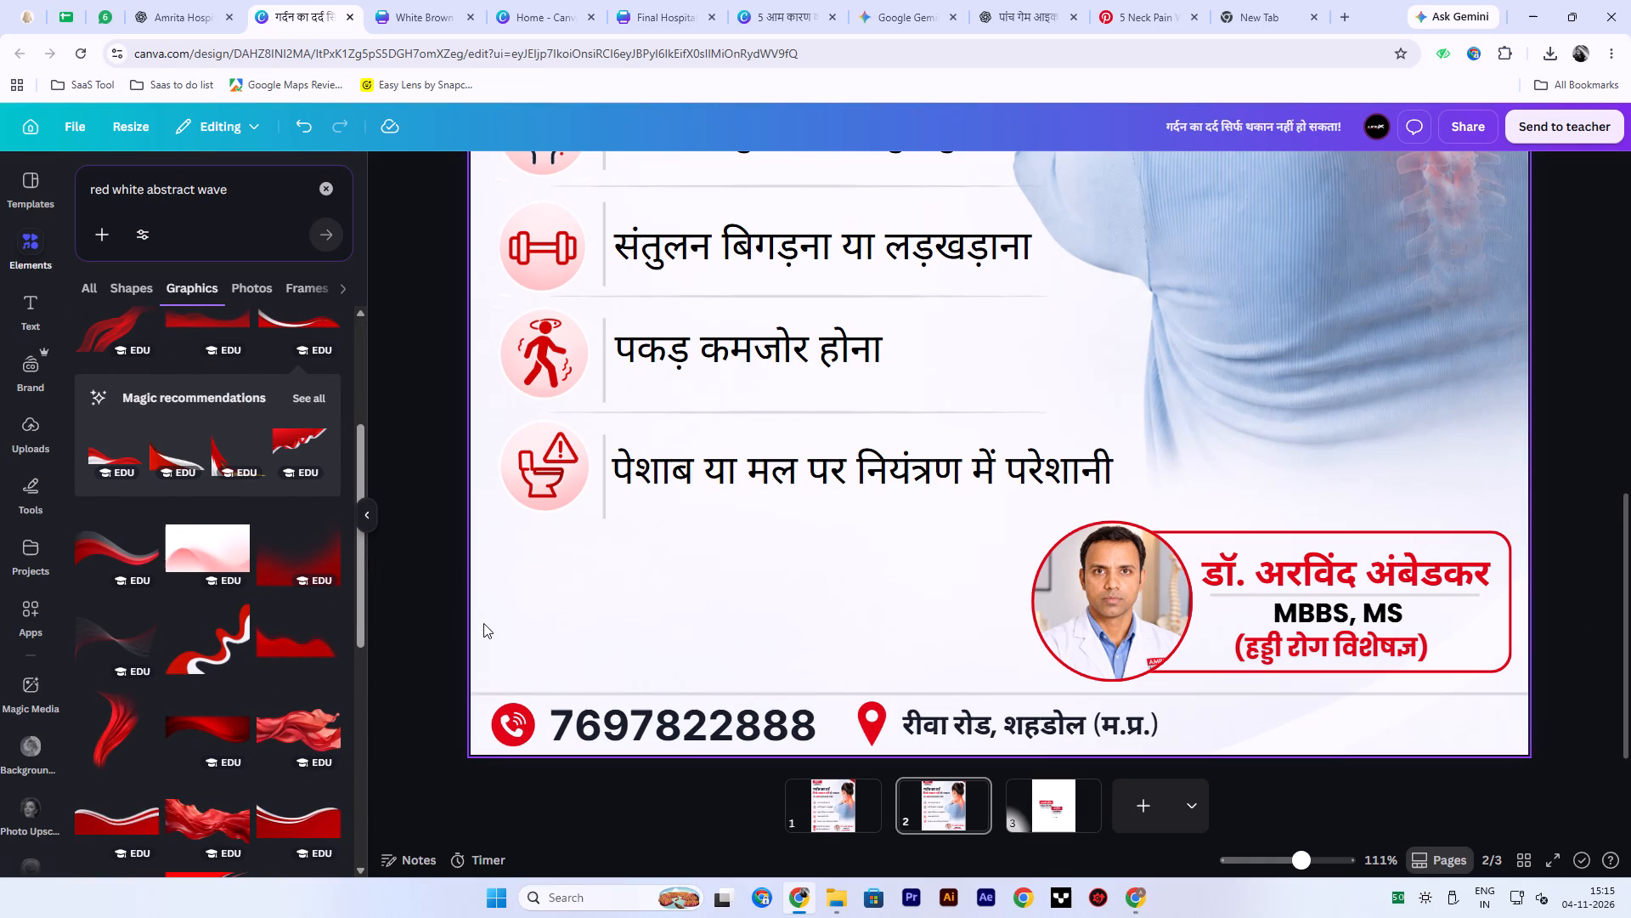
scroll(352, 629, "down", 6)
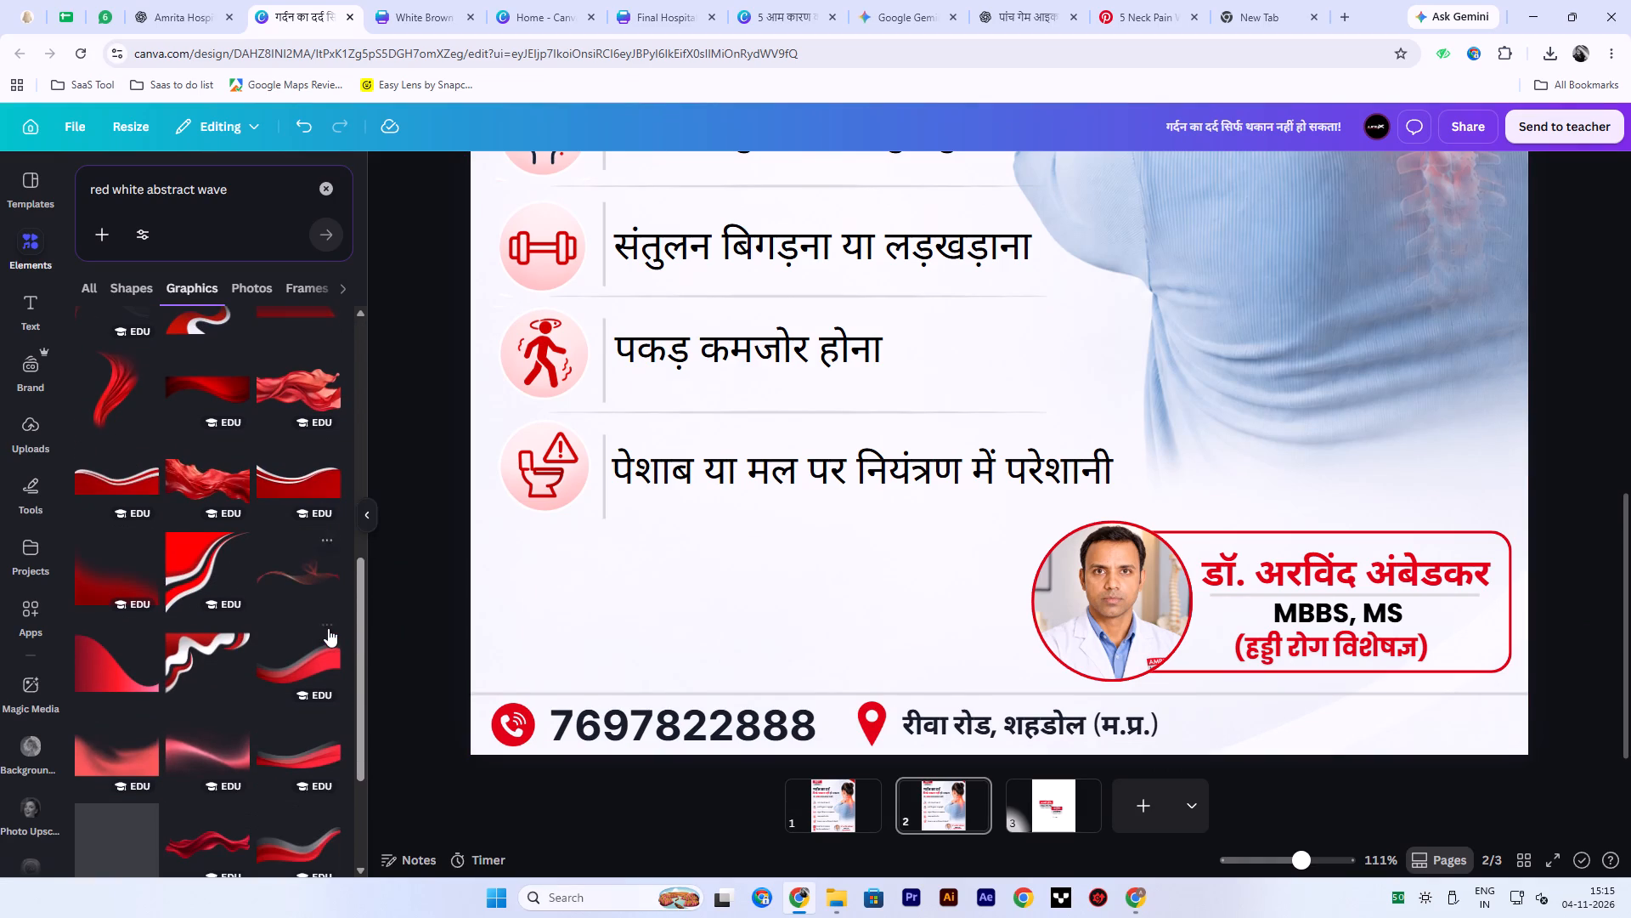
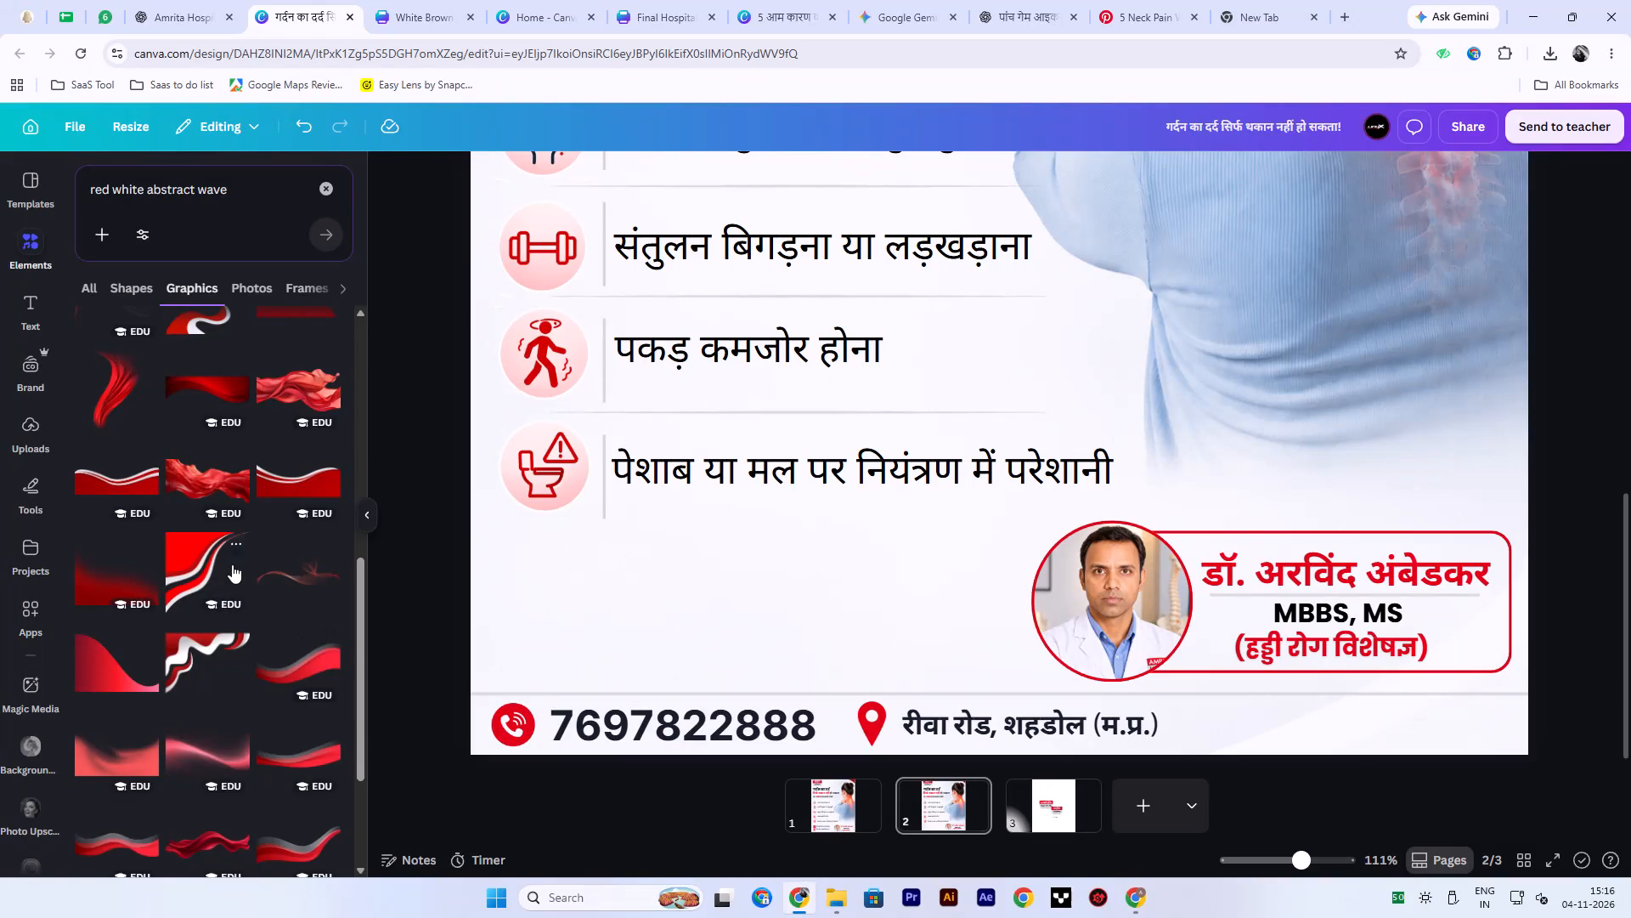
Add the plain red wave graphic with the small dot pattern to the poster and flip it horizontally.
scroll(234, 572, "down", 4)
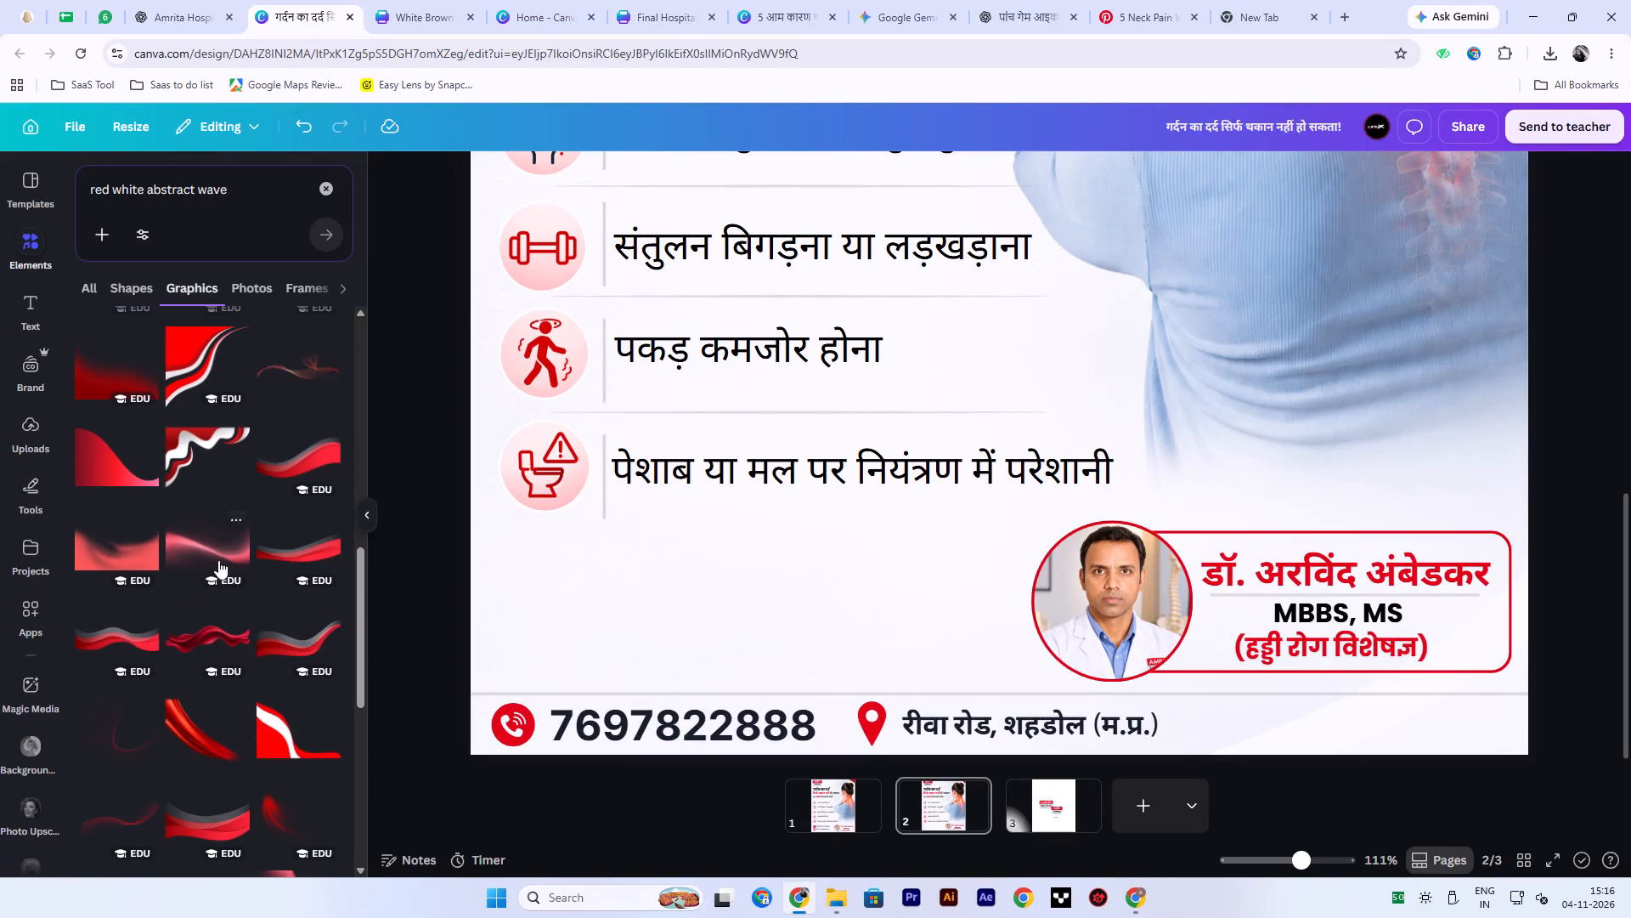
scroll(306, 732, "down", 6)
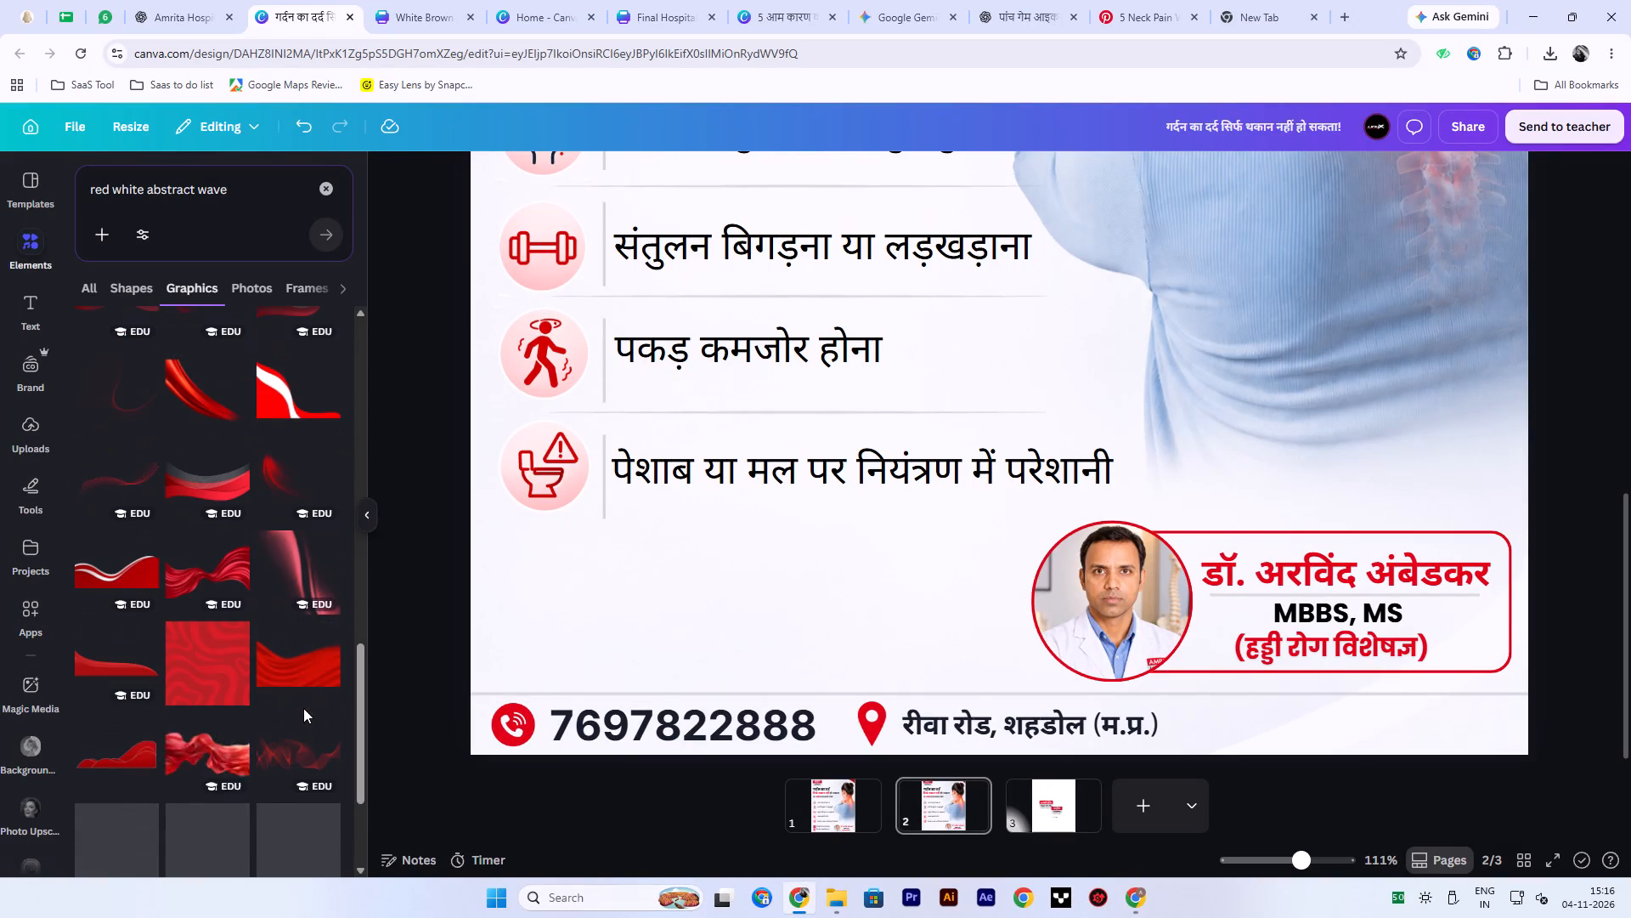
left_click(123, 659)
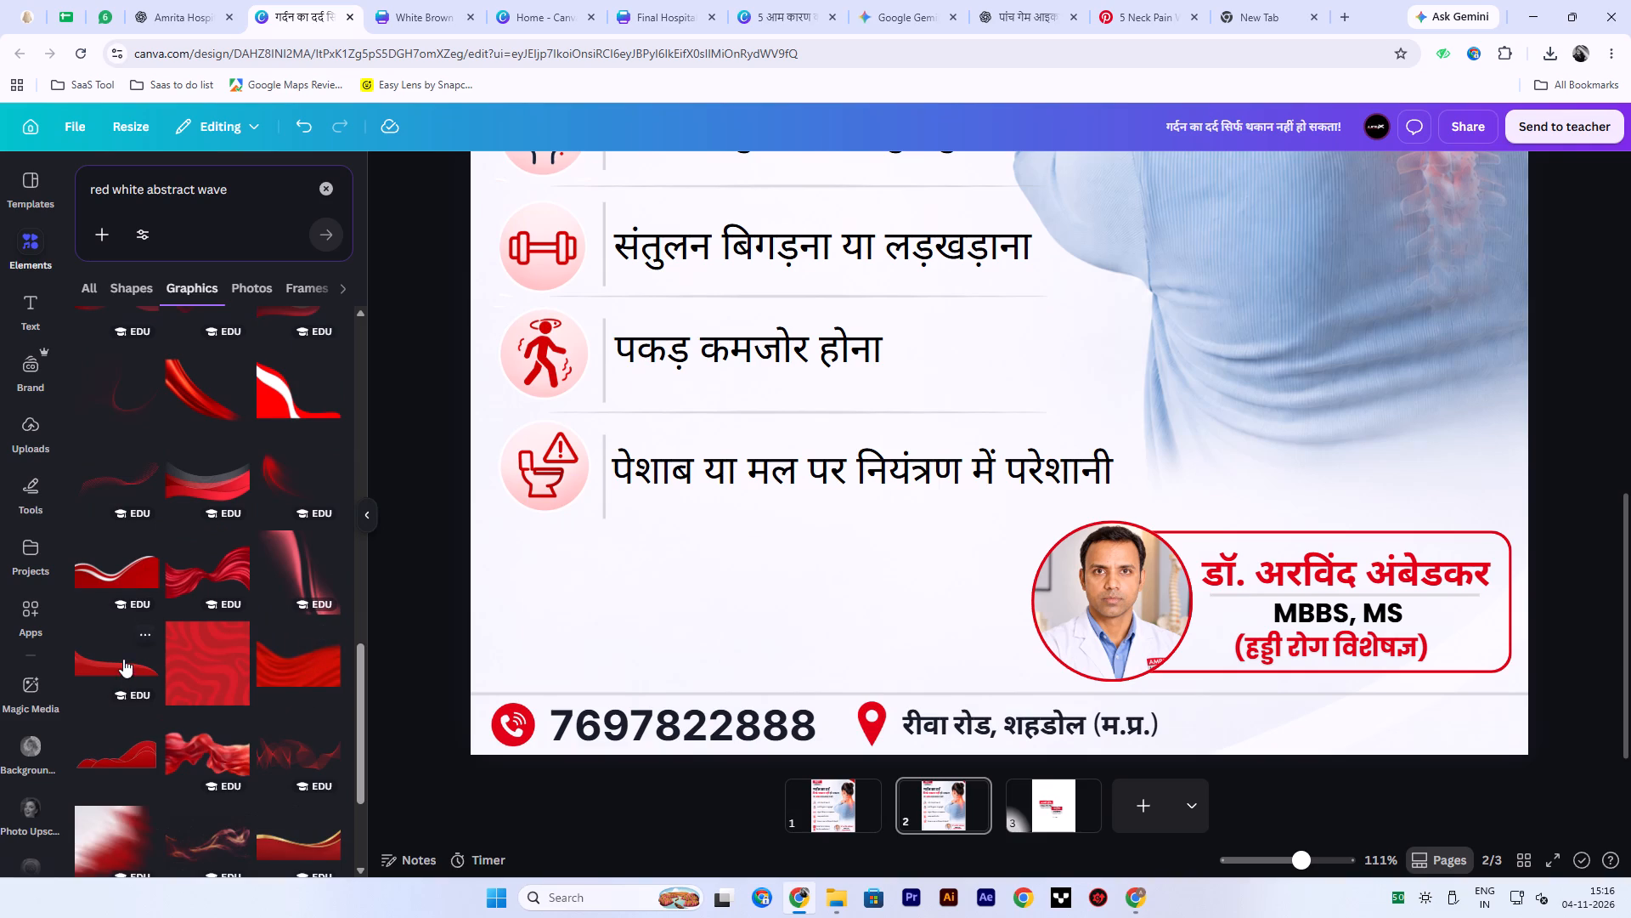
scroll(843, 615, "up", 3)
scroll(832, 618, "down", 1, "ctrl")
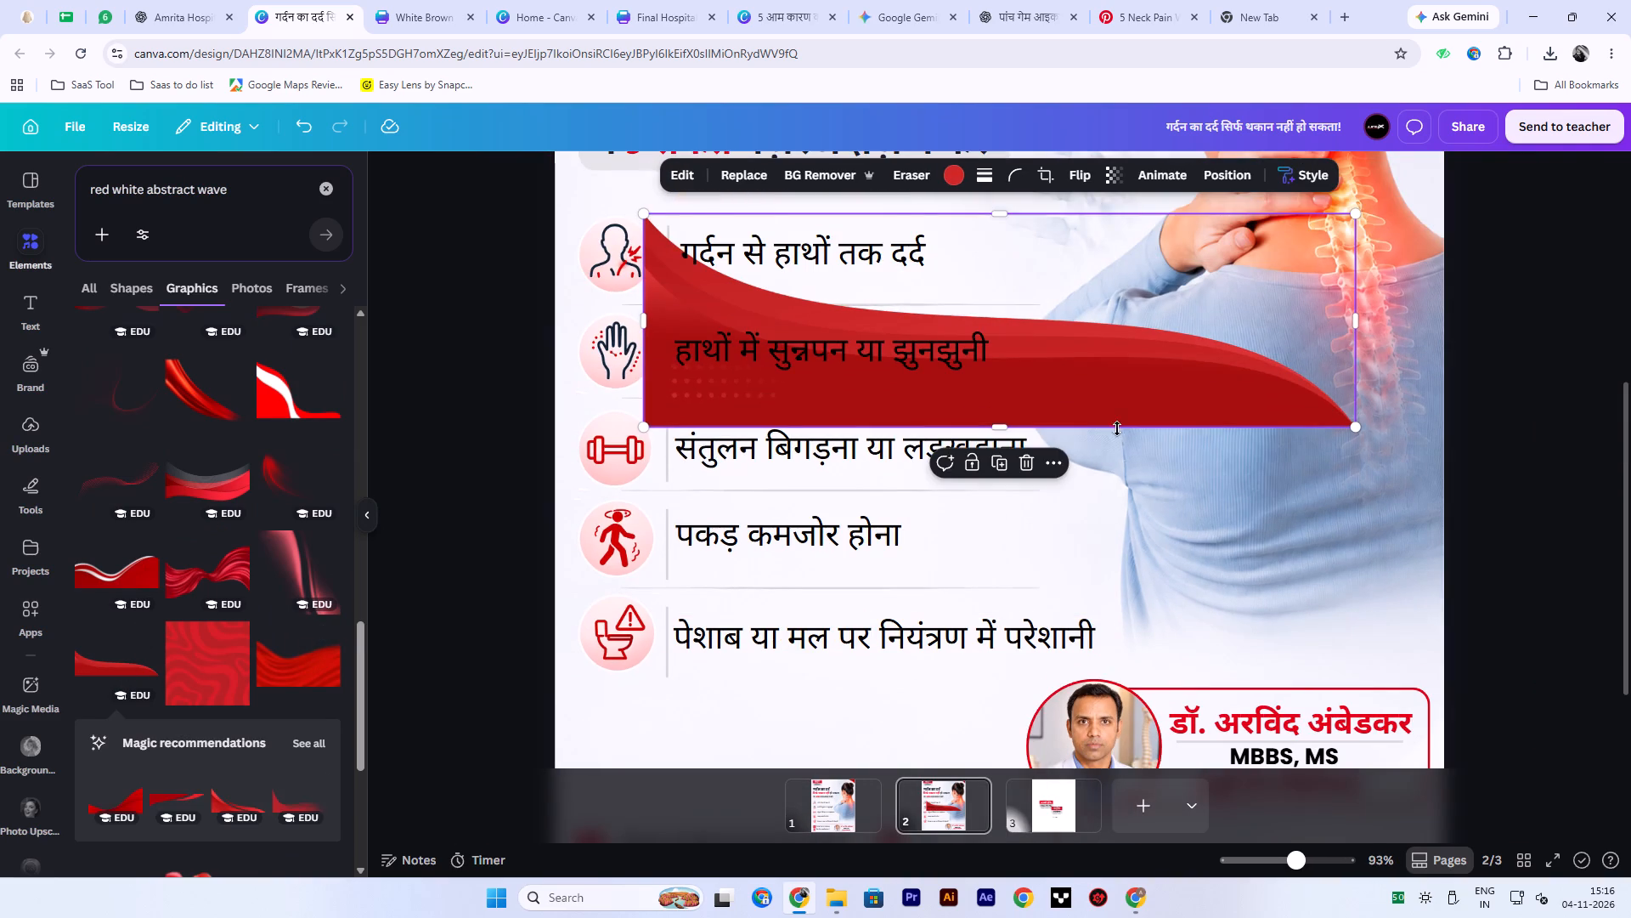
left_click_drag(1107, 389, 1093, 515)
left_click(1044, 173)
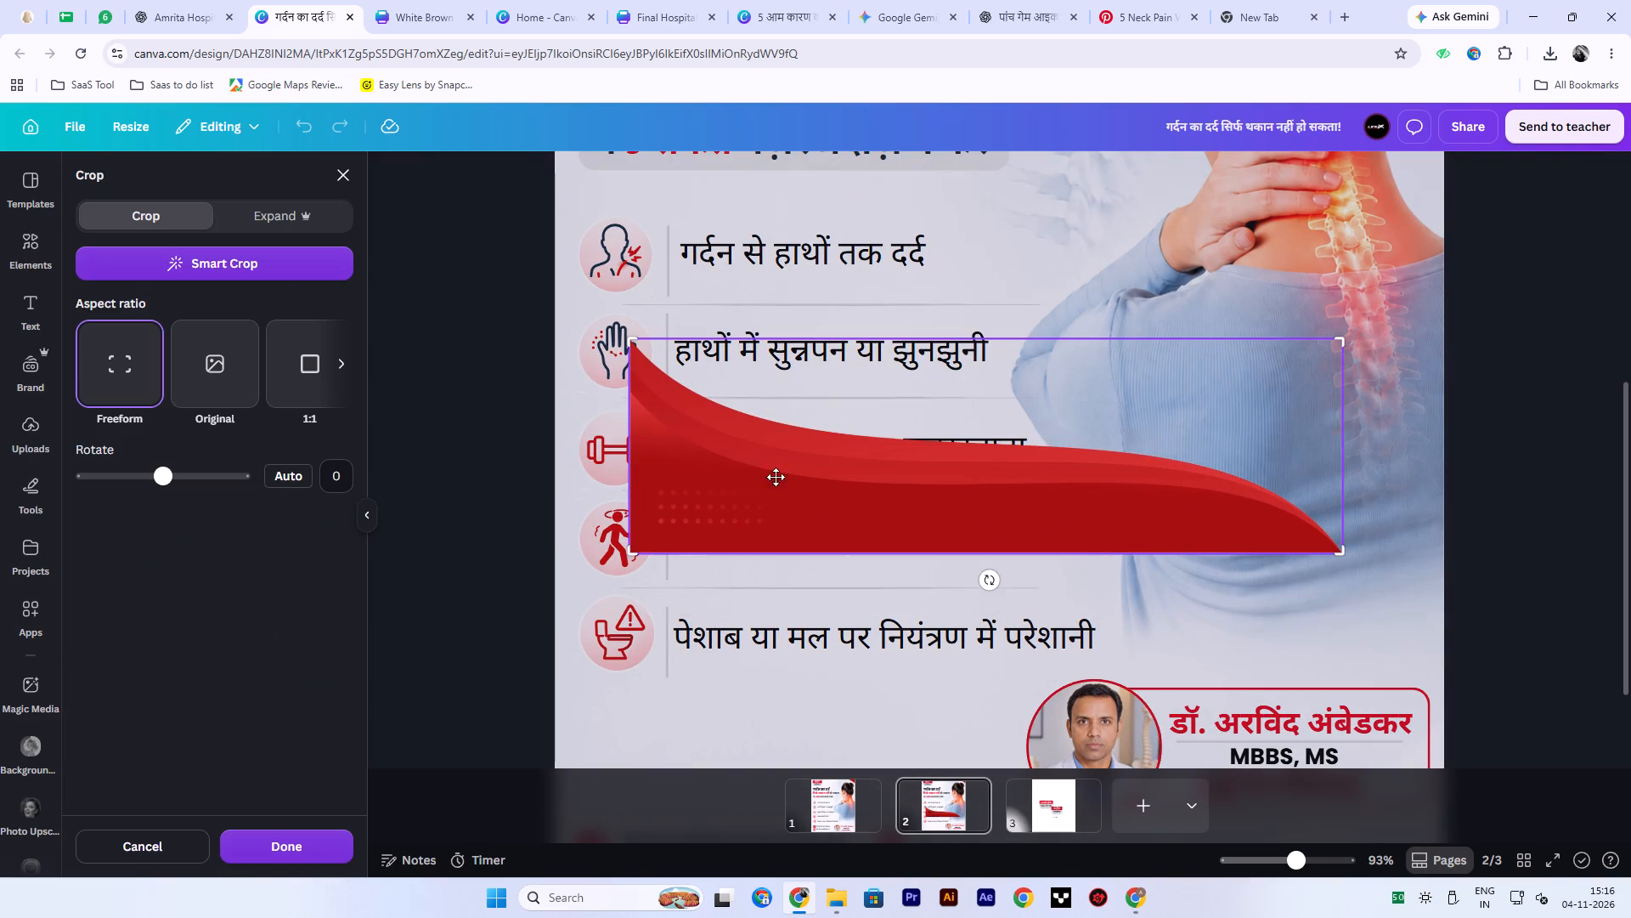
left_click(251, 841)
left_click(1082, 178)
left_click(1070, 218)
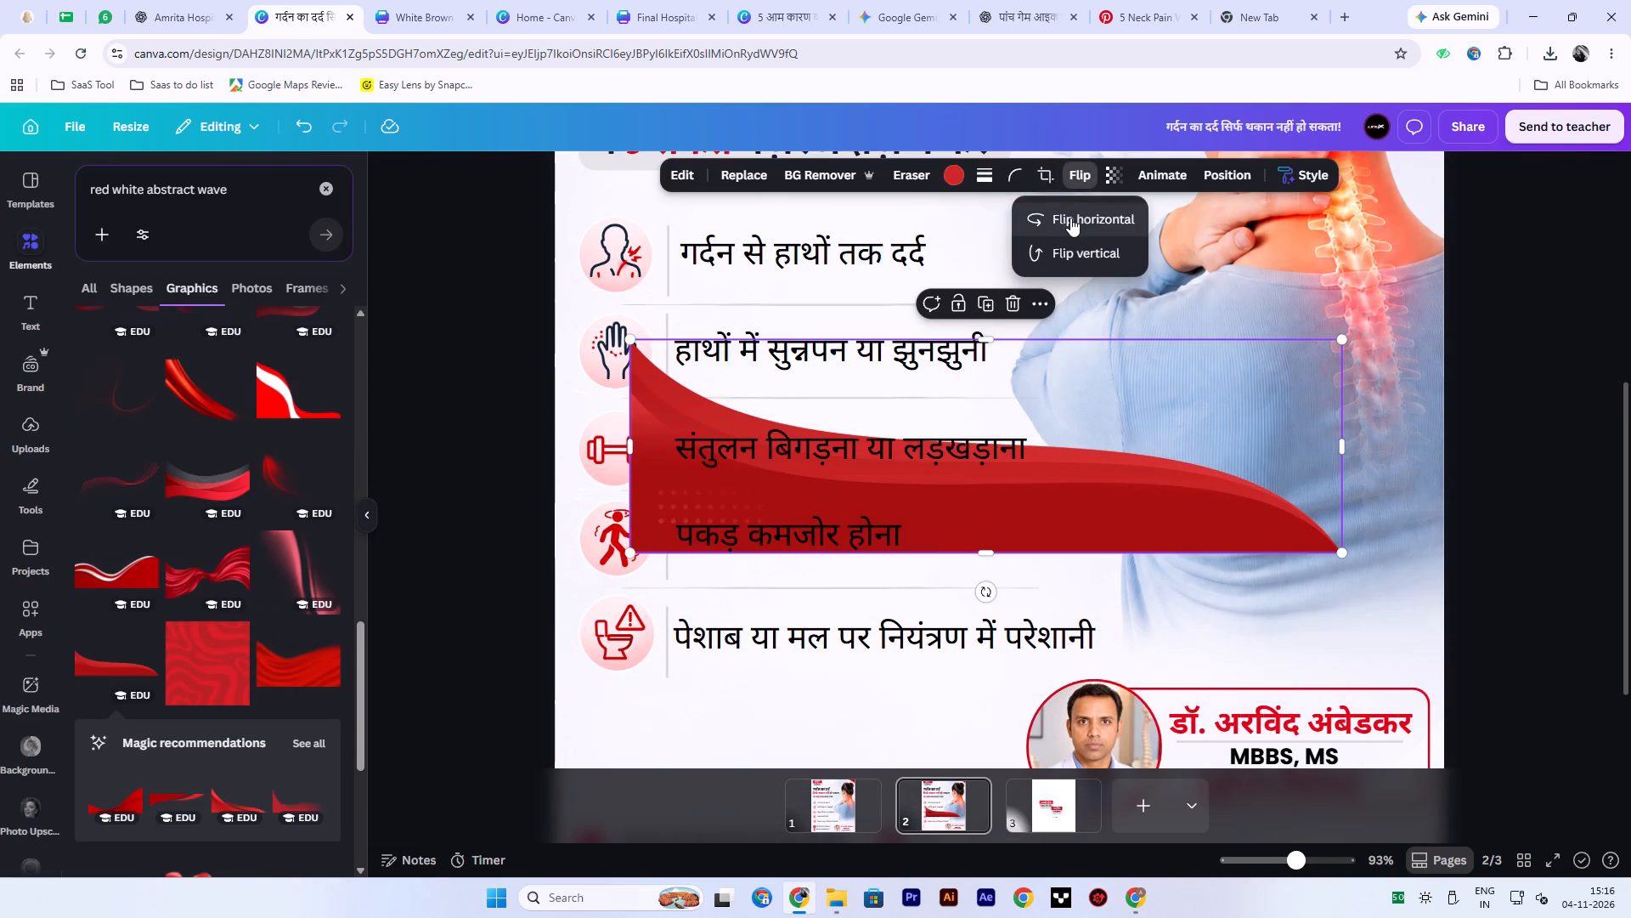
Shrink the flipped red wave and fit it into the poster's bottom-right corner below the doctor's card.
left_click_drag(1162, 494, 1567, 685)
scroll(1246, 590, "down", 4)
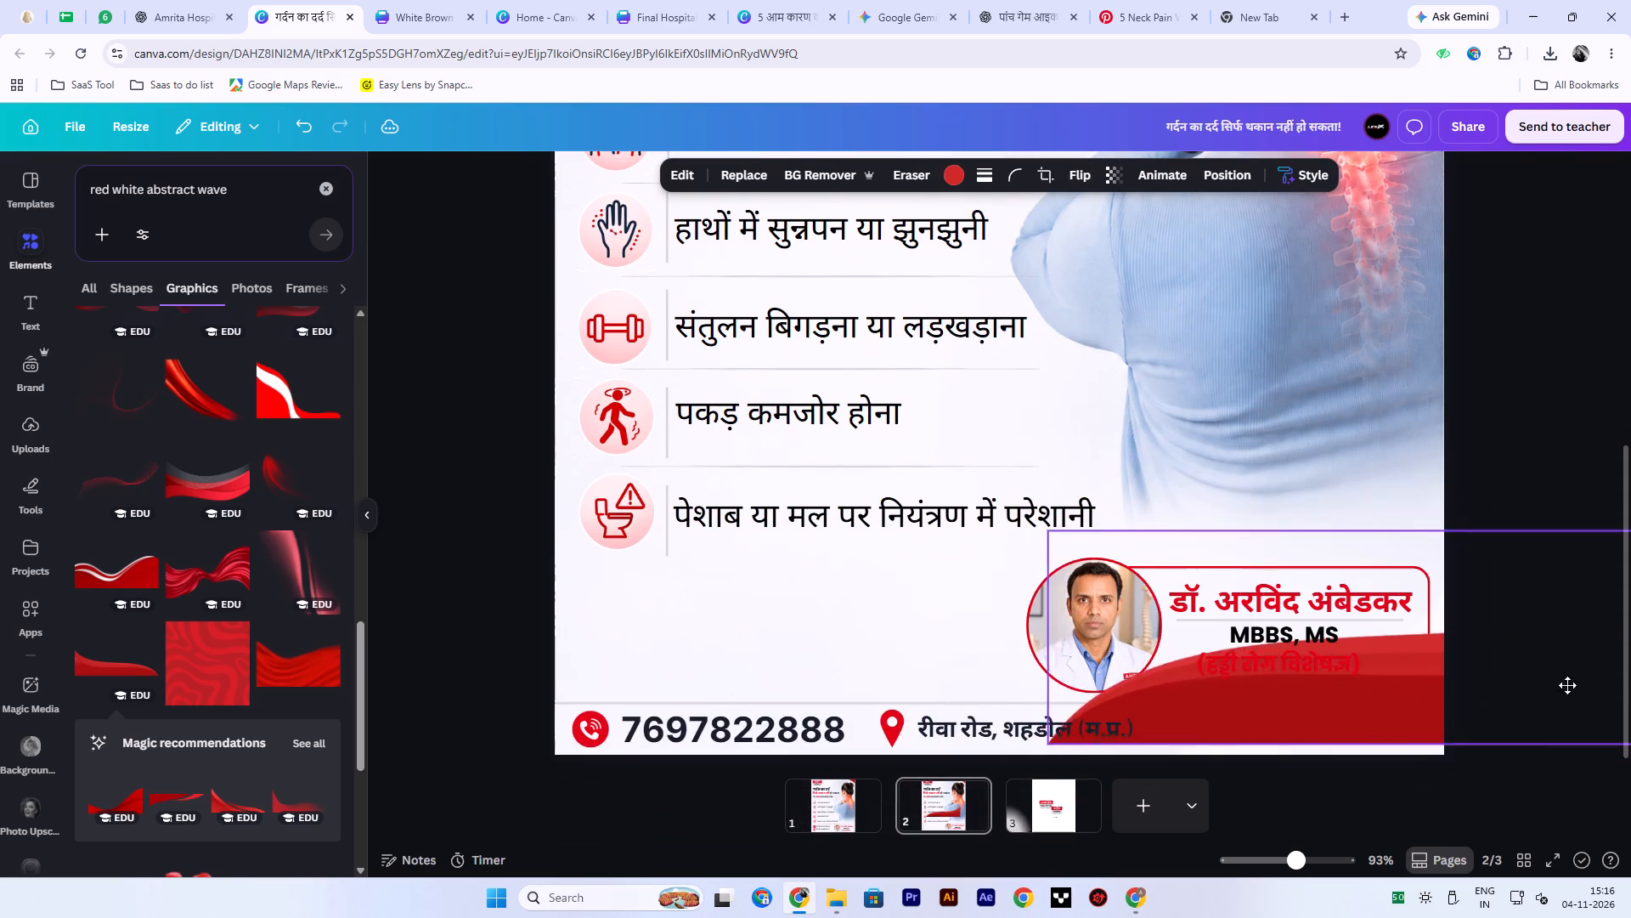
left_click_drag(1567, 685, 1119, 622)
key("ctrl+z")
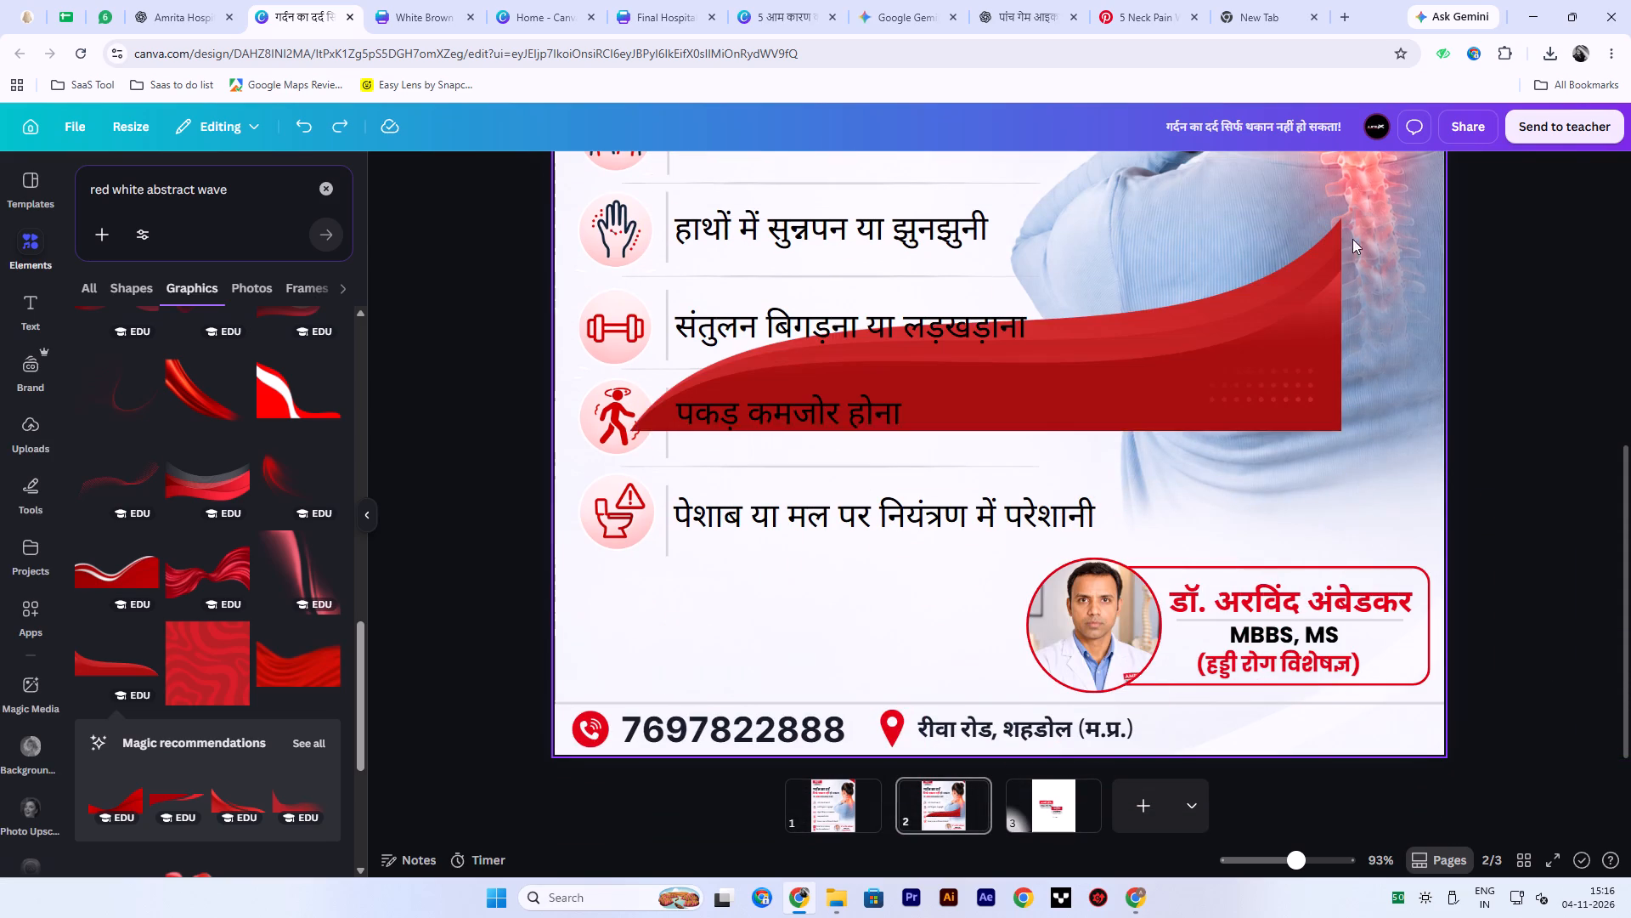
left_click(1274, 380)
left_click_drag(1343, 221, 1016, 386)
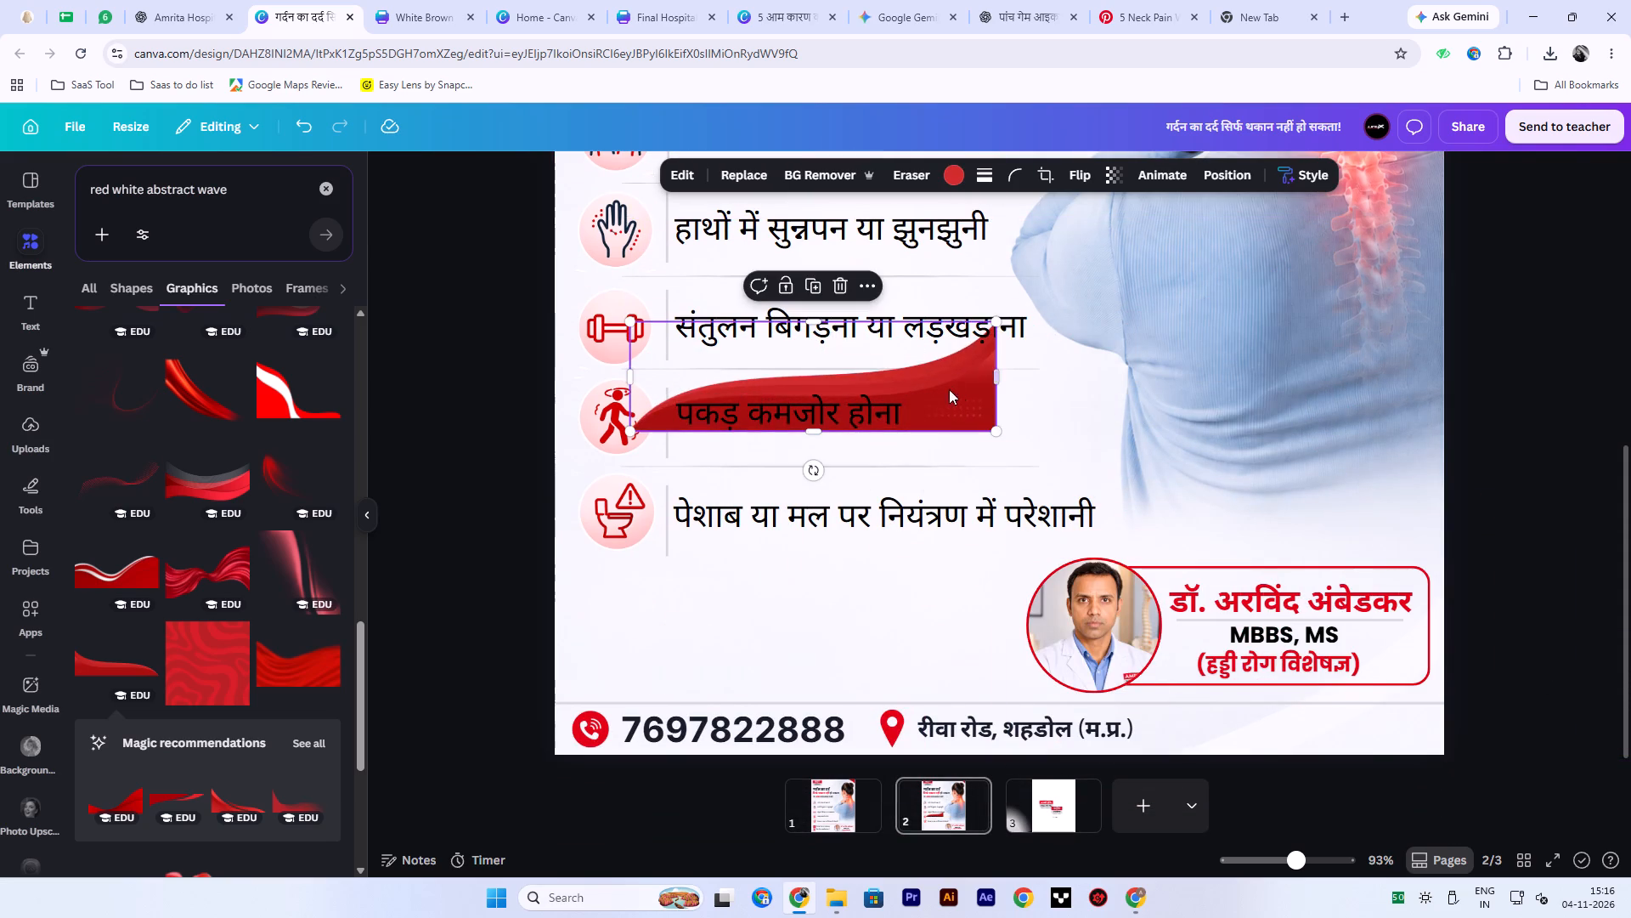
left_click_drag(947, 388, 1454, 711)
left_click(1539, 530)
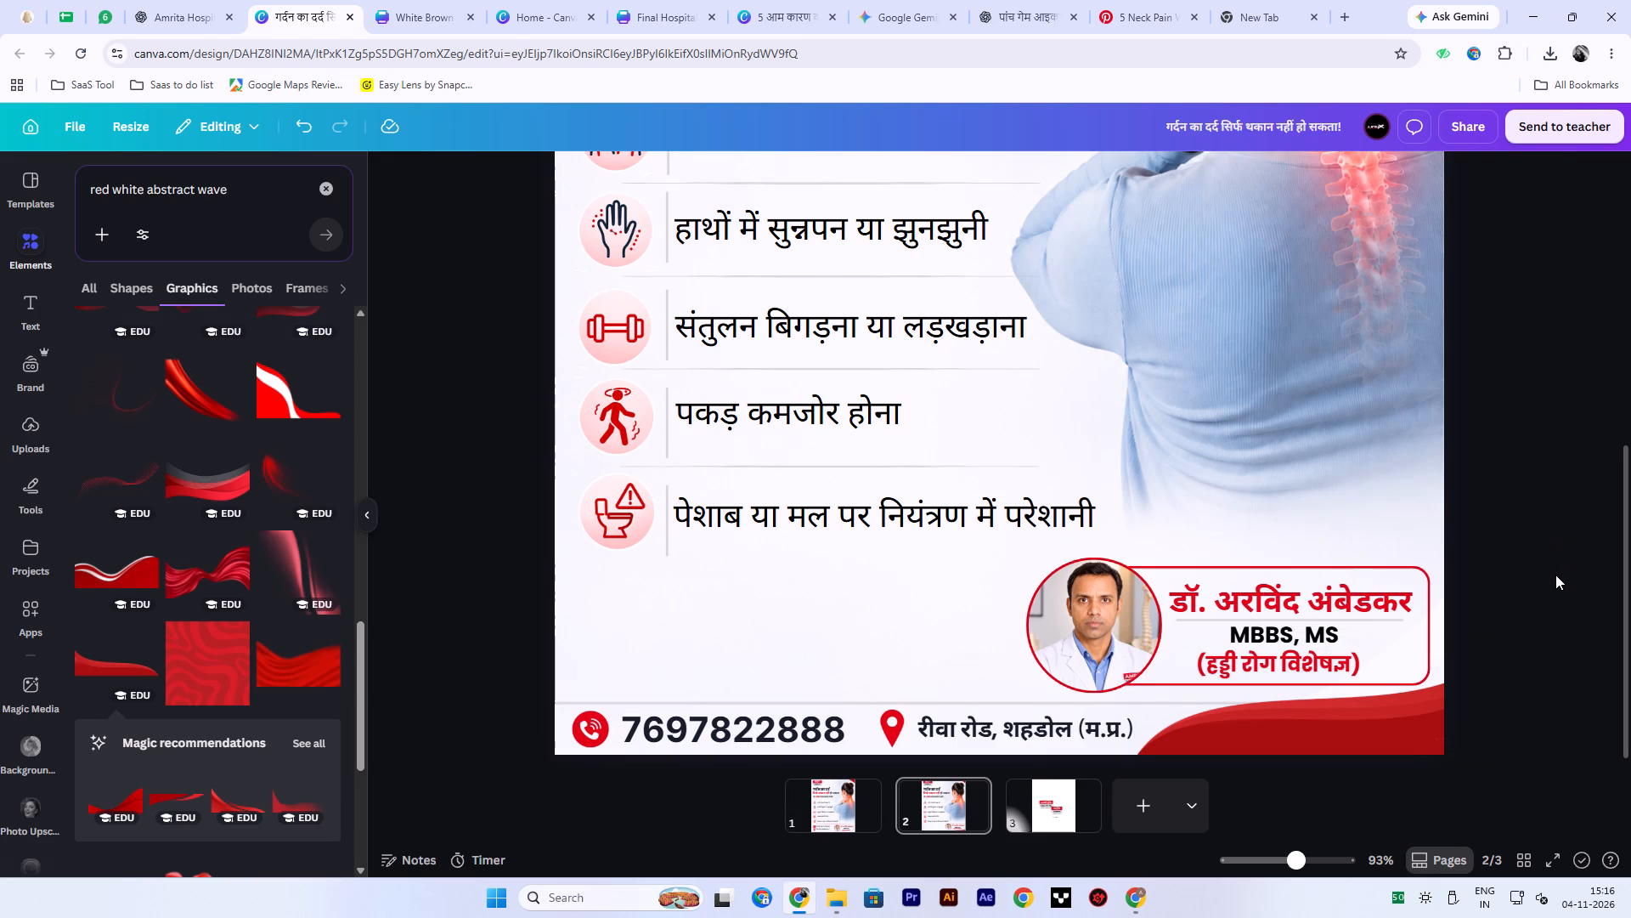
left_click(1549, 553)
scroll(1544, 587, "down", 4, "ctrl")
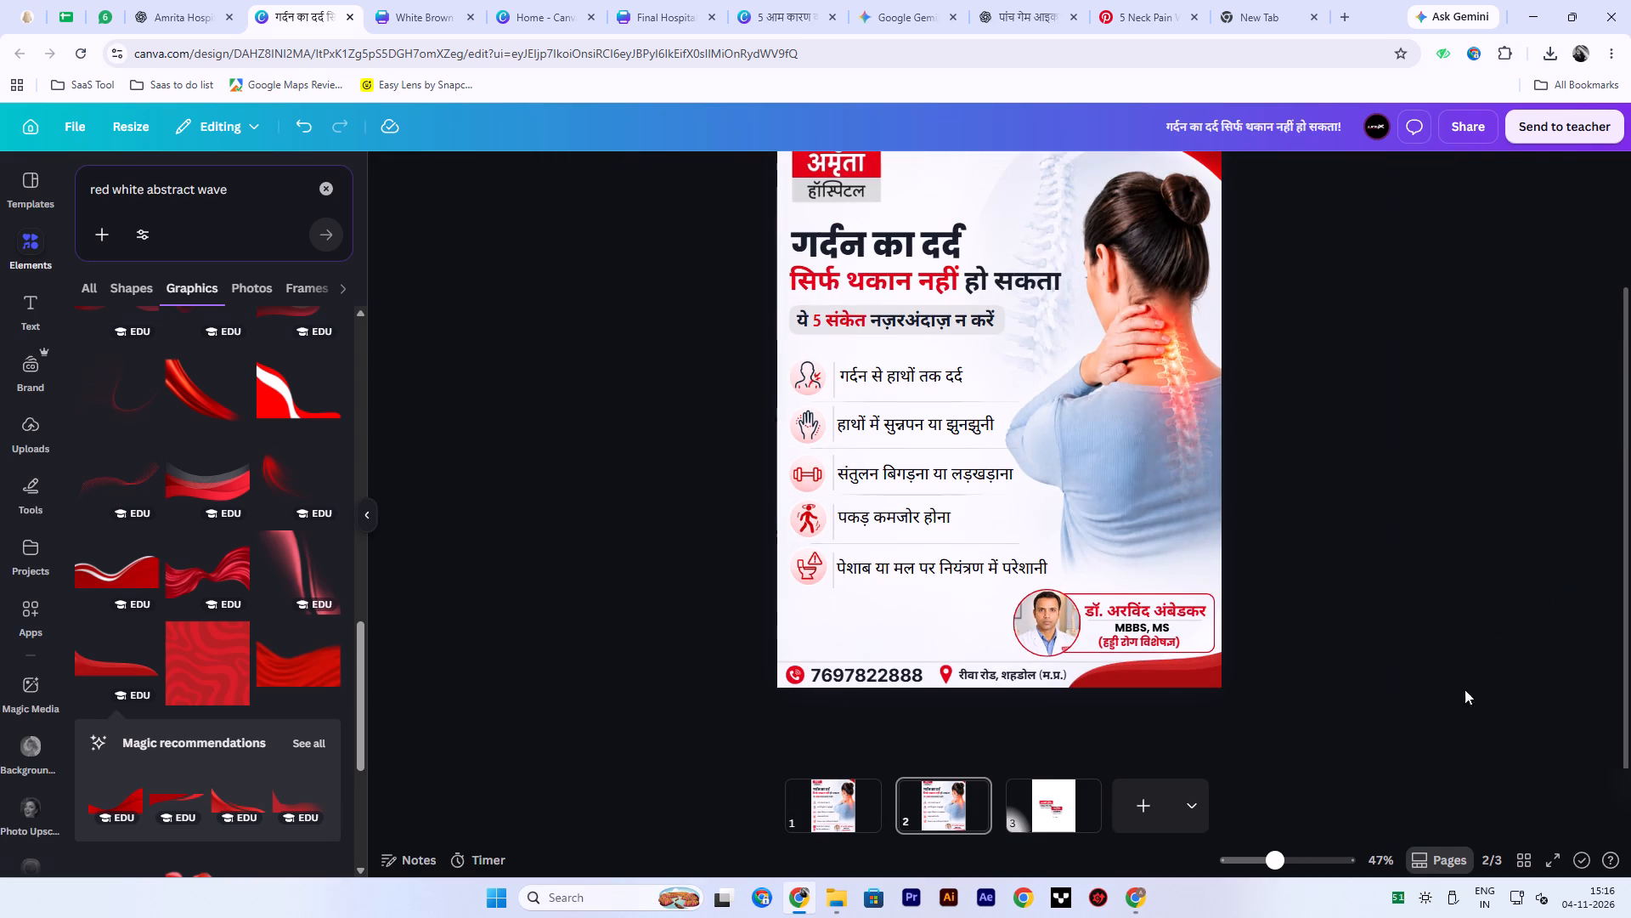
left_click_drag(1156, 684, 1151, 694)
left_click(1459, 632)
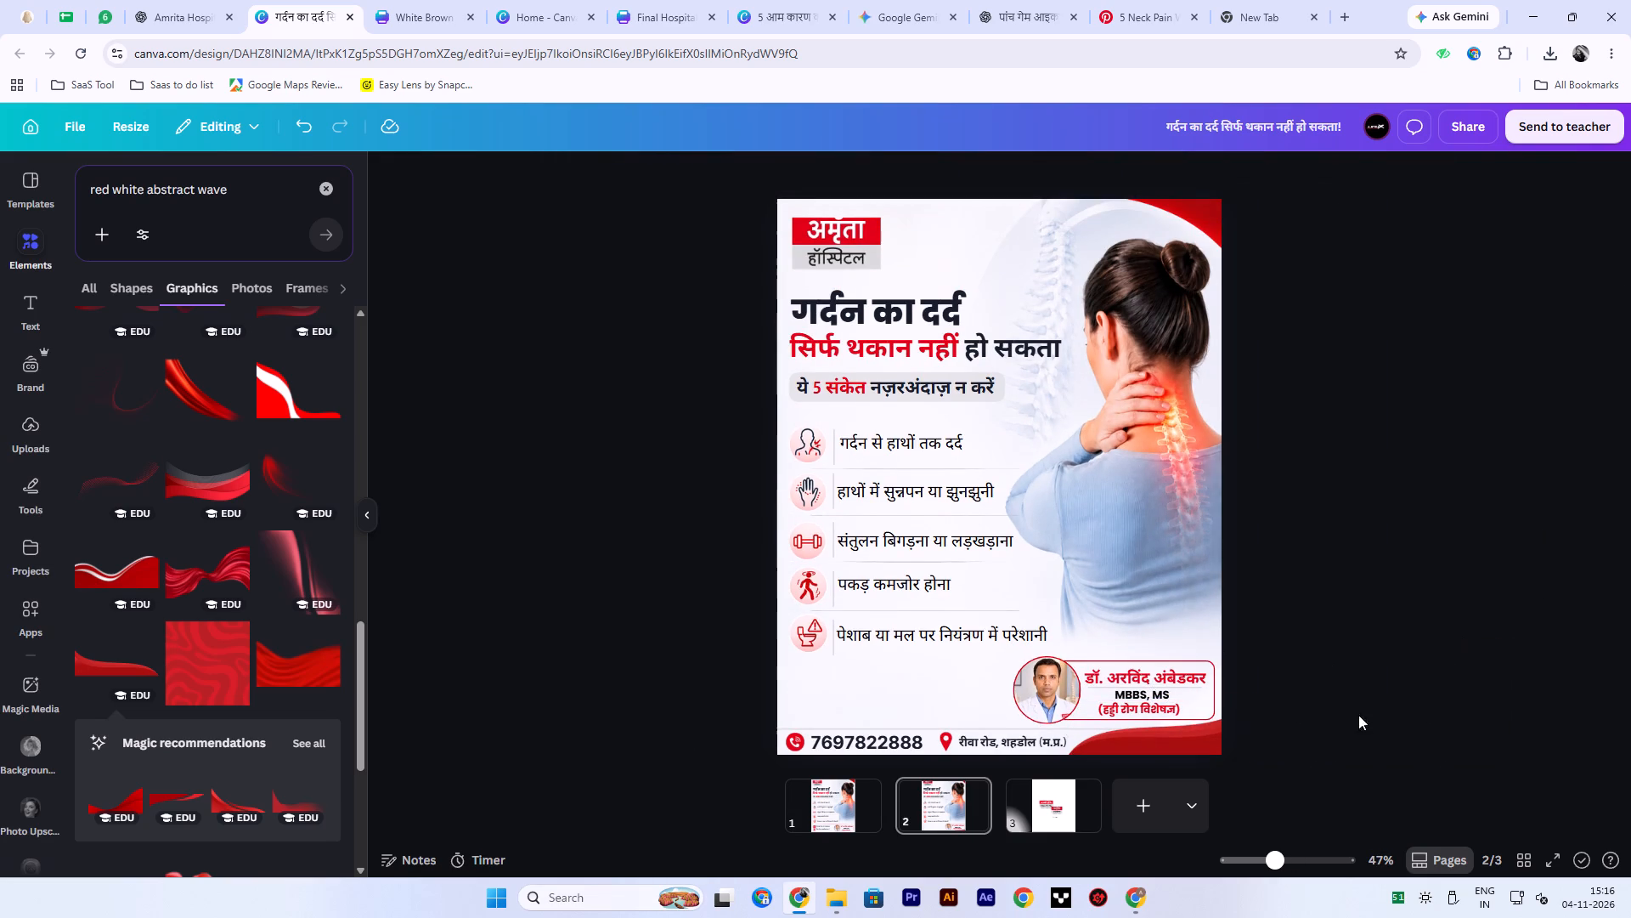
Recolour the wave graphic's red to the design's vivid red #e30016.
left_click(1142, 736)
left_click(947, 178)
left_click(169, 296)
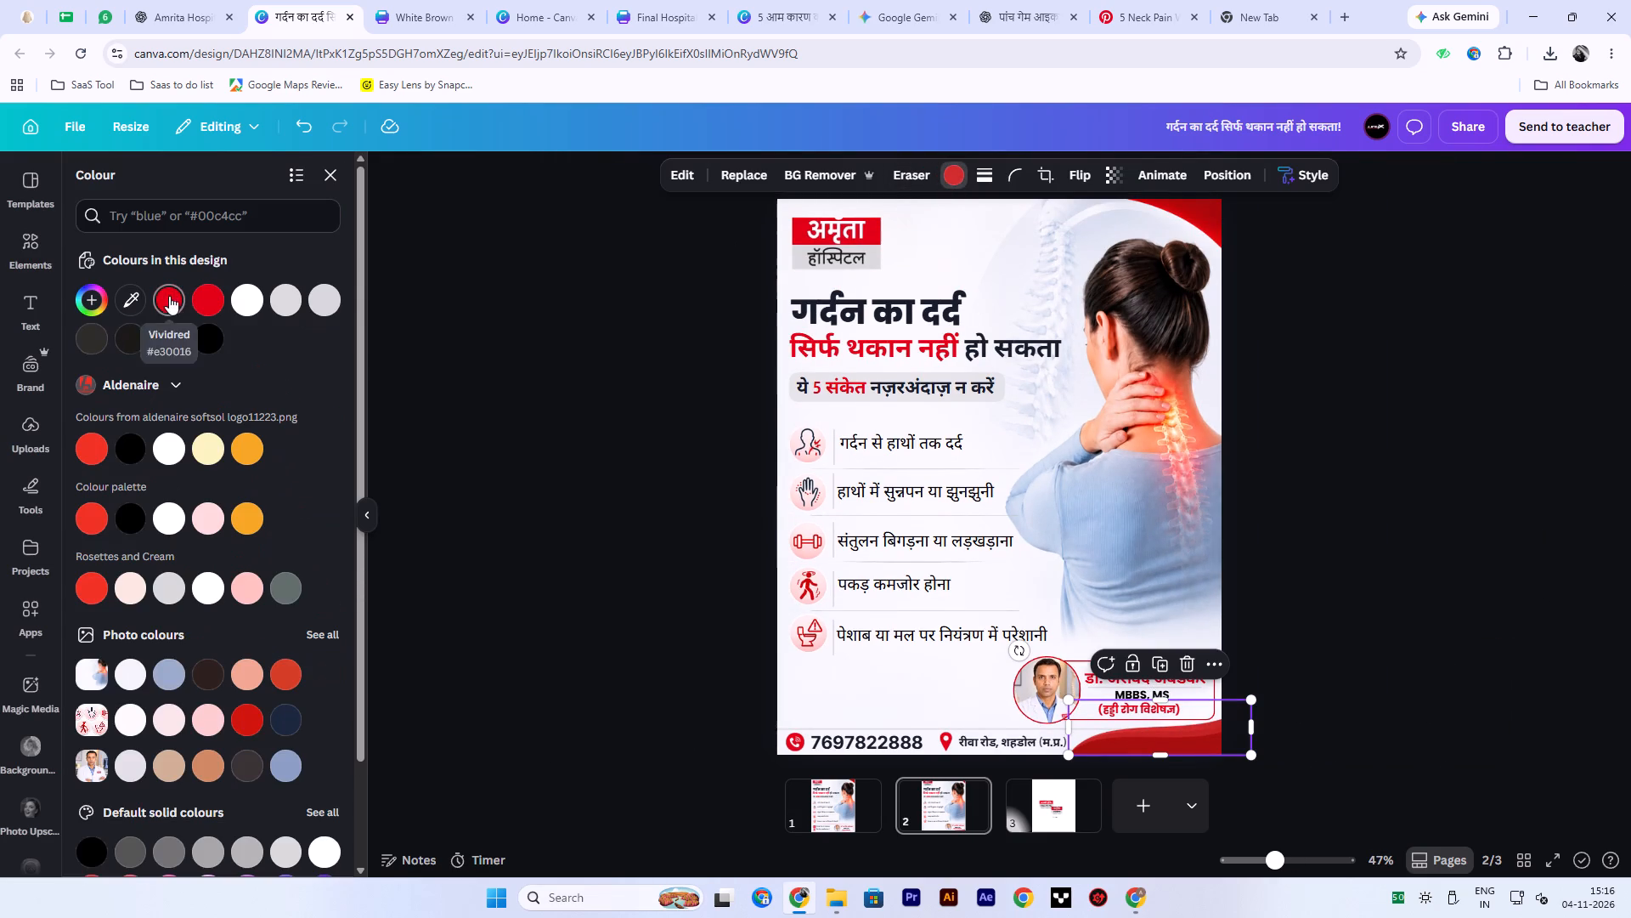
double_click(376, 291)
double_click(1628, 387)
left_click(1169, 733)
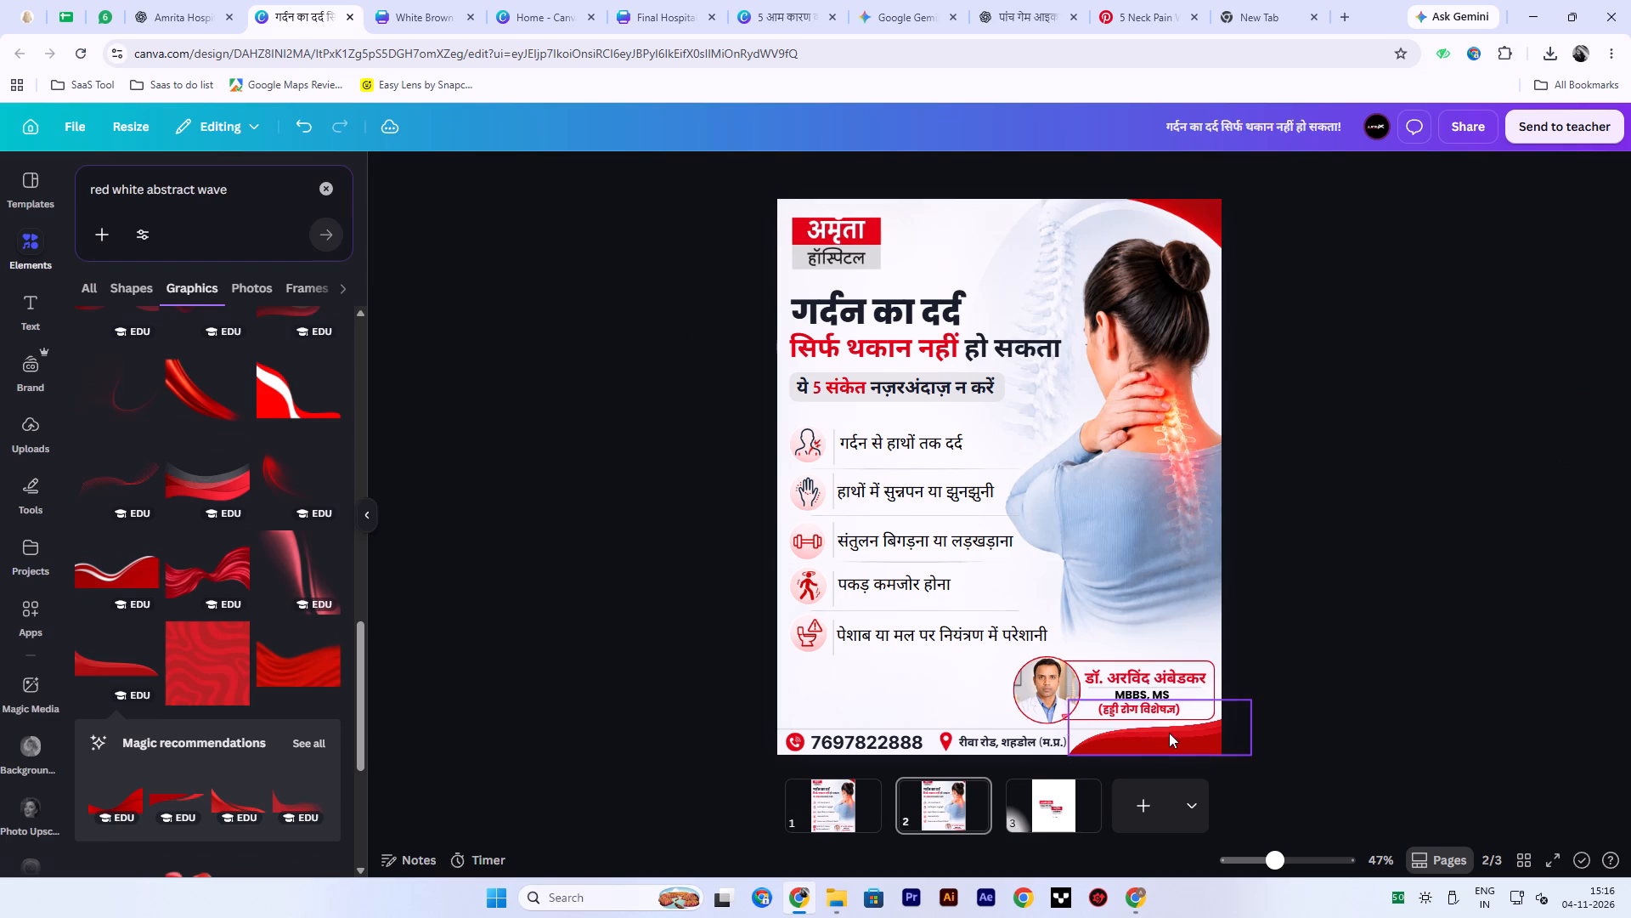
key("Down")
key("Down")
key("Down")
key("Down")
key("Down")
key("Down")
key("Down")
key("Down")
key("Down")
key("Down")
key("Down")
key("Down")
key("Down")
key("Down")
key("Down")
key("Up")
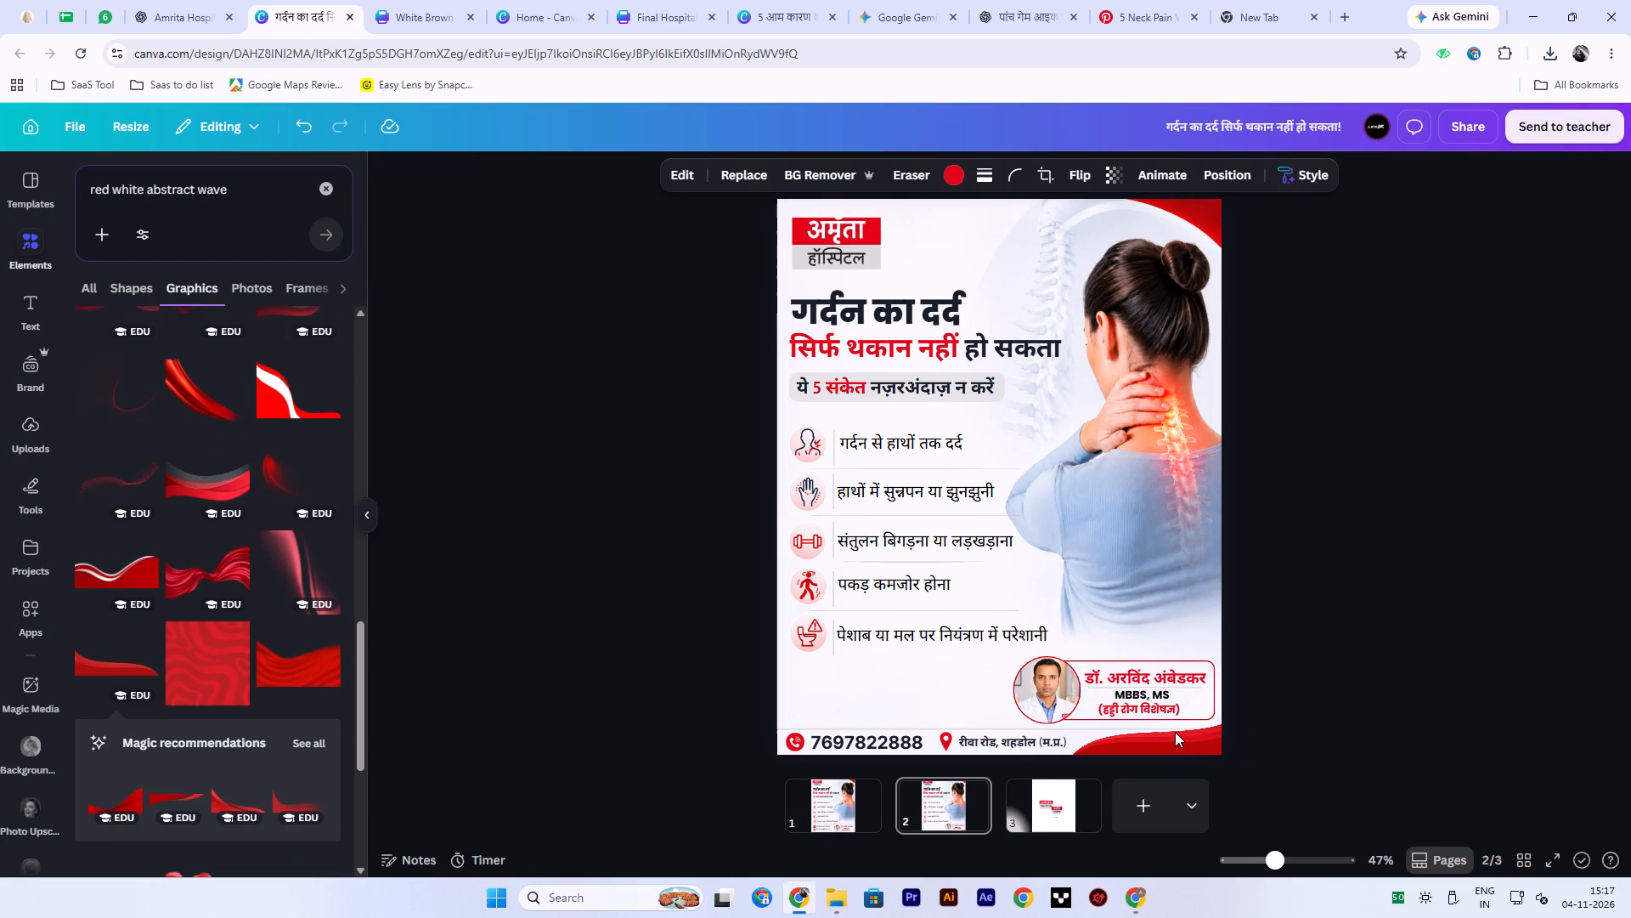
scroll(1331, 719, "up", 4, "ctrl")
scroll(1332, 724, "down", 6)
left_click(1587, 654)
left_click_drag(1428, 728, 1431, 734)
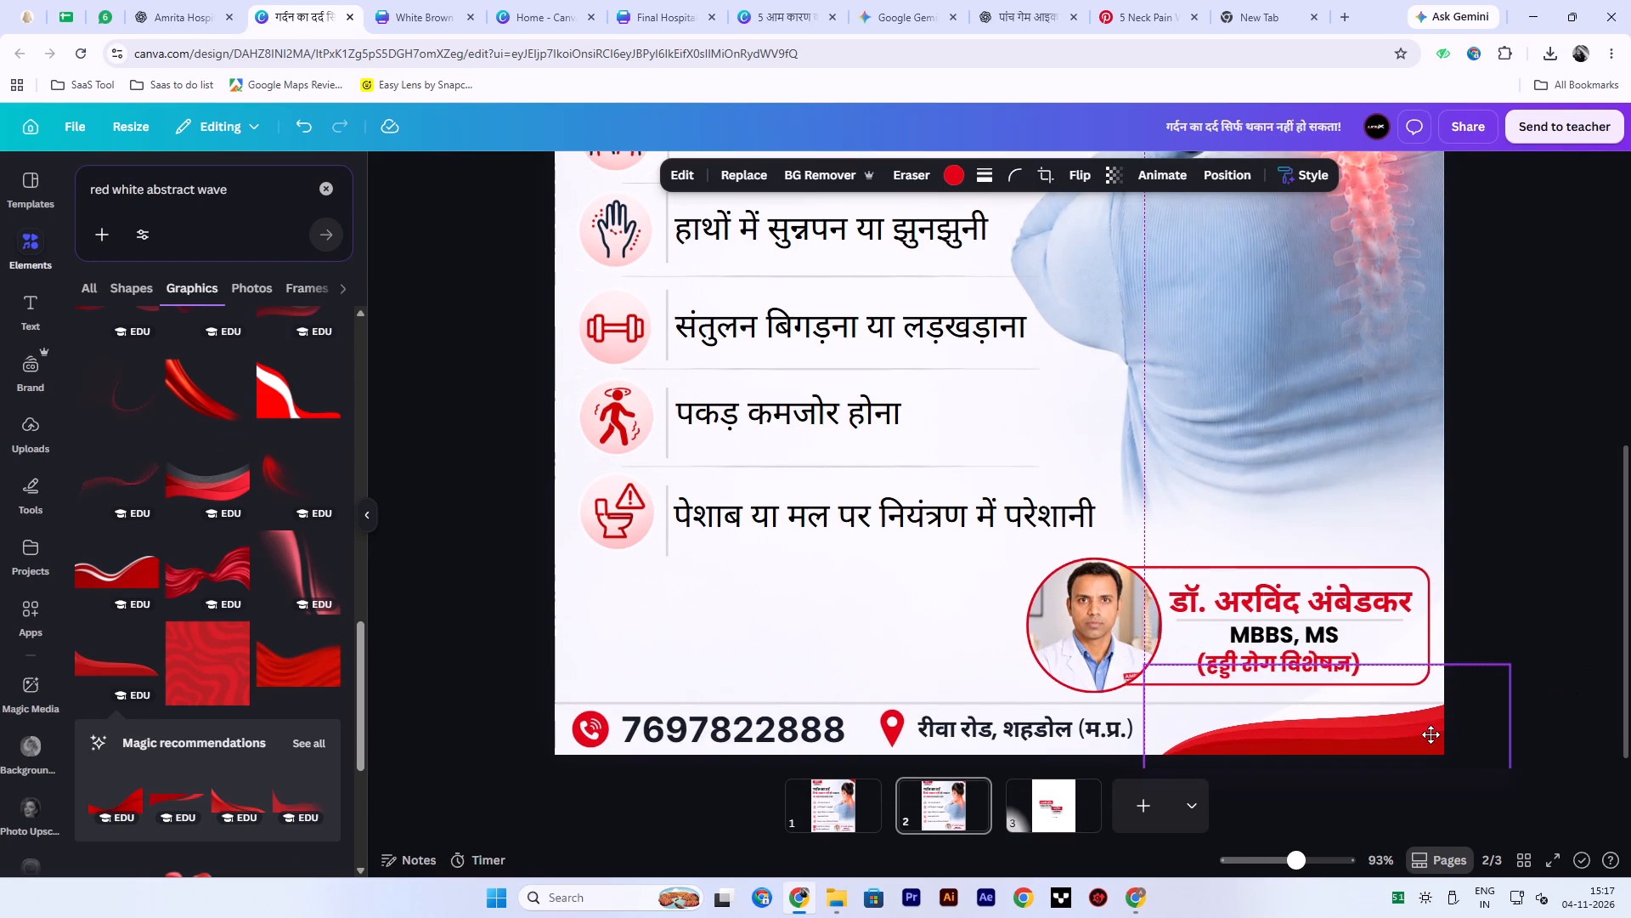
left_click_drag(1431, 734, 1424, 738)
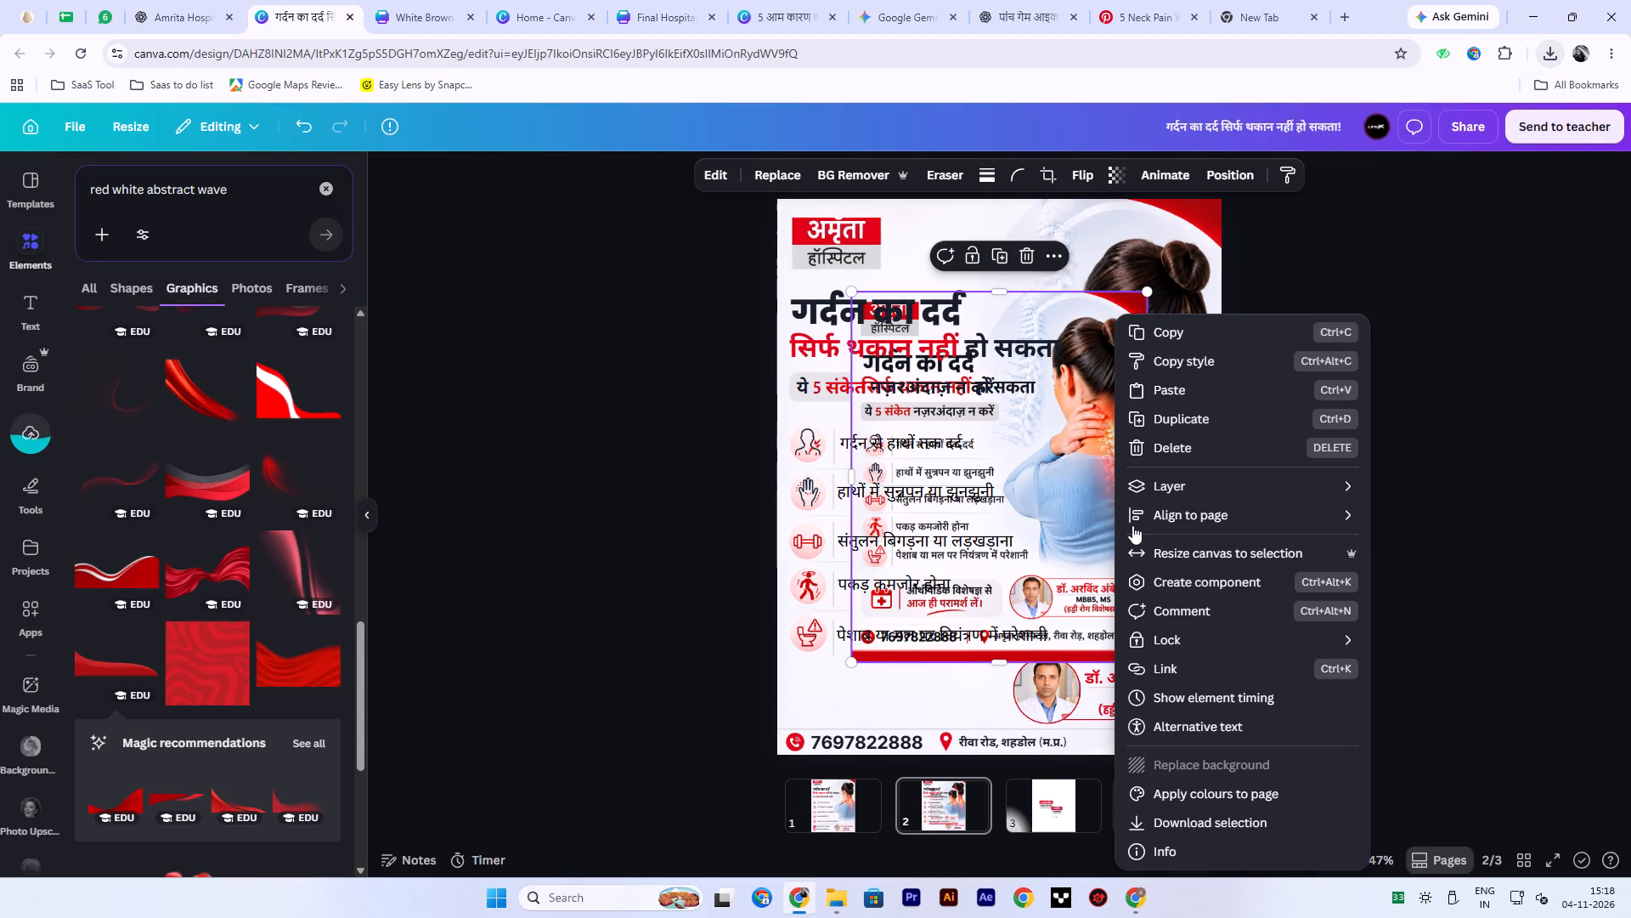
left_click(1187, 492)
double_click(1385, 490)
left_click_drag(1619, 384, 1610, 385)
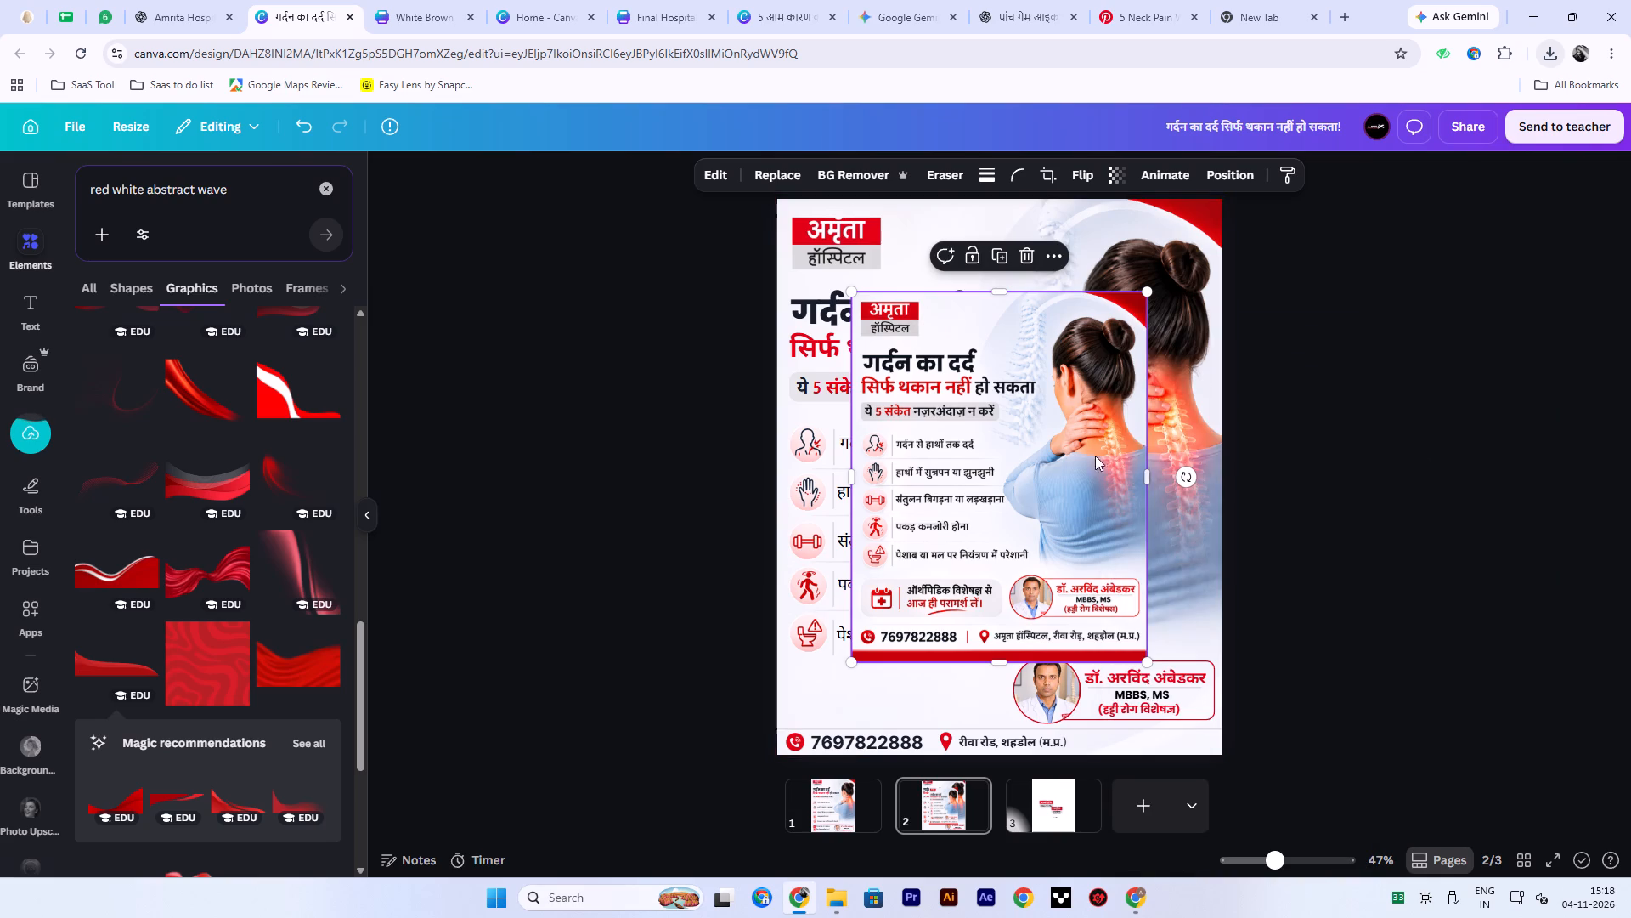
Align the added poster image with the page's top-left corner and enlarge it to cover the page, about 1,121 wide.
left_click_drag(1040, 457, 967, 365)
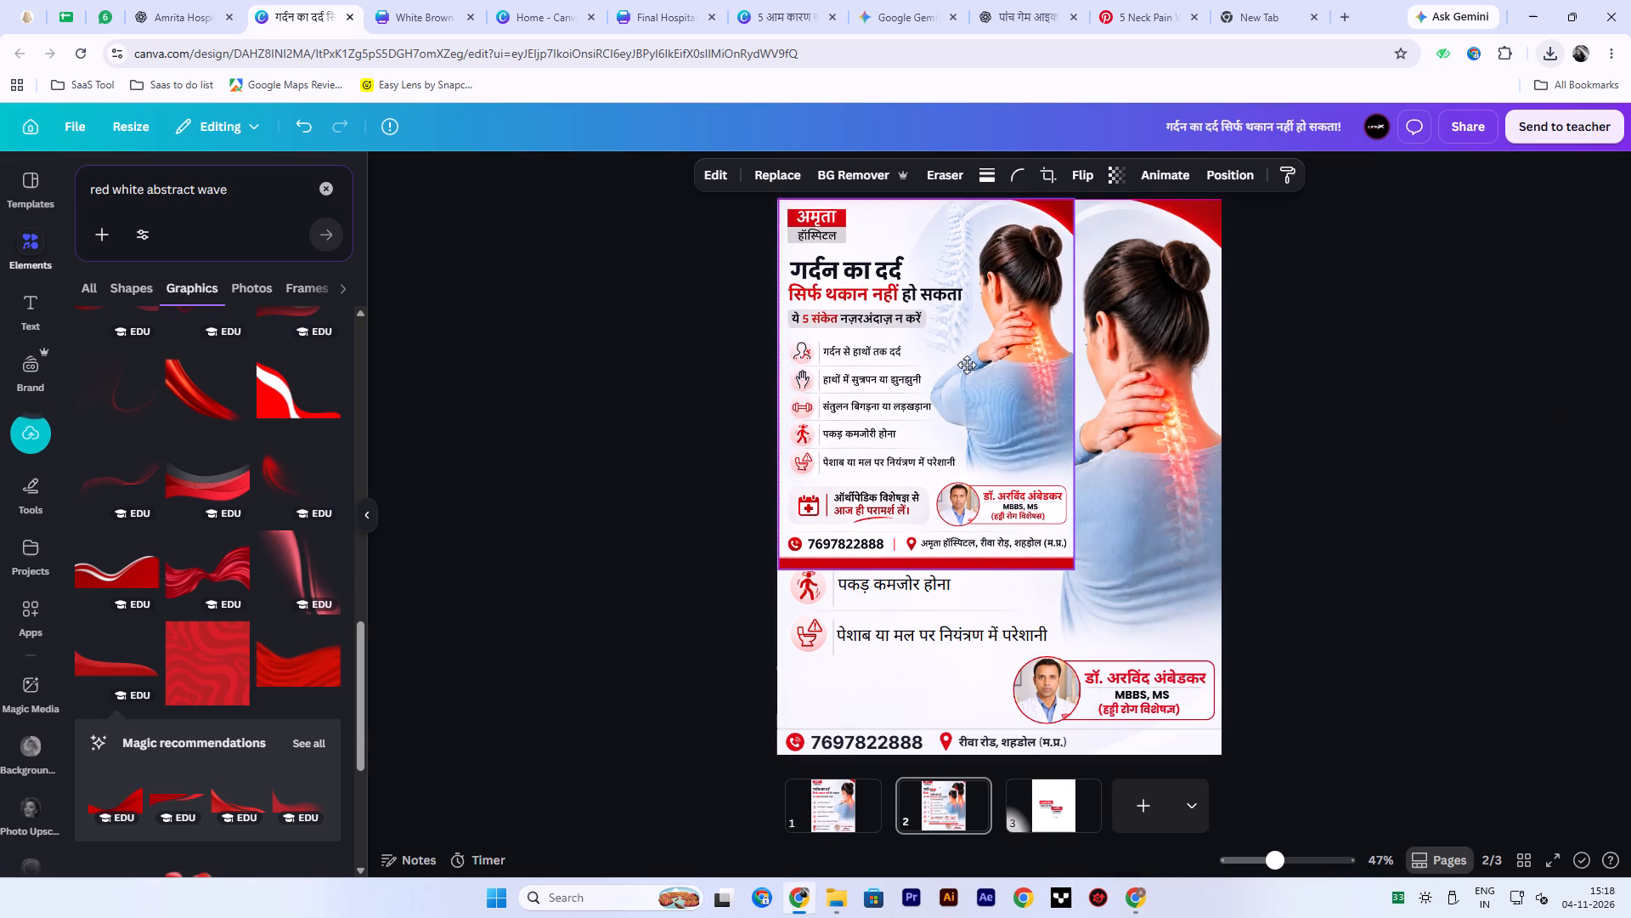
left_click_drag(967, 365, 967, 365)
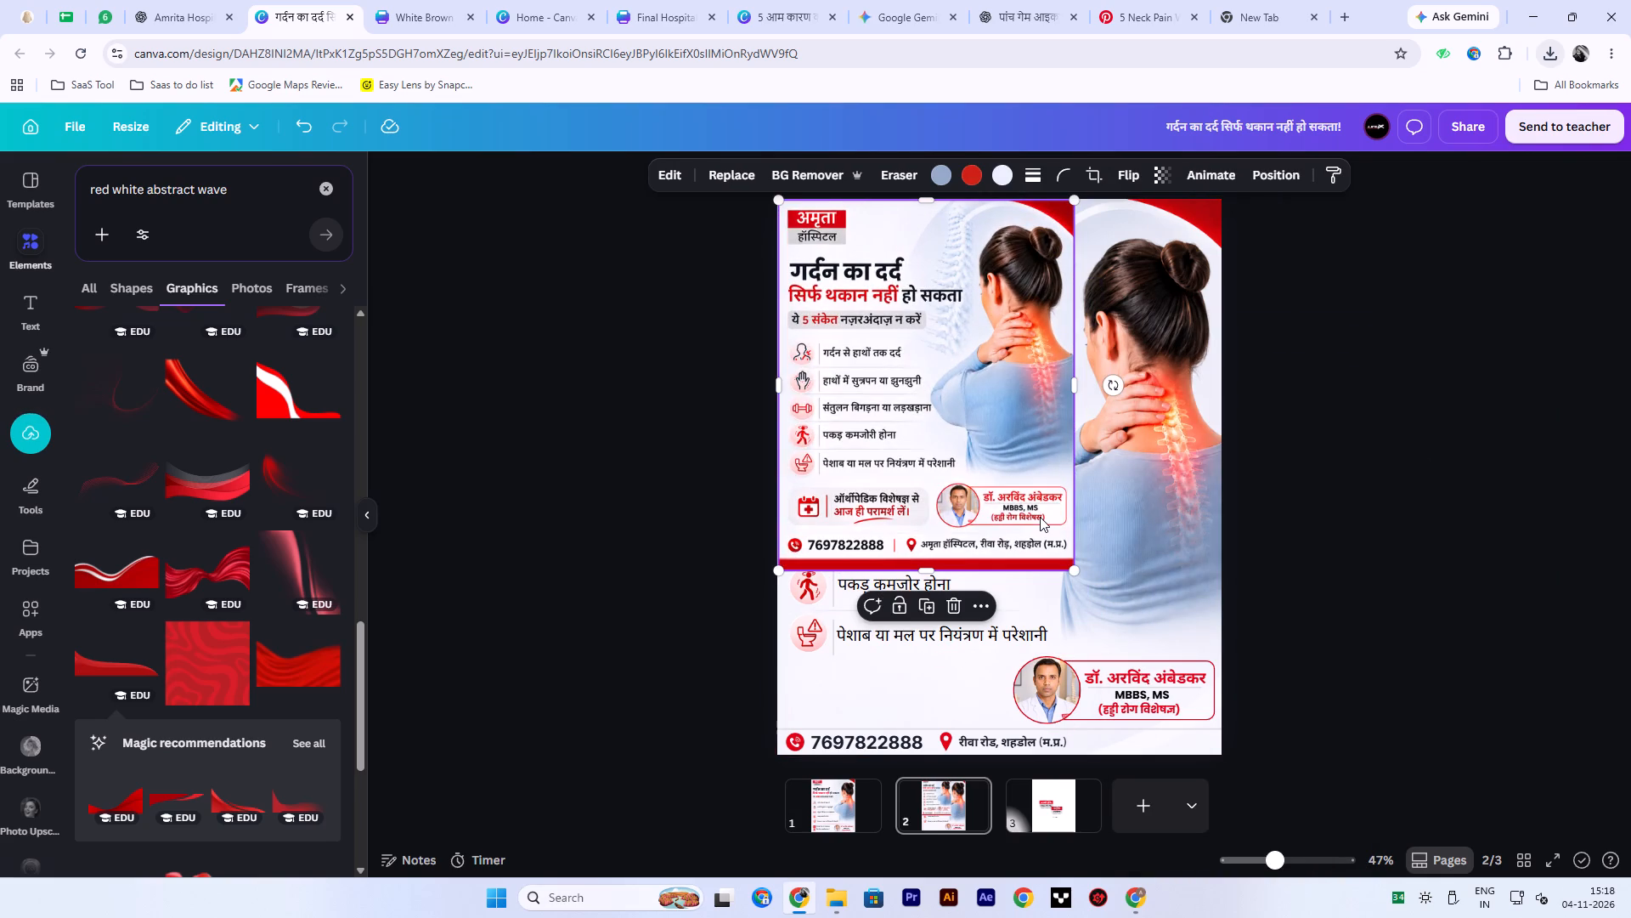
key("Up")
key("Left")
left_click(1527, 418)
left_click(1058, 387)
key("Up")
key("Left")
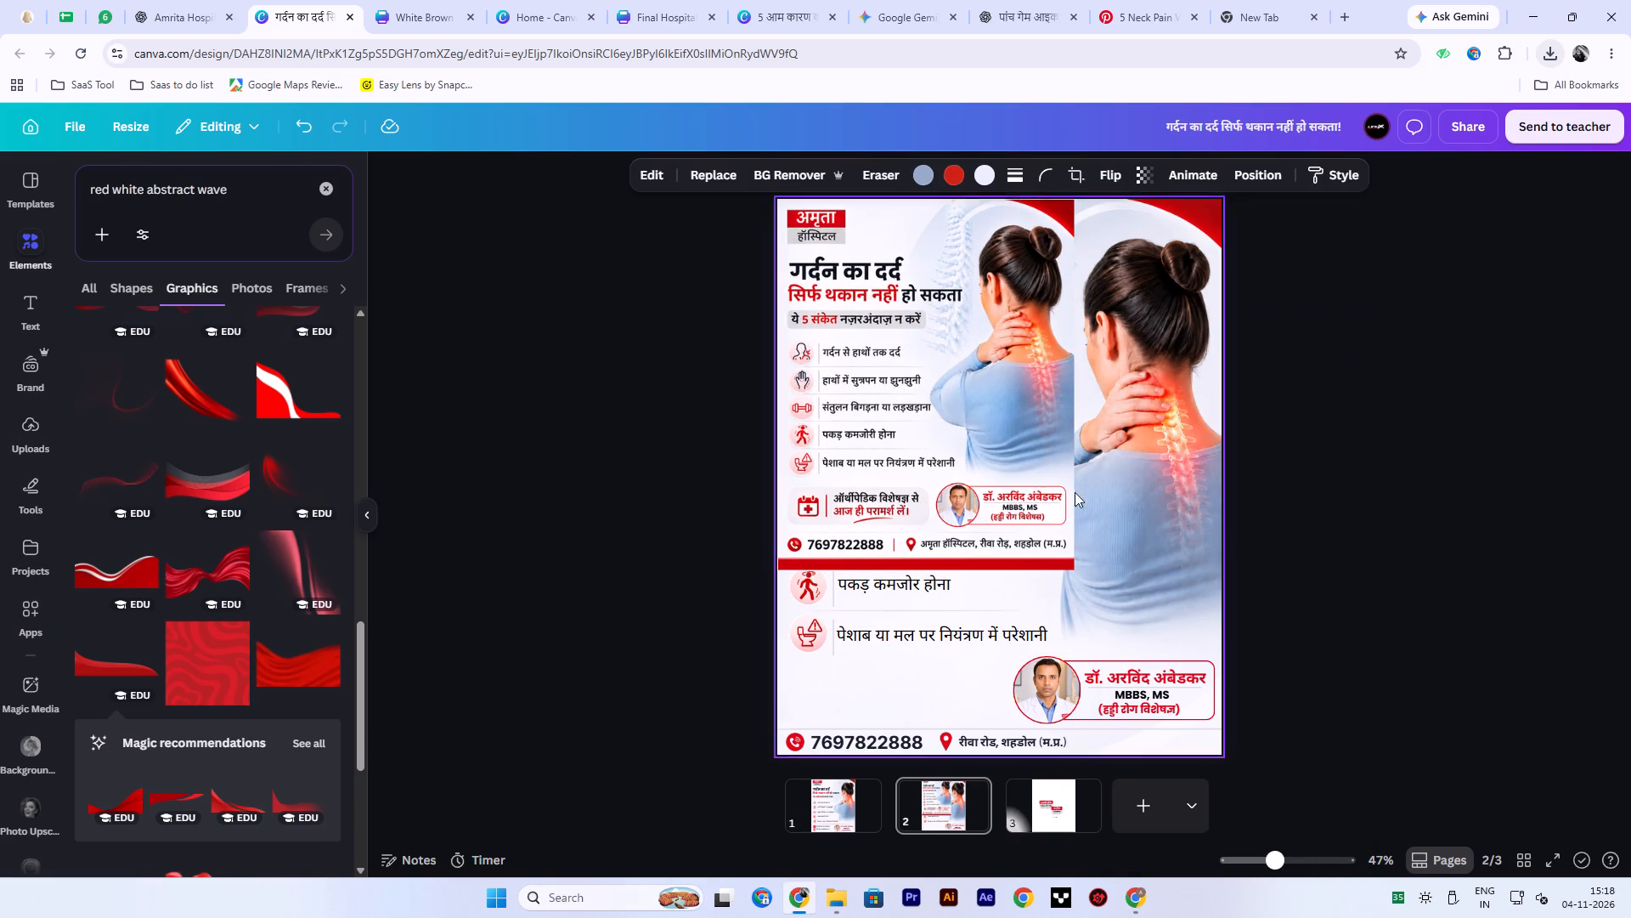
left_click_drag(1069, 571, 1256, 711)
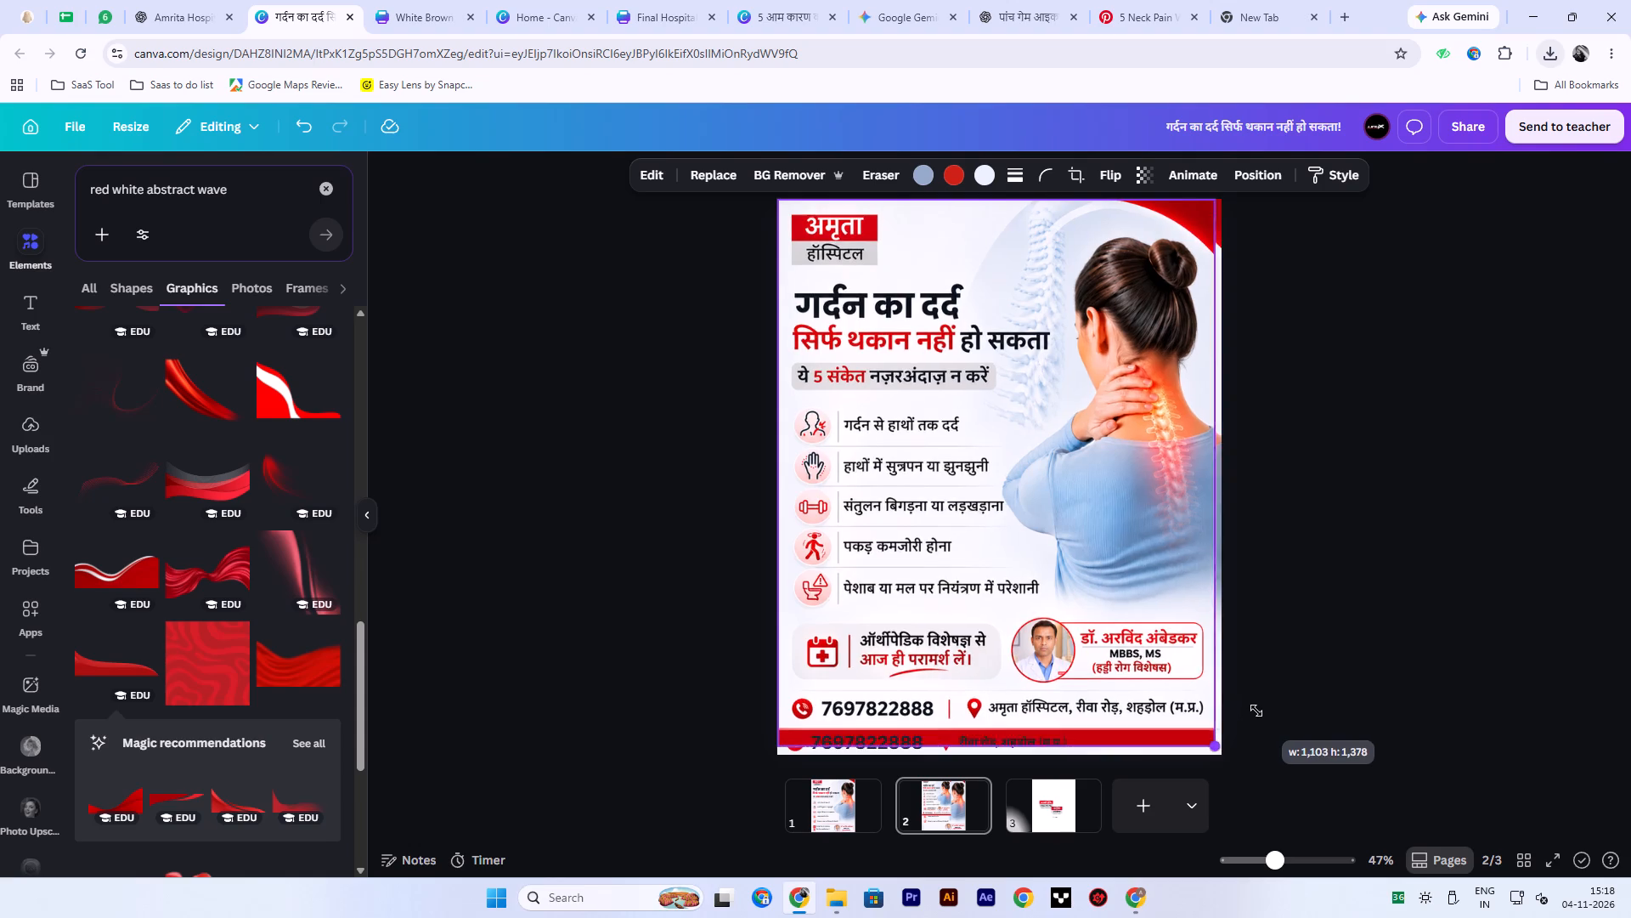
left_click_drag(1256, 711, 1268, 715)
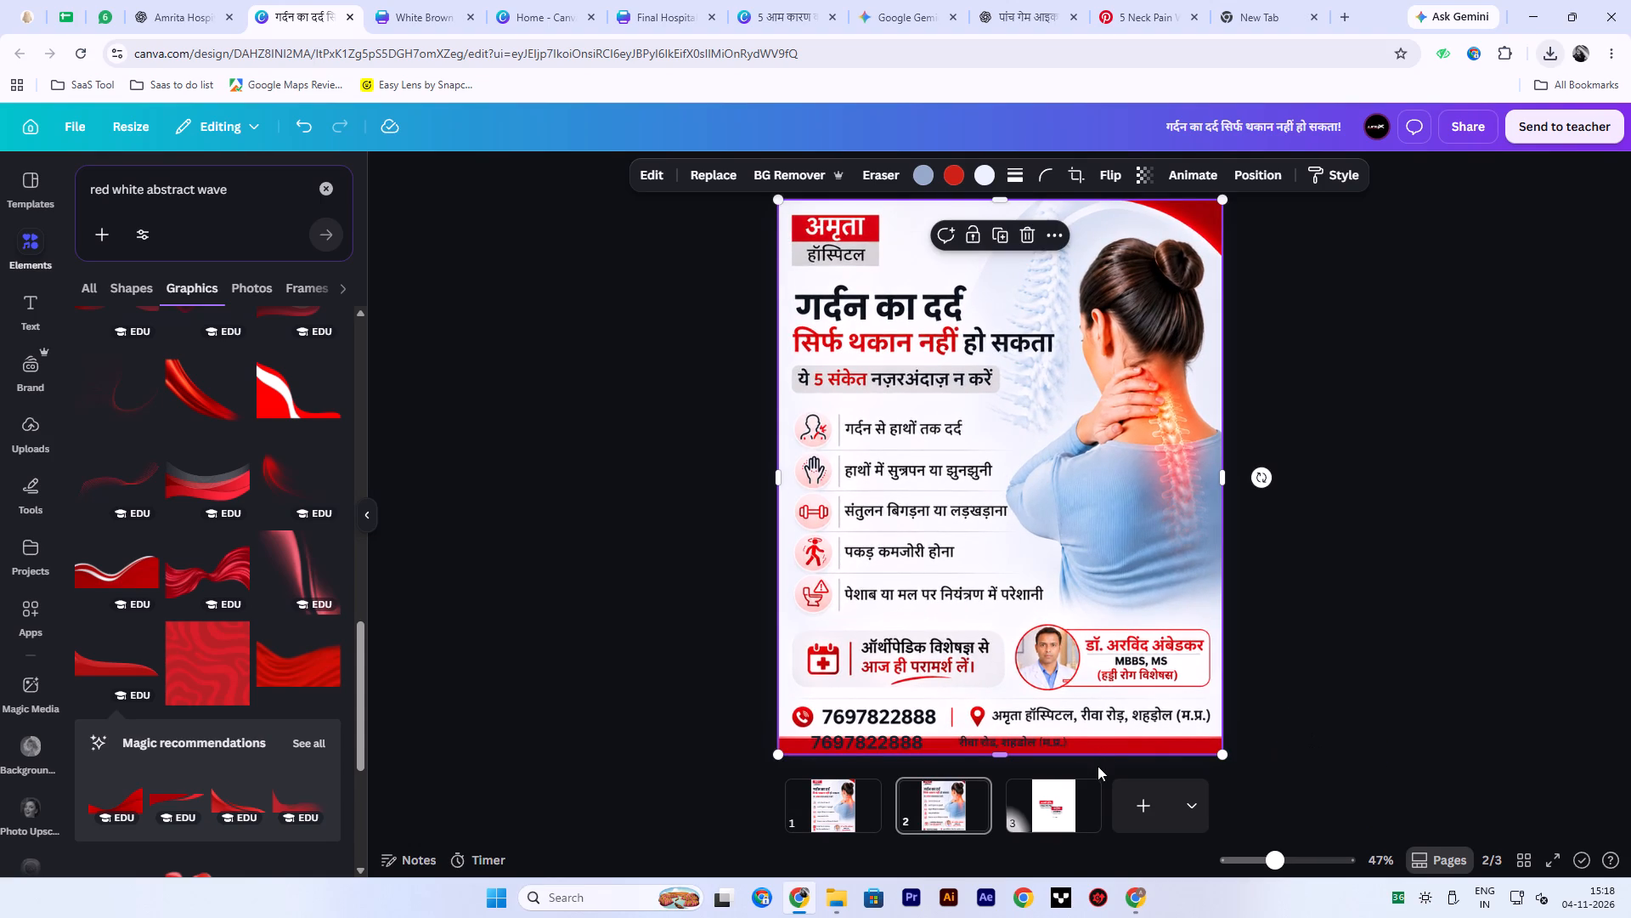
left_click_drag(1097, 758, 1102, 733)
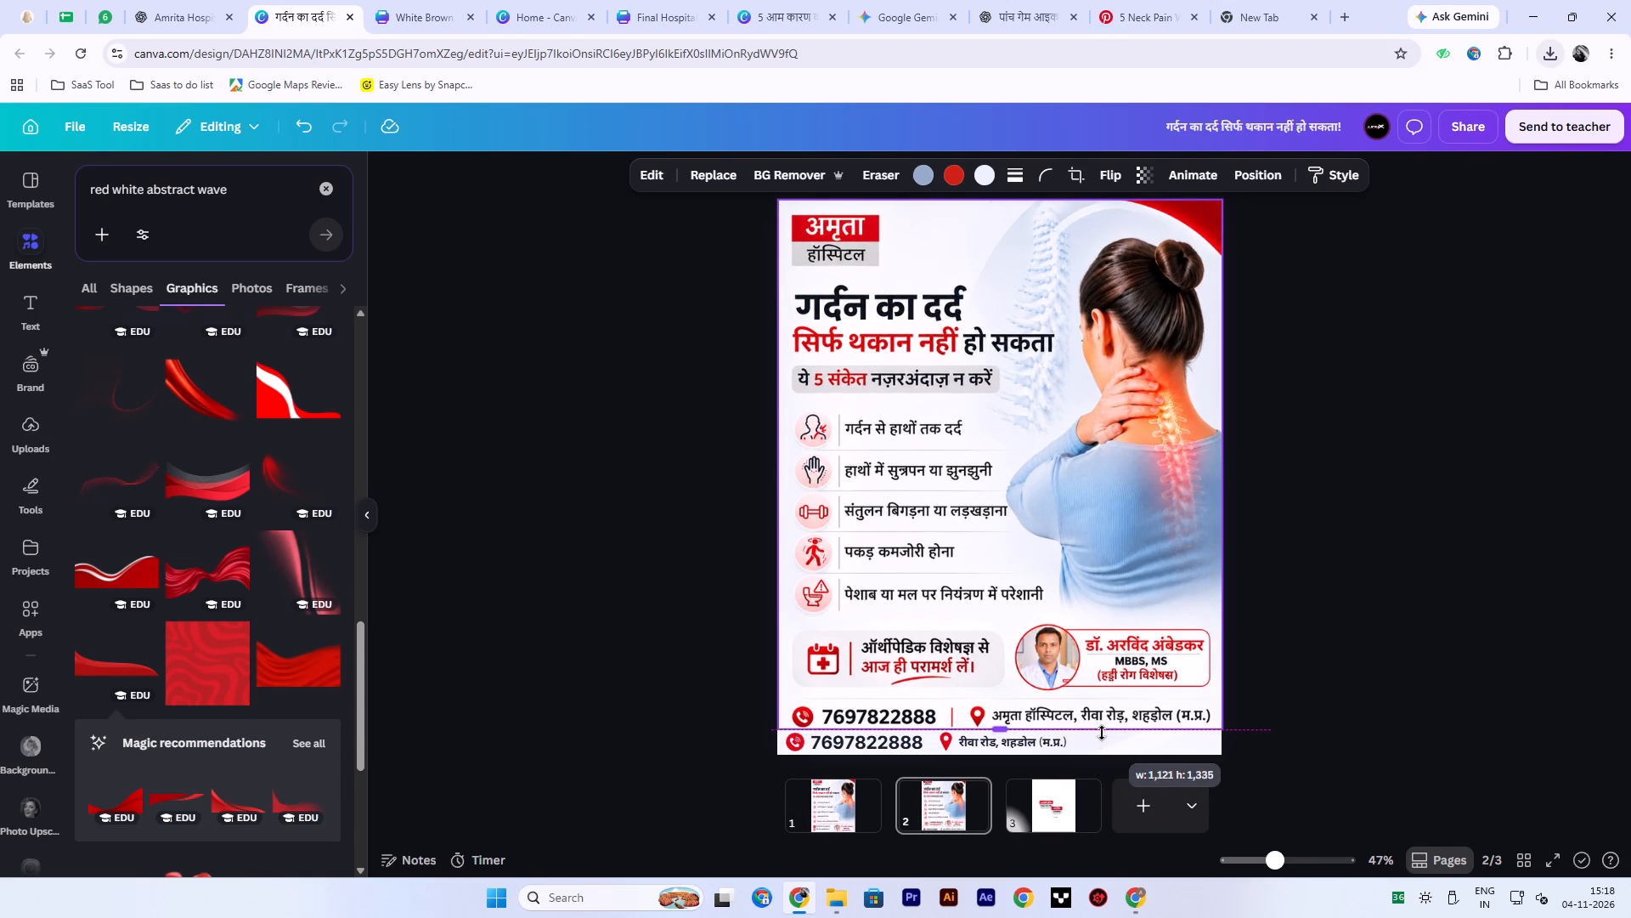
left_click_drag(1102, 733, 1107, 759)
Bring the enlarged poster image to the front, above the page's footer phone and address text.
right_click(1127, 739)
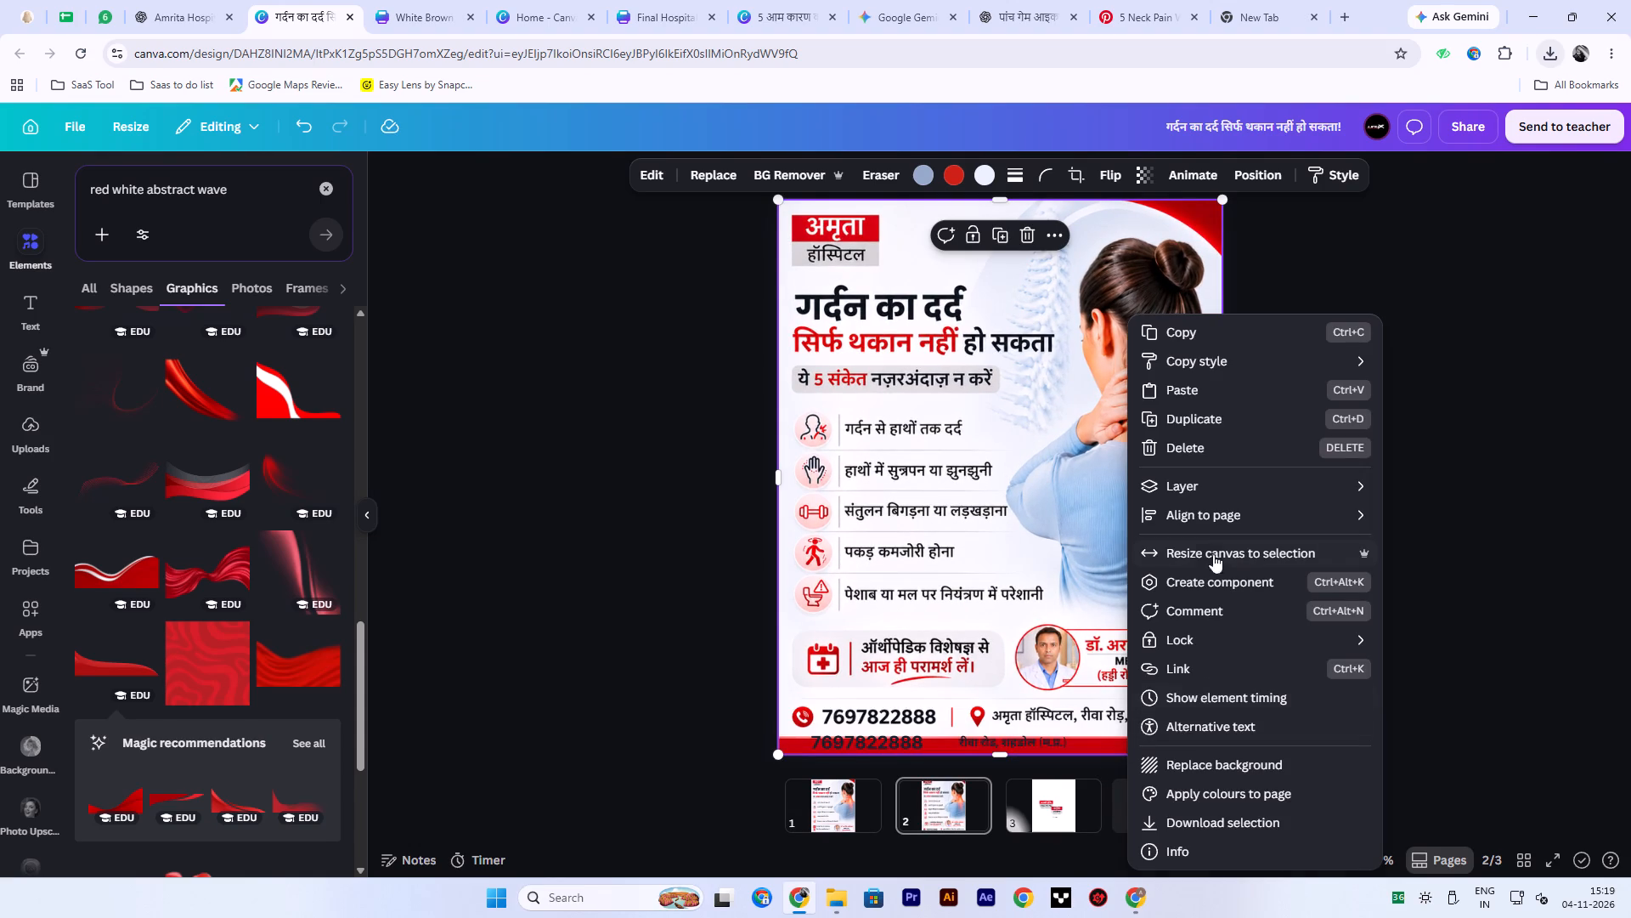
left_click(1219, 487)
double_click(1463, 491)
double_click(1527, 392)
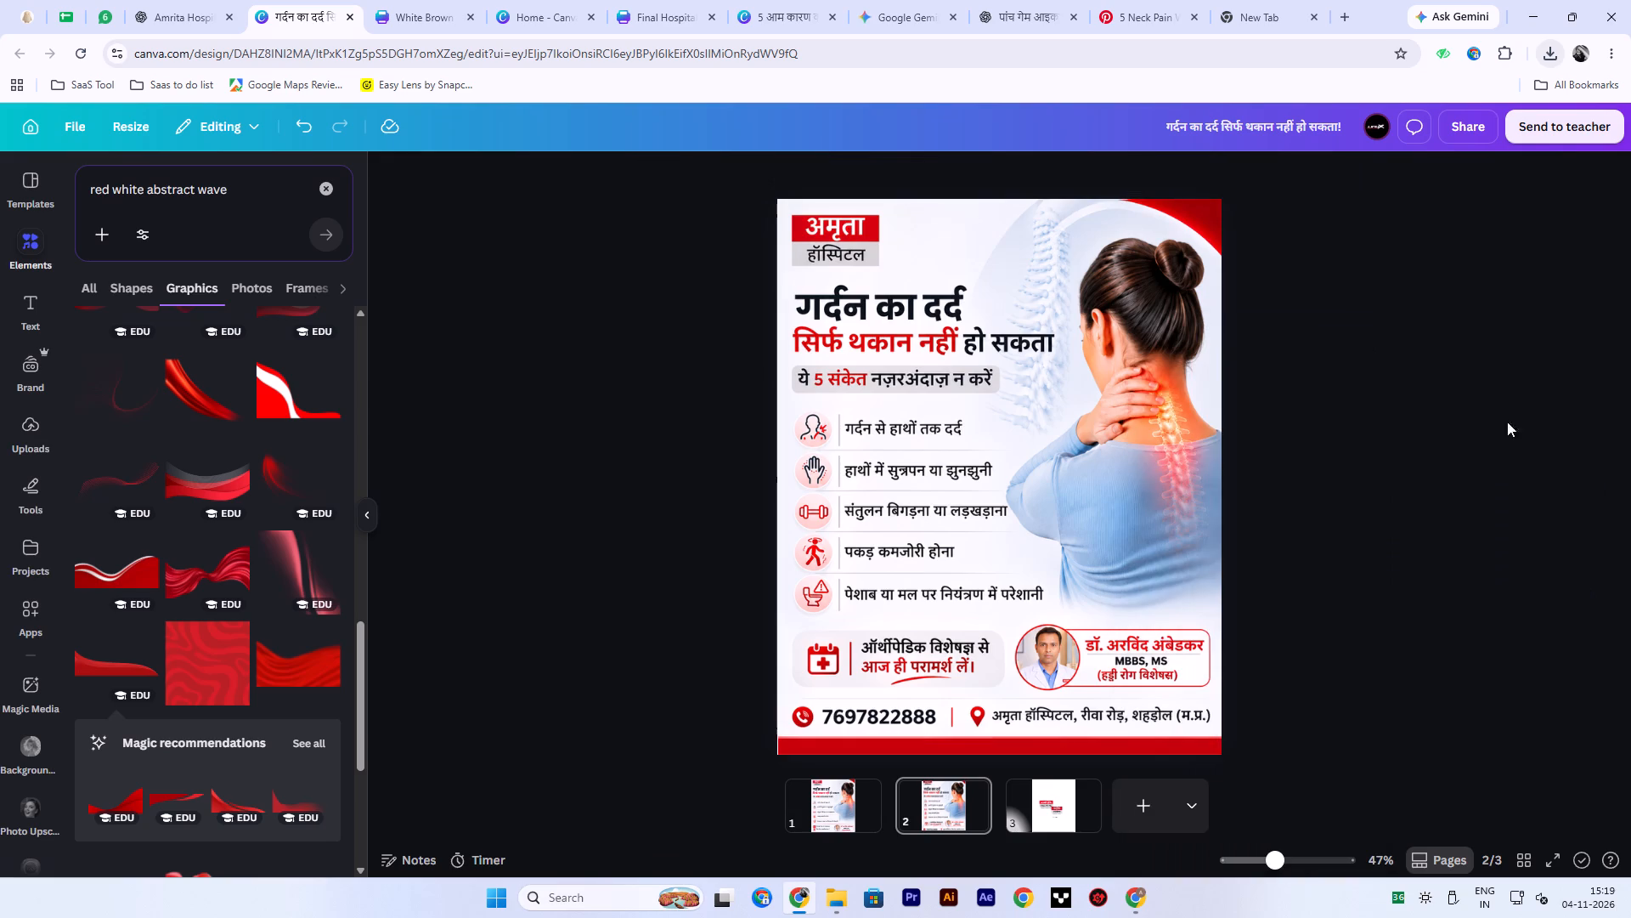
Crop the enlarged poster image from its top edge down to the footer strip holding the phone, address and red band.
left_click(955, 414)
left_click_drag(991, 196, 989, 650)
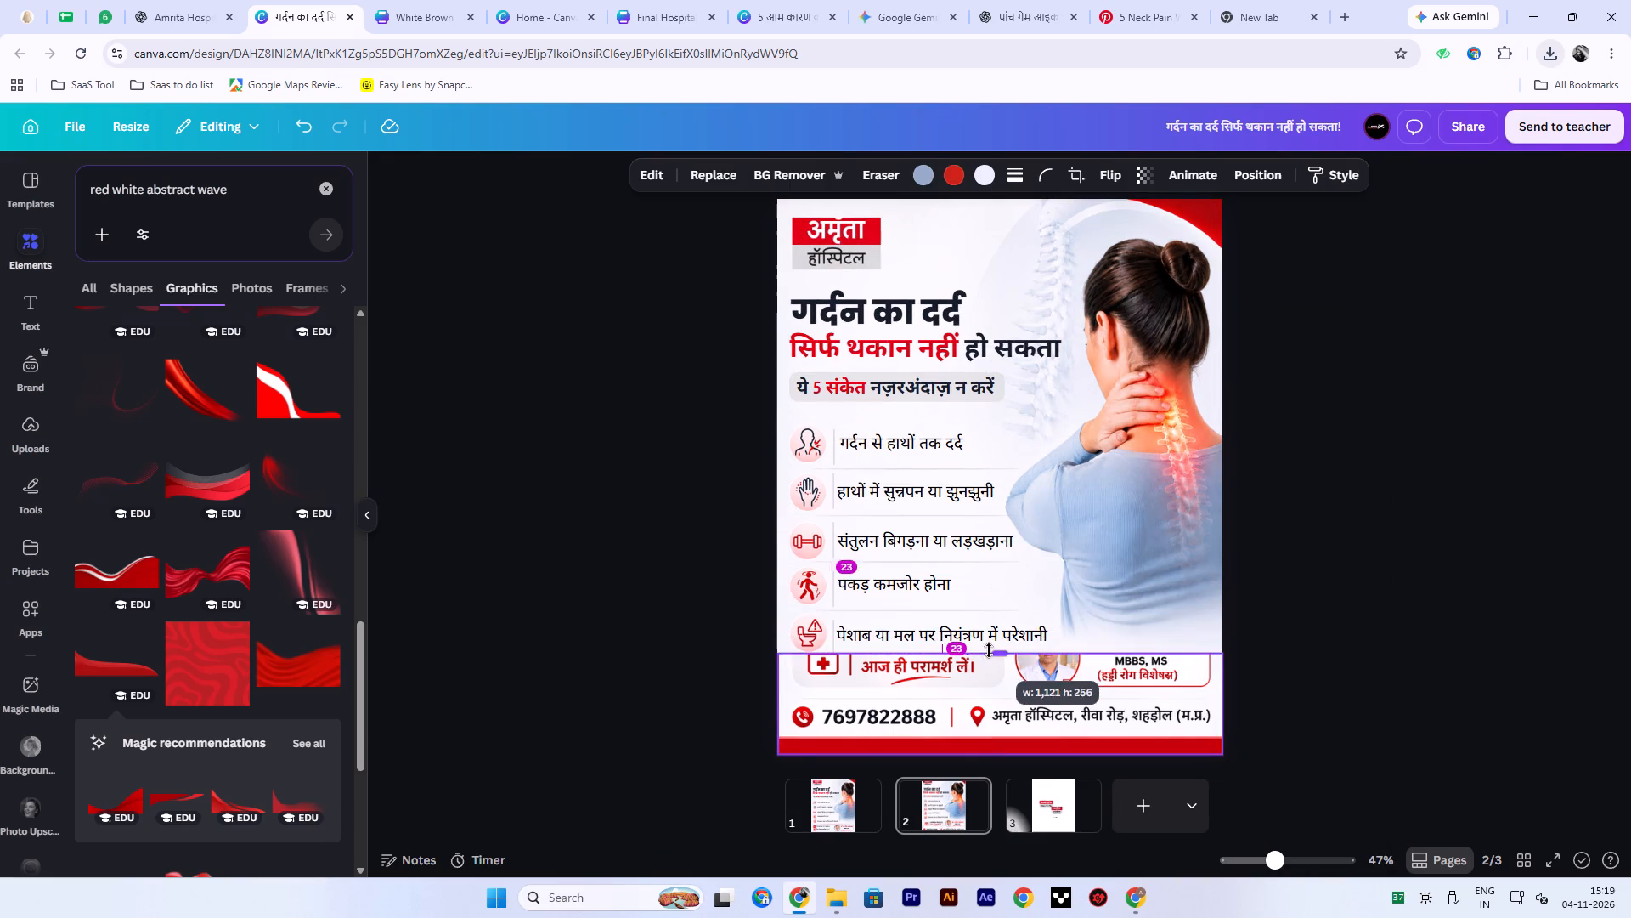
left_click_drag(989, 650, 979, 656)
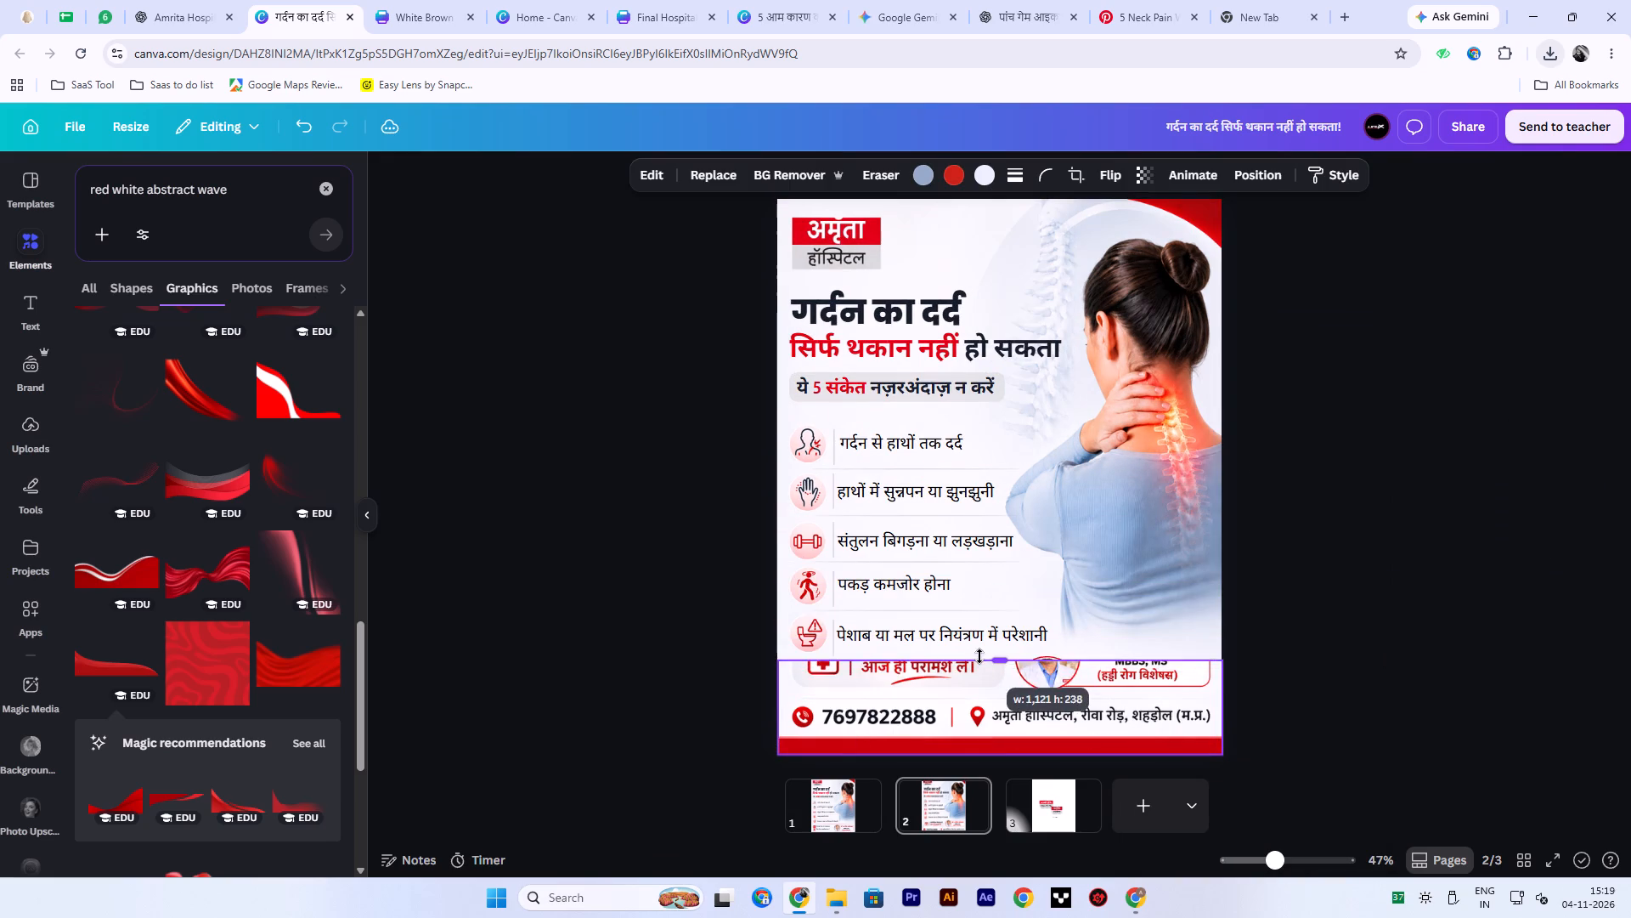
left_click_drag(979, 656, 1002, 213)
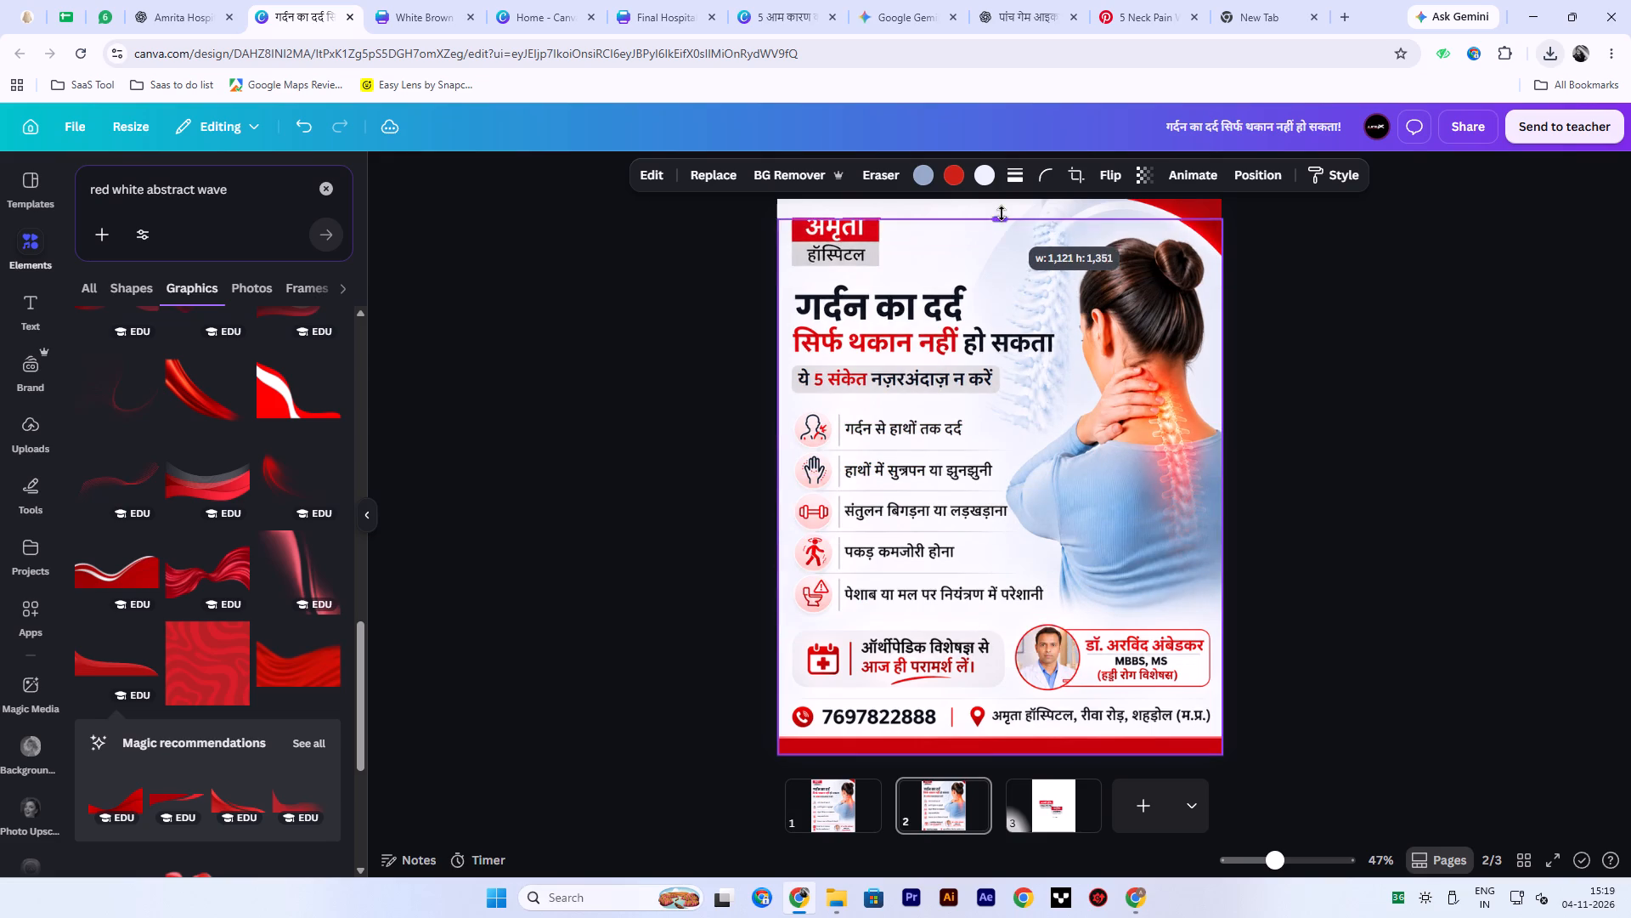
left_click_drag(1002, 213, 1003, 201)
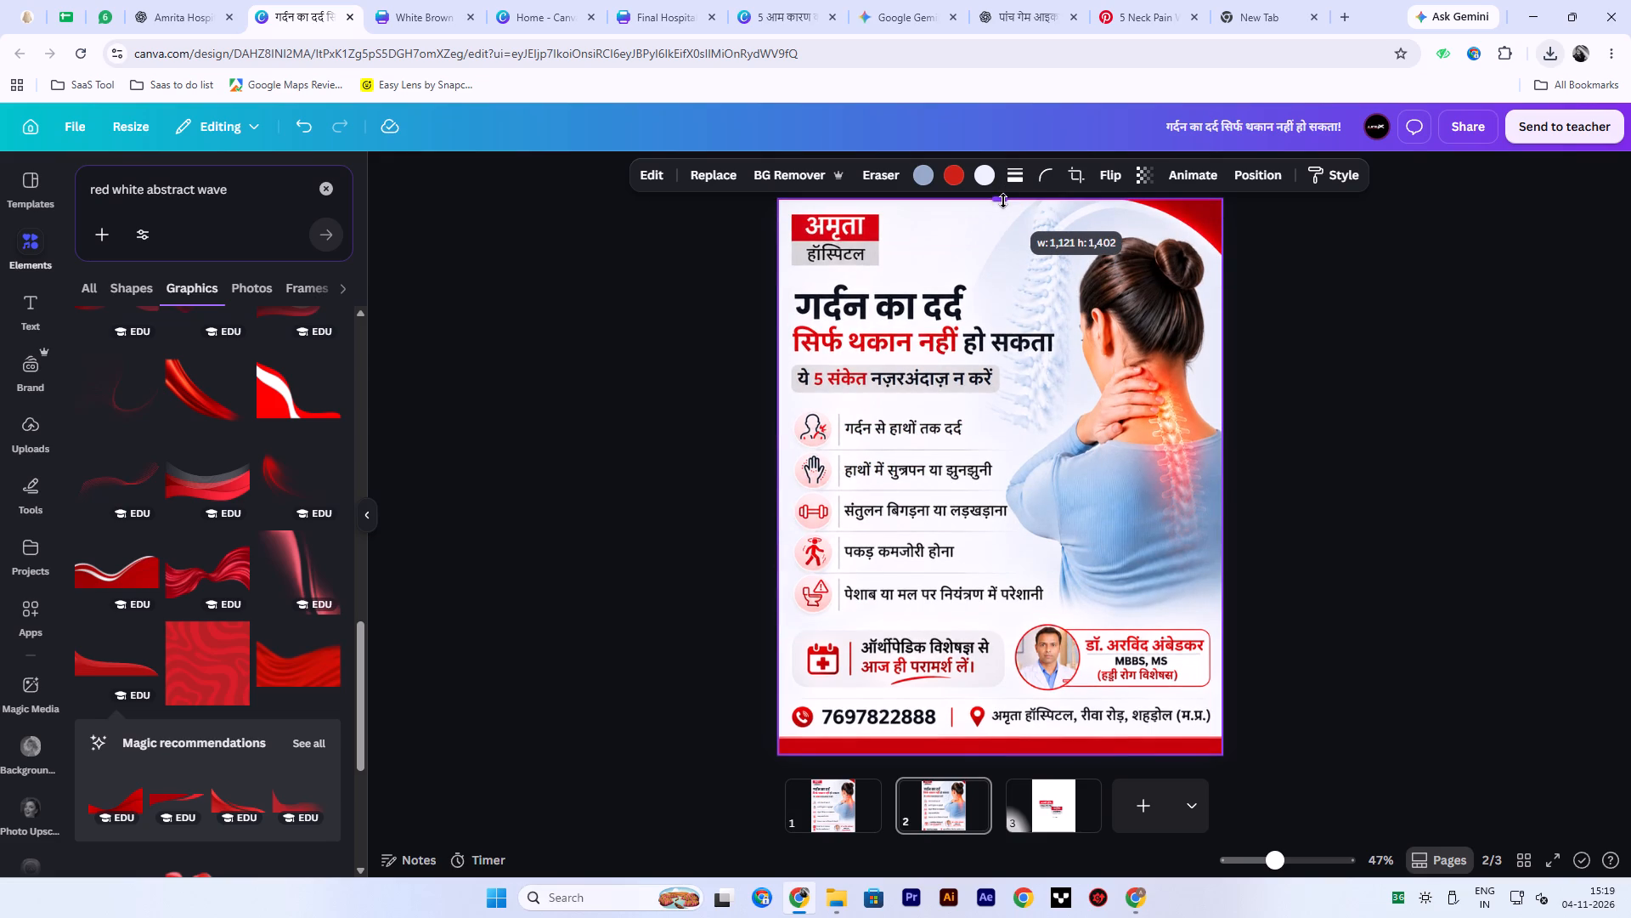
left_click_drag(1003, 201, 985, 673)
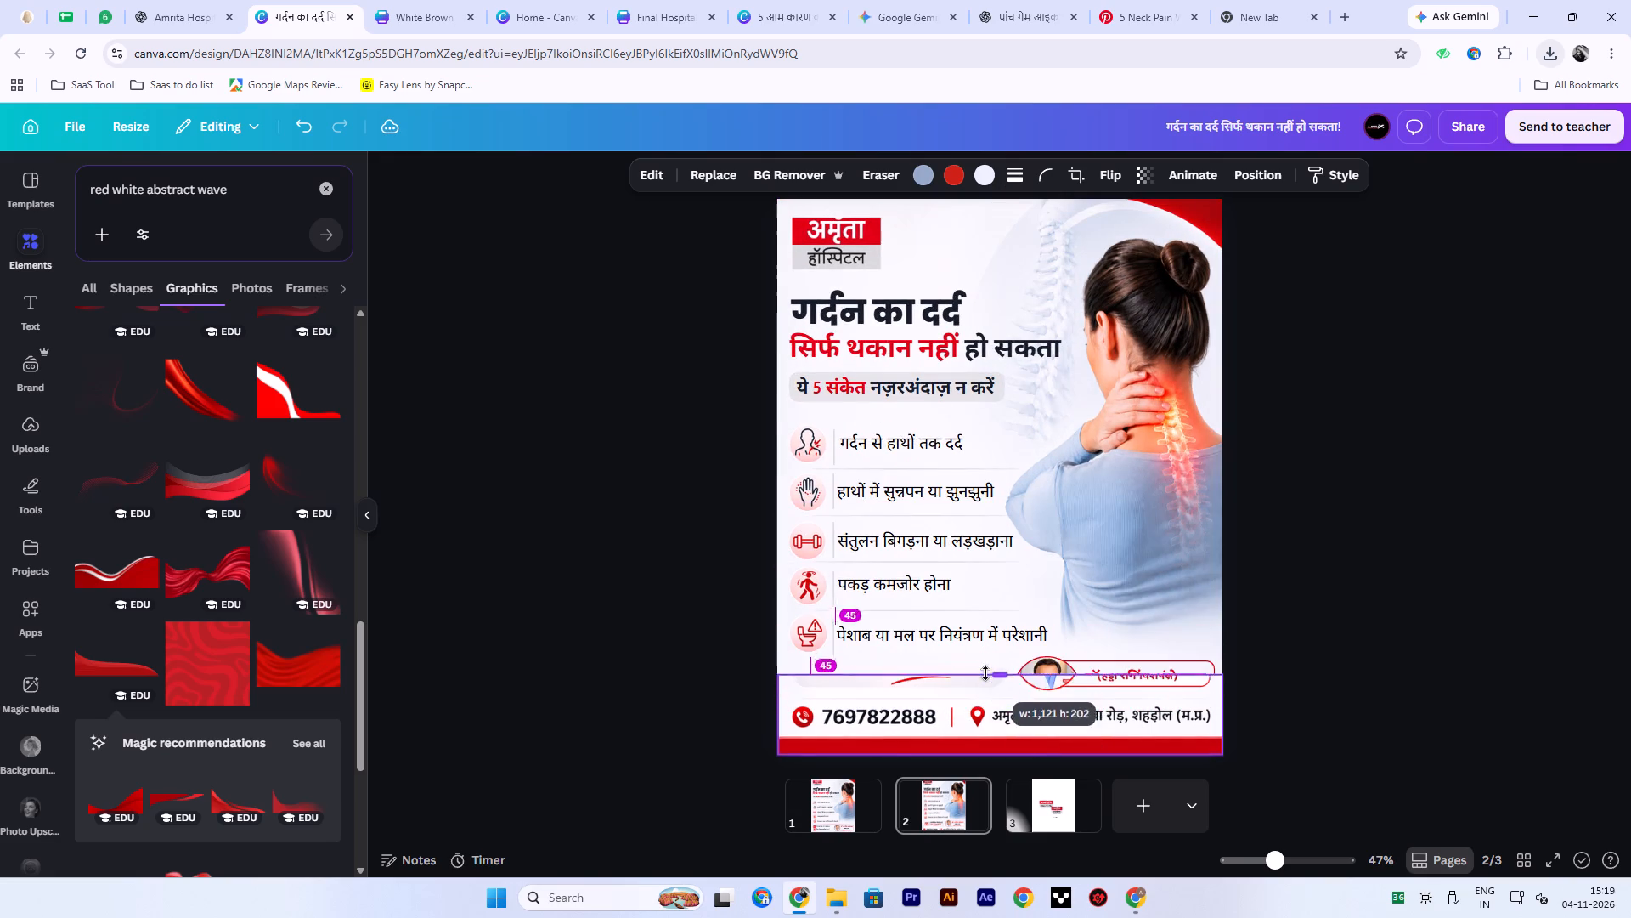
left_click_drag(985, 673, 985, 695)
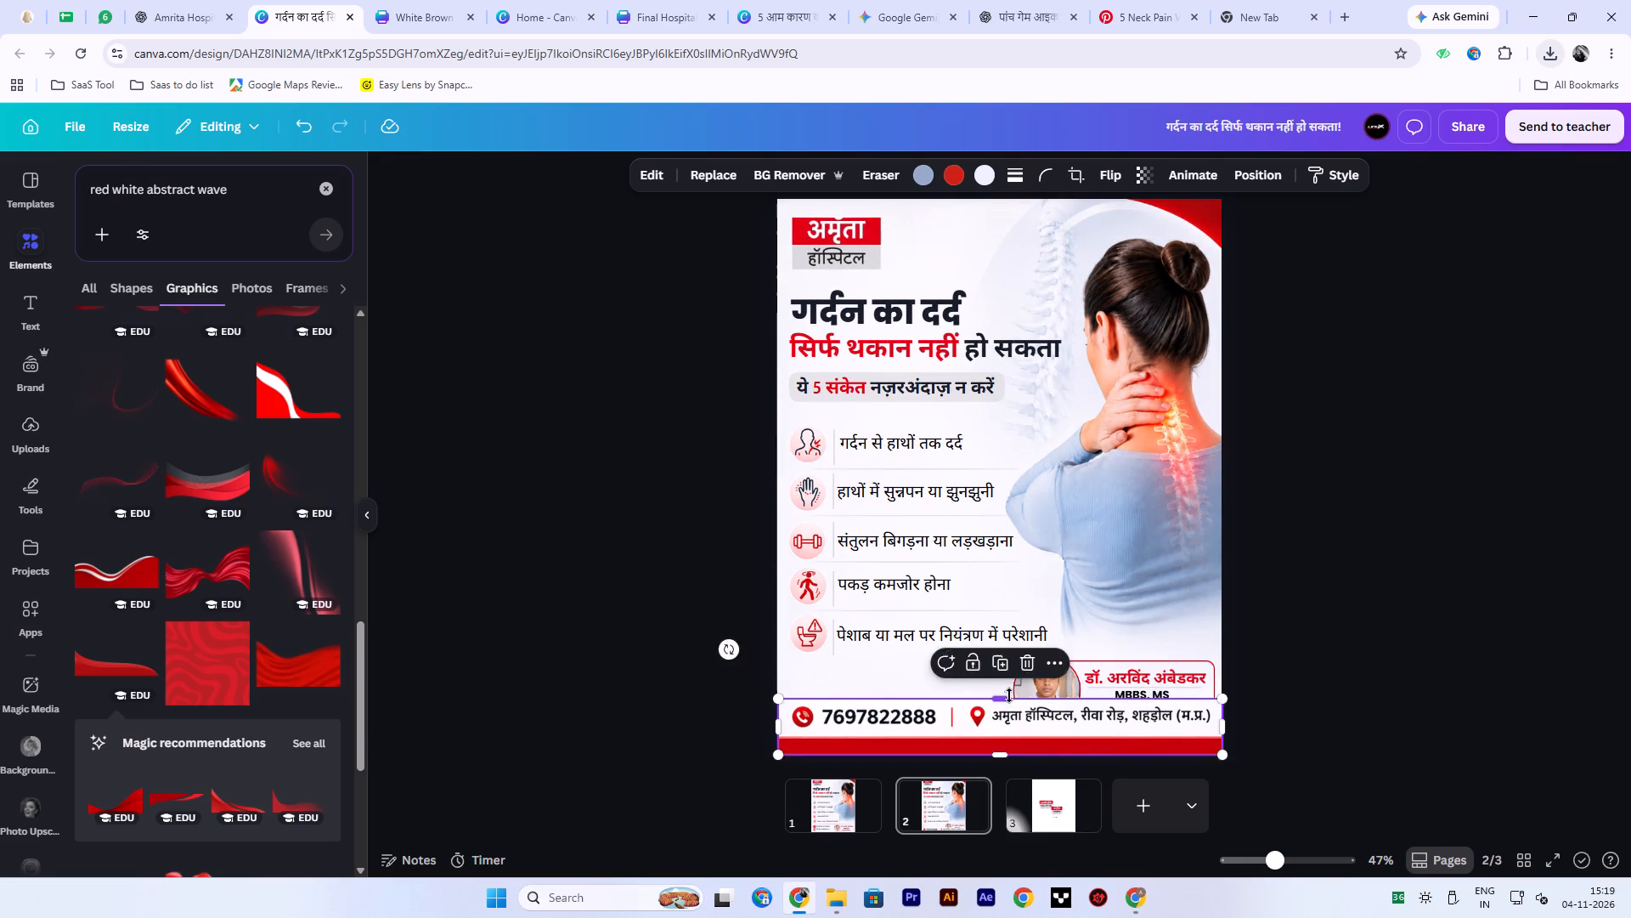
Nudge the cropped footer strip down so its red band falls below the page and the phone and address line sits at the page bottom.
key("Down")
key("Down")
key("Down")
key("Down")
key("Down")
key("Down")
key("Down")
key("Down")
key("Down")
key("Down")
key("Down")
key("Down")
key("Down")
key("Down")
key("Down")
key("Down")
key("Down")
key("Down")
key("Down")
key("Down")
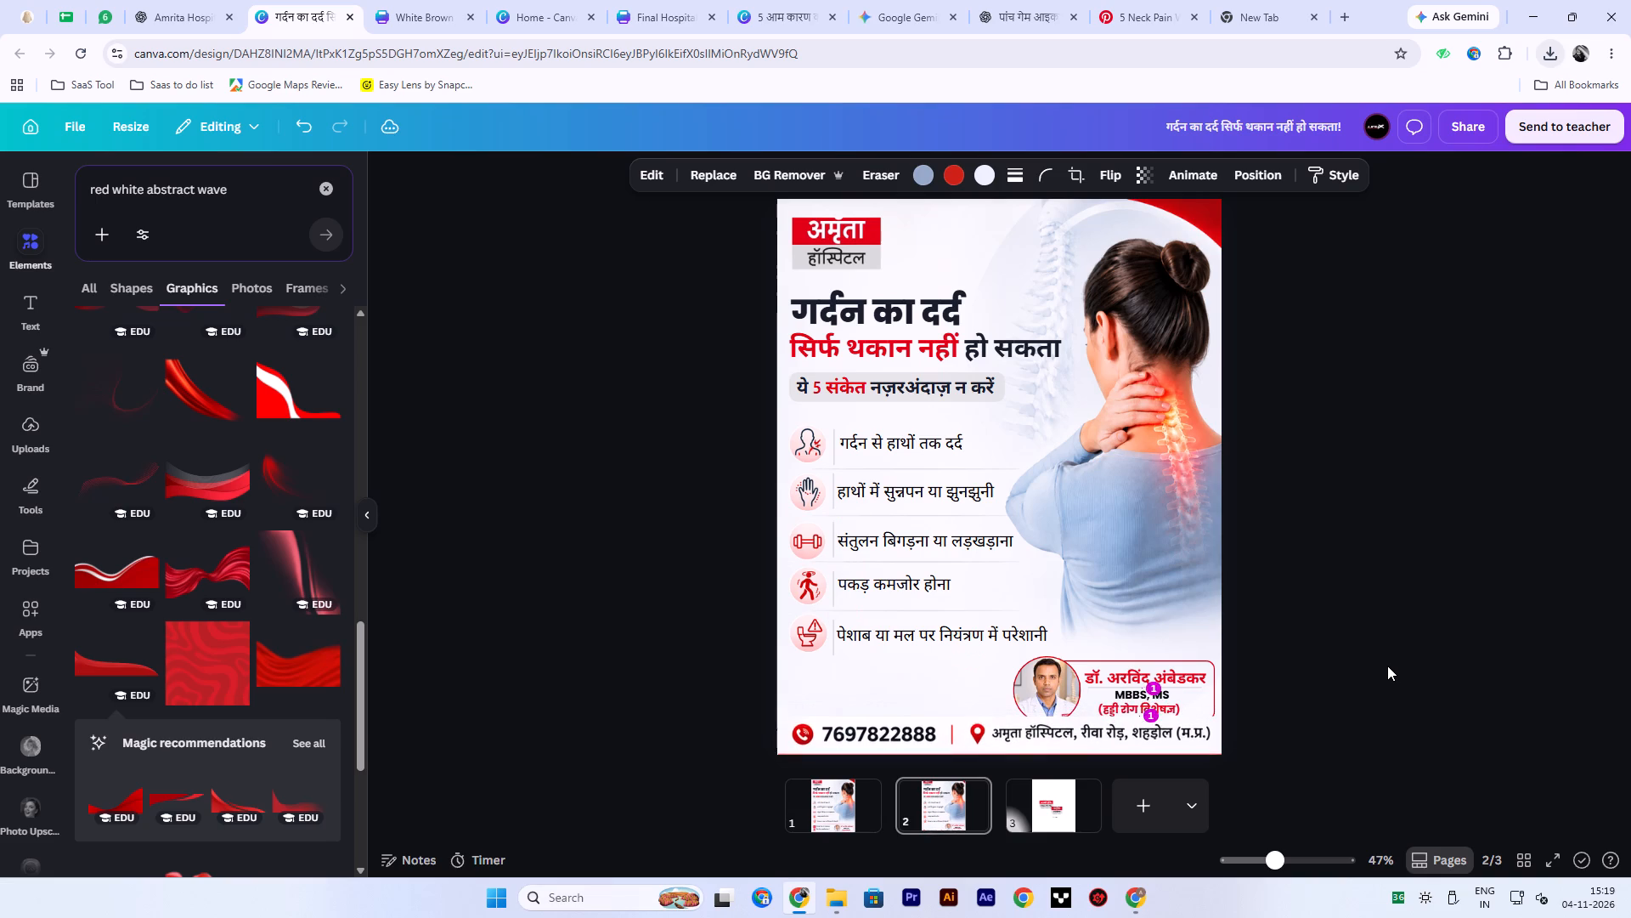
key("Up")
key("Up")
key("Up")
key("Up")
key("Up")
key("Up")
key("Up")
key("Up")
key("Up")
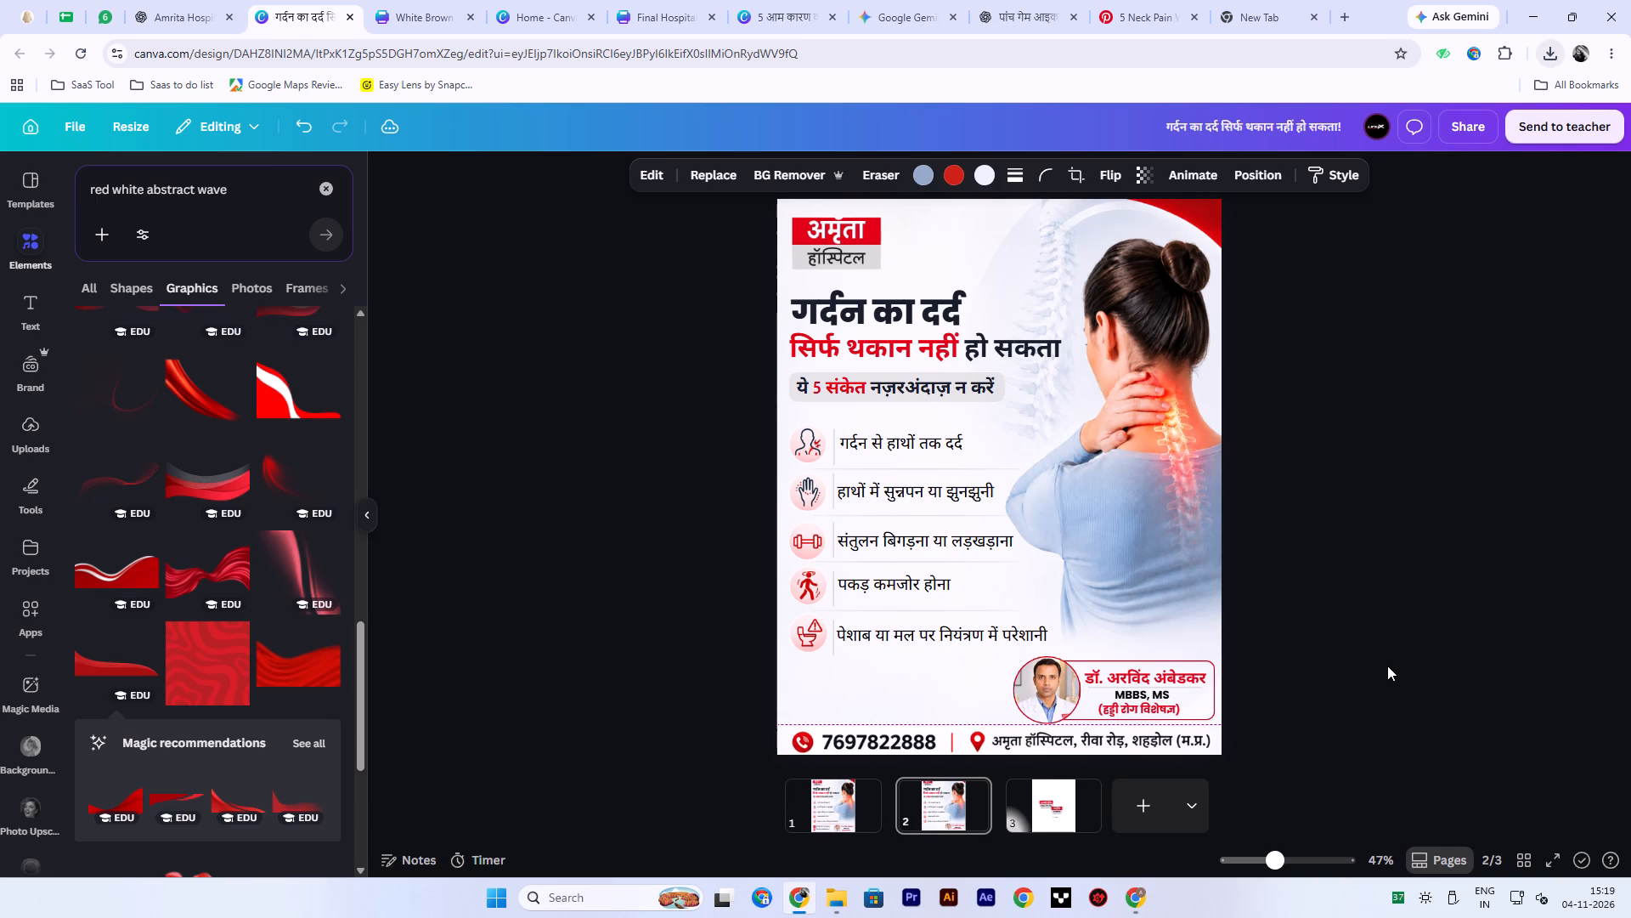
key("Up")
key("Up")
key("Up")
left_click(1367, 712, "ctrl")
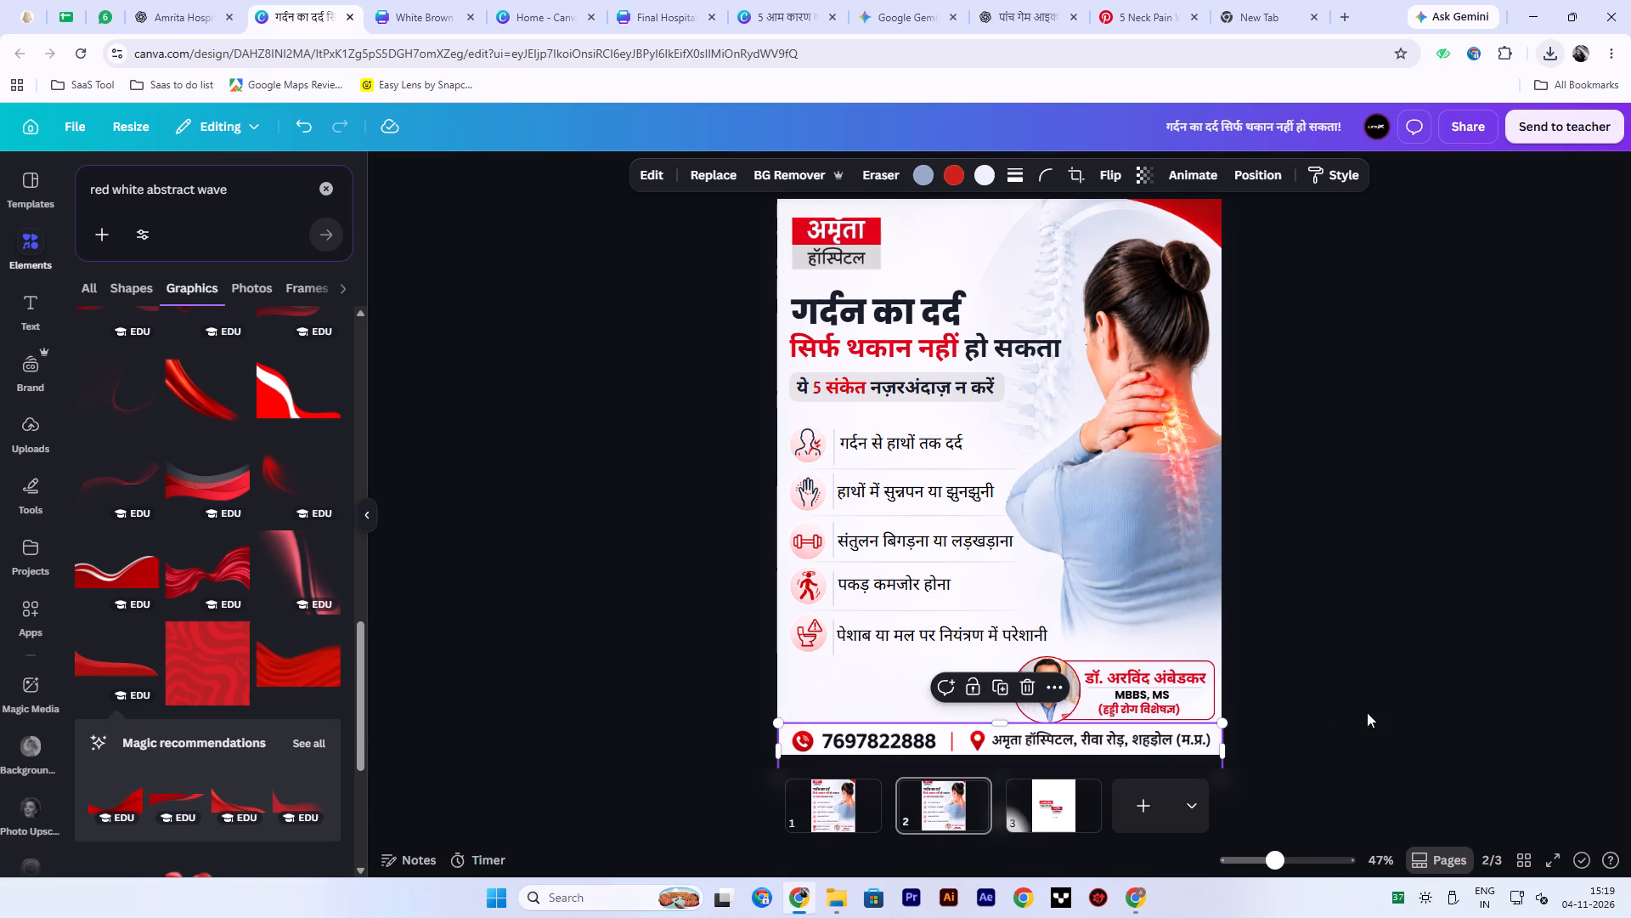
Extend the footer strip's left edge slightly past the page edge and nudge the strip down two increments.
scroll(1348, 793, "up", 5, "ctrl")
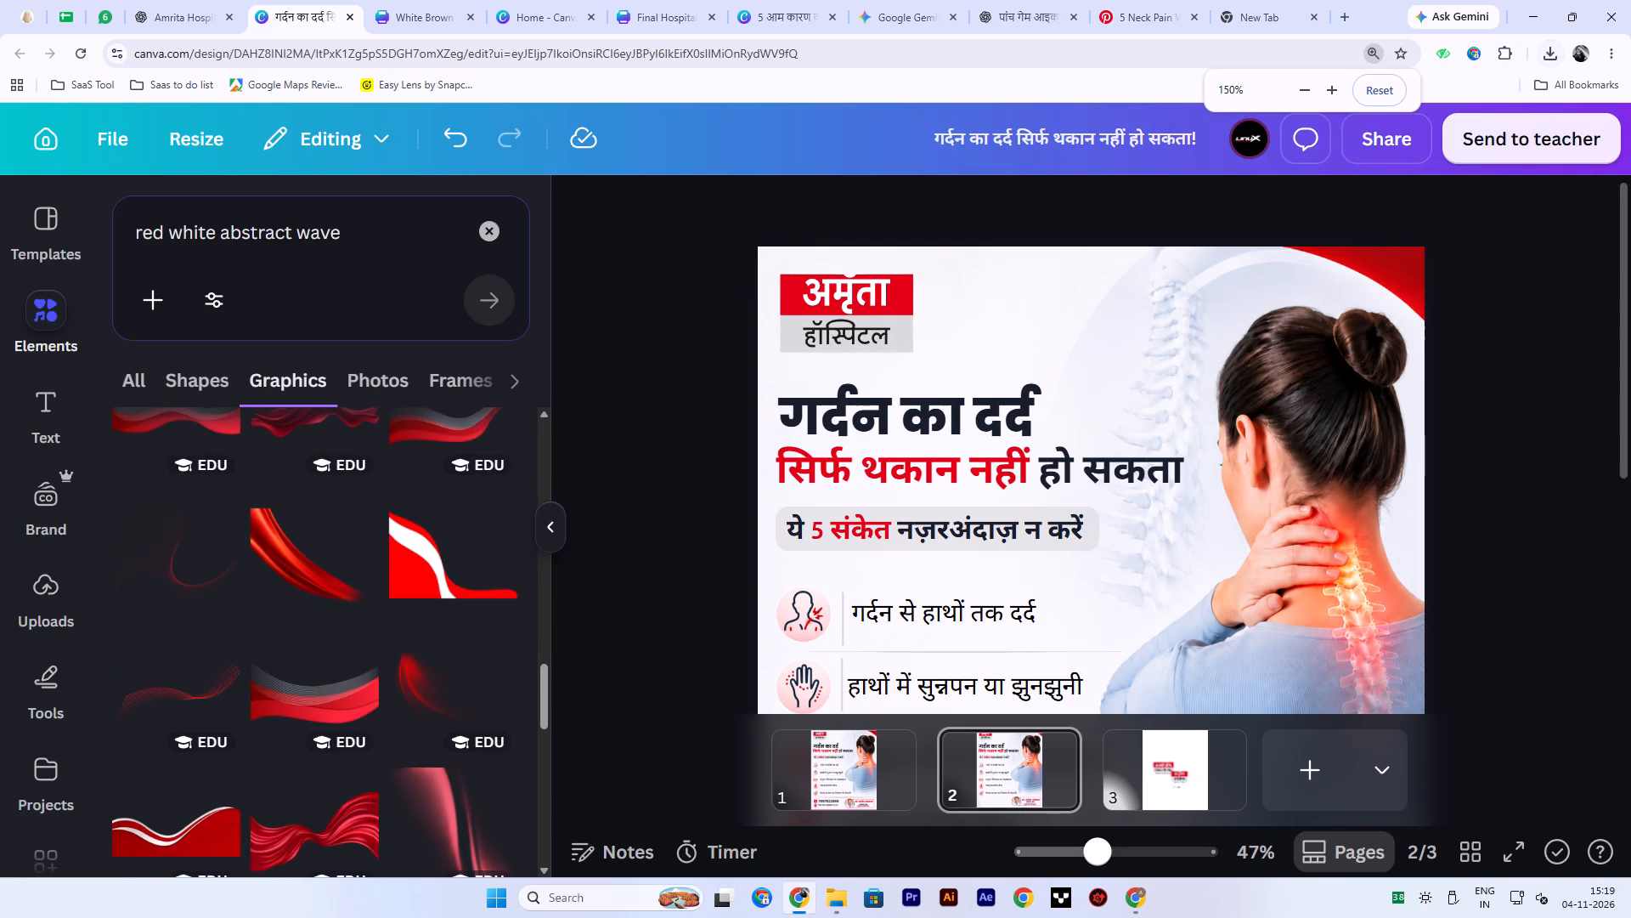
left_click(1386, 104)
scroll(1363, 525, "up", 5, "ctrl")
scroll(1364, 525, "down", 11)
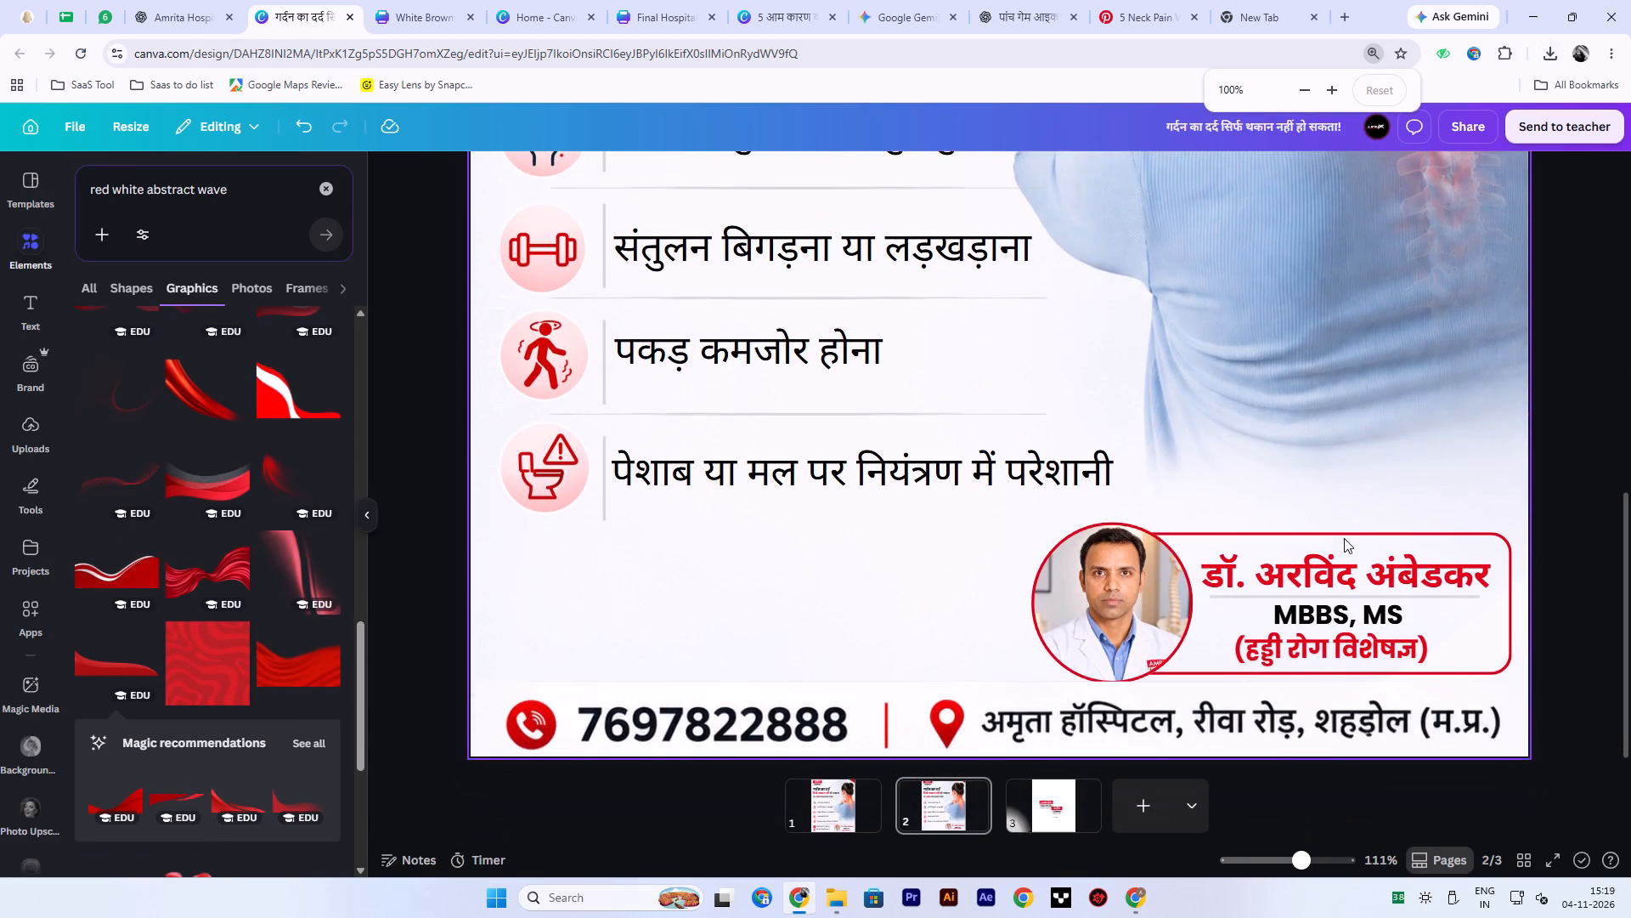
left_click(634, 709)
left_click_drag(471, 712, 462, 712)
scroll(1345, 636, "down", 4)
left_click(1573, 565)
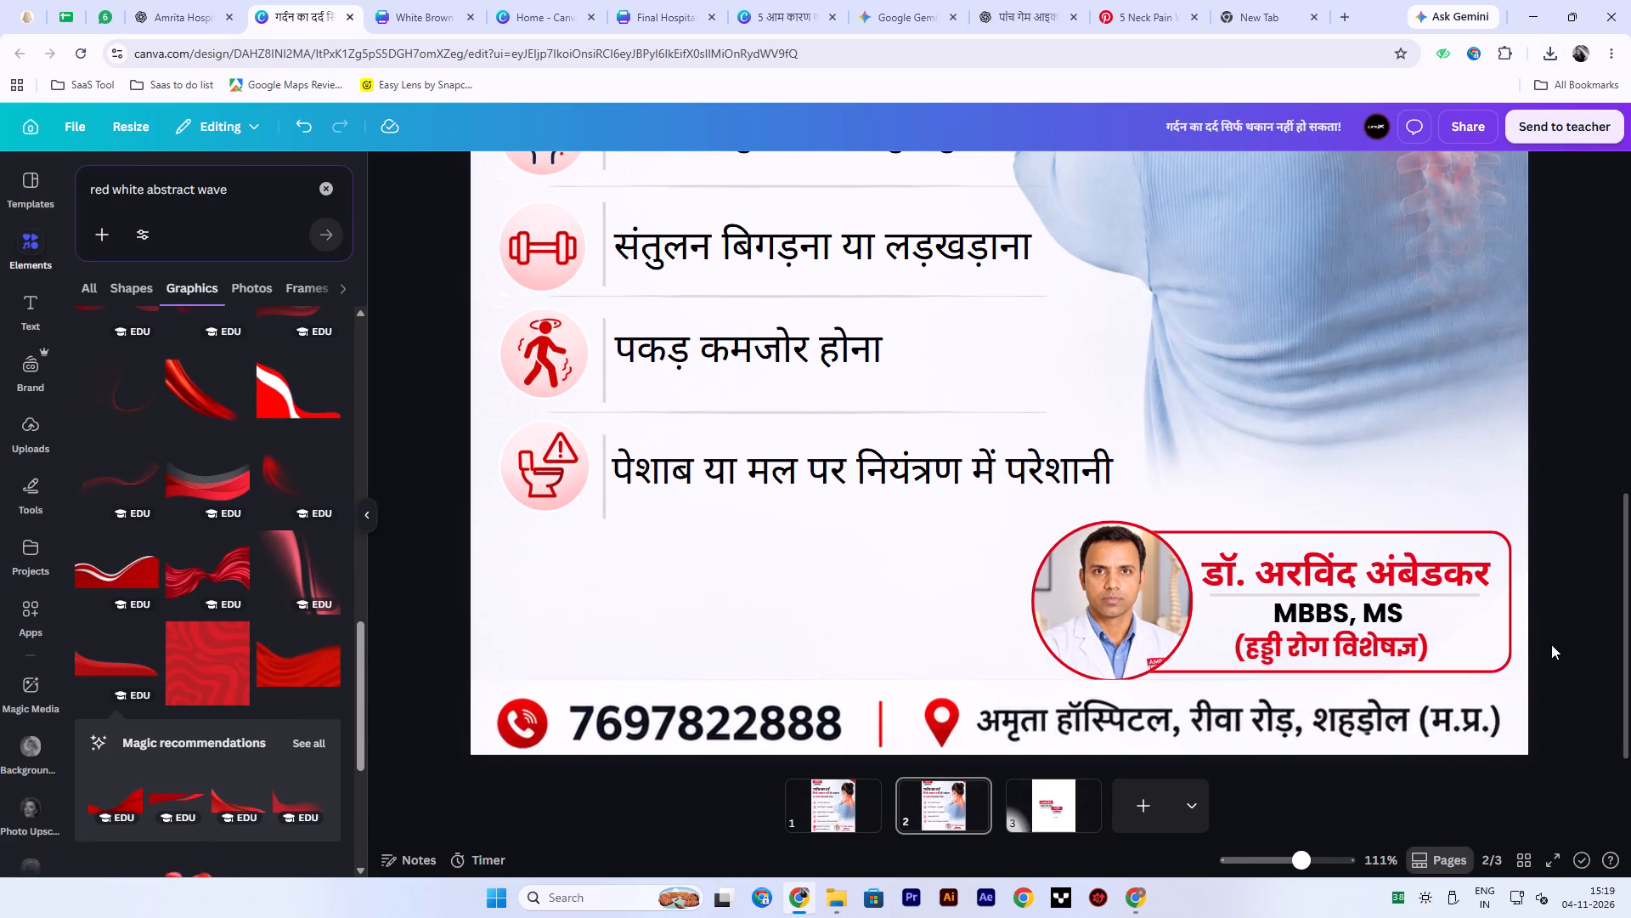
left_click(1422, 718)
key("Down")
key("Down")
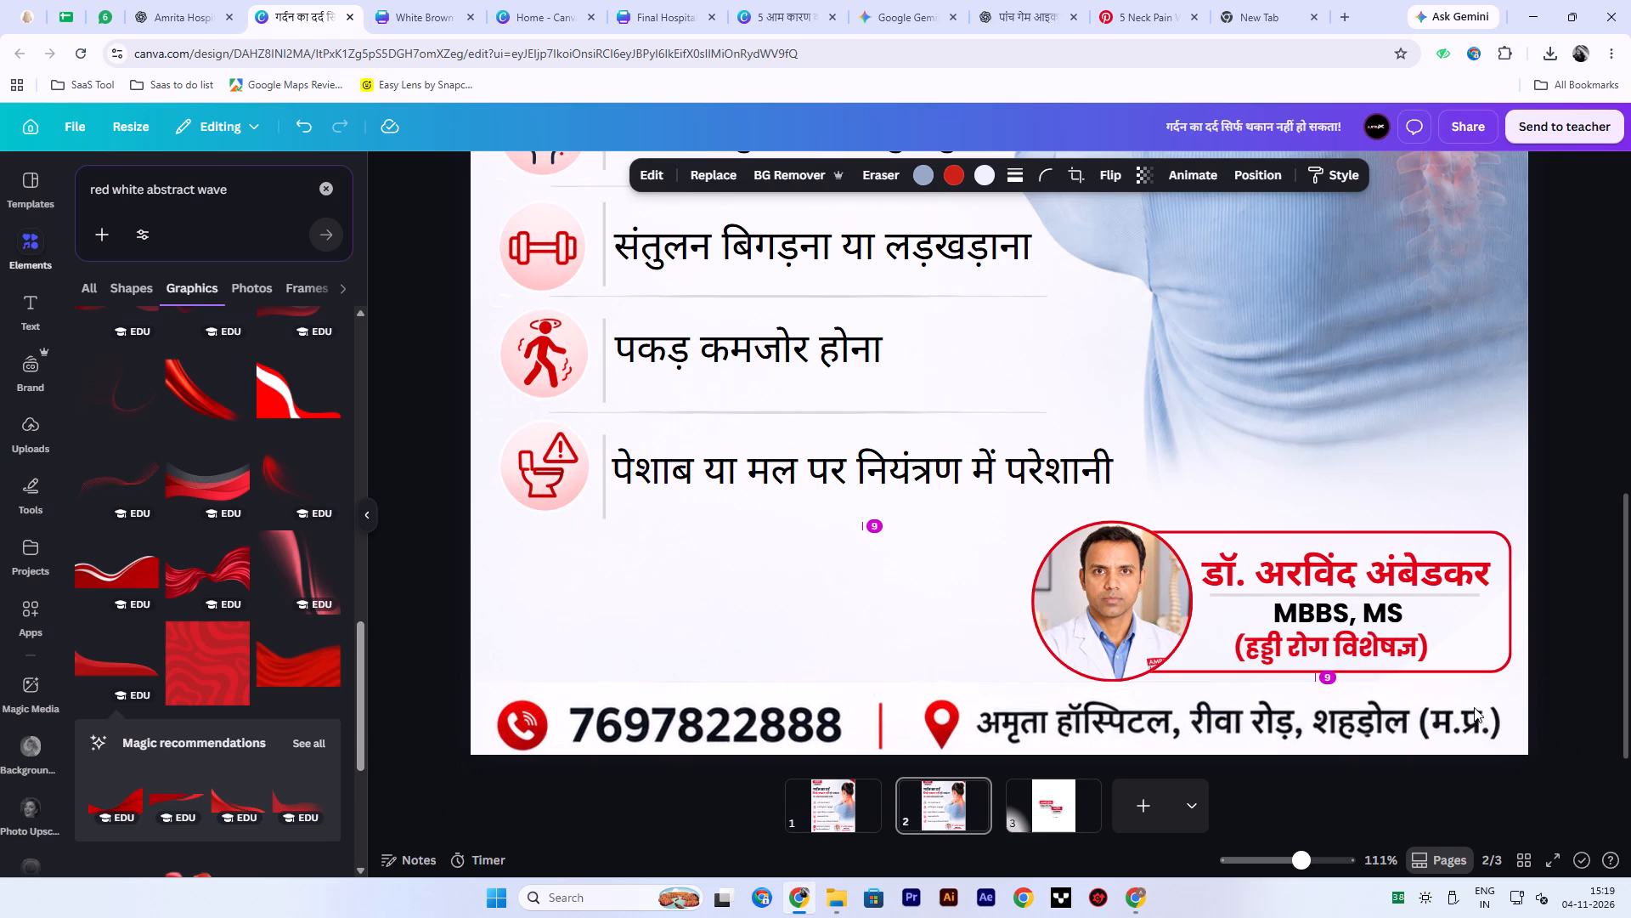
scroll(1474, 705, "down", 4)
left_click(1568, 564)
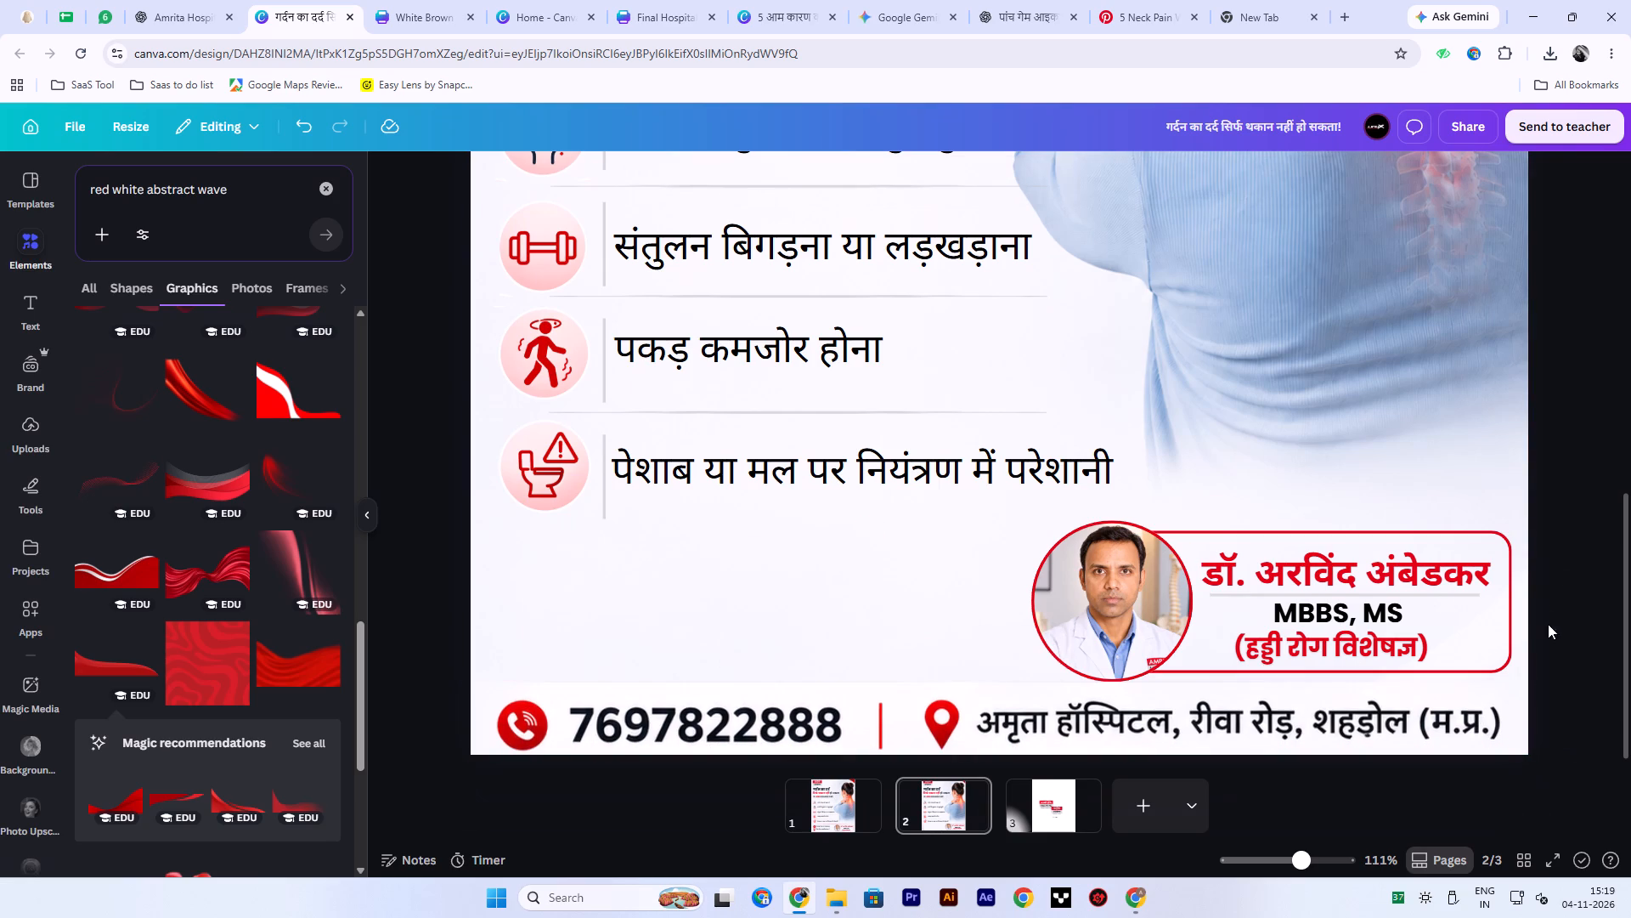
Nudge the doctor's photo and name card up to clear the footer strip, and shrink the card slightly from its upper-left corner.
left_click_drag(1550, 655, 968, 559)
key("Up")
key("Up")
key("Up")
key("Up")
key("Down")
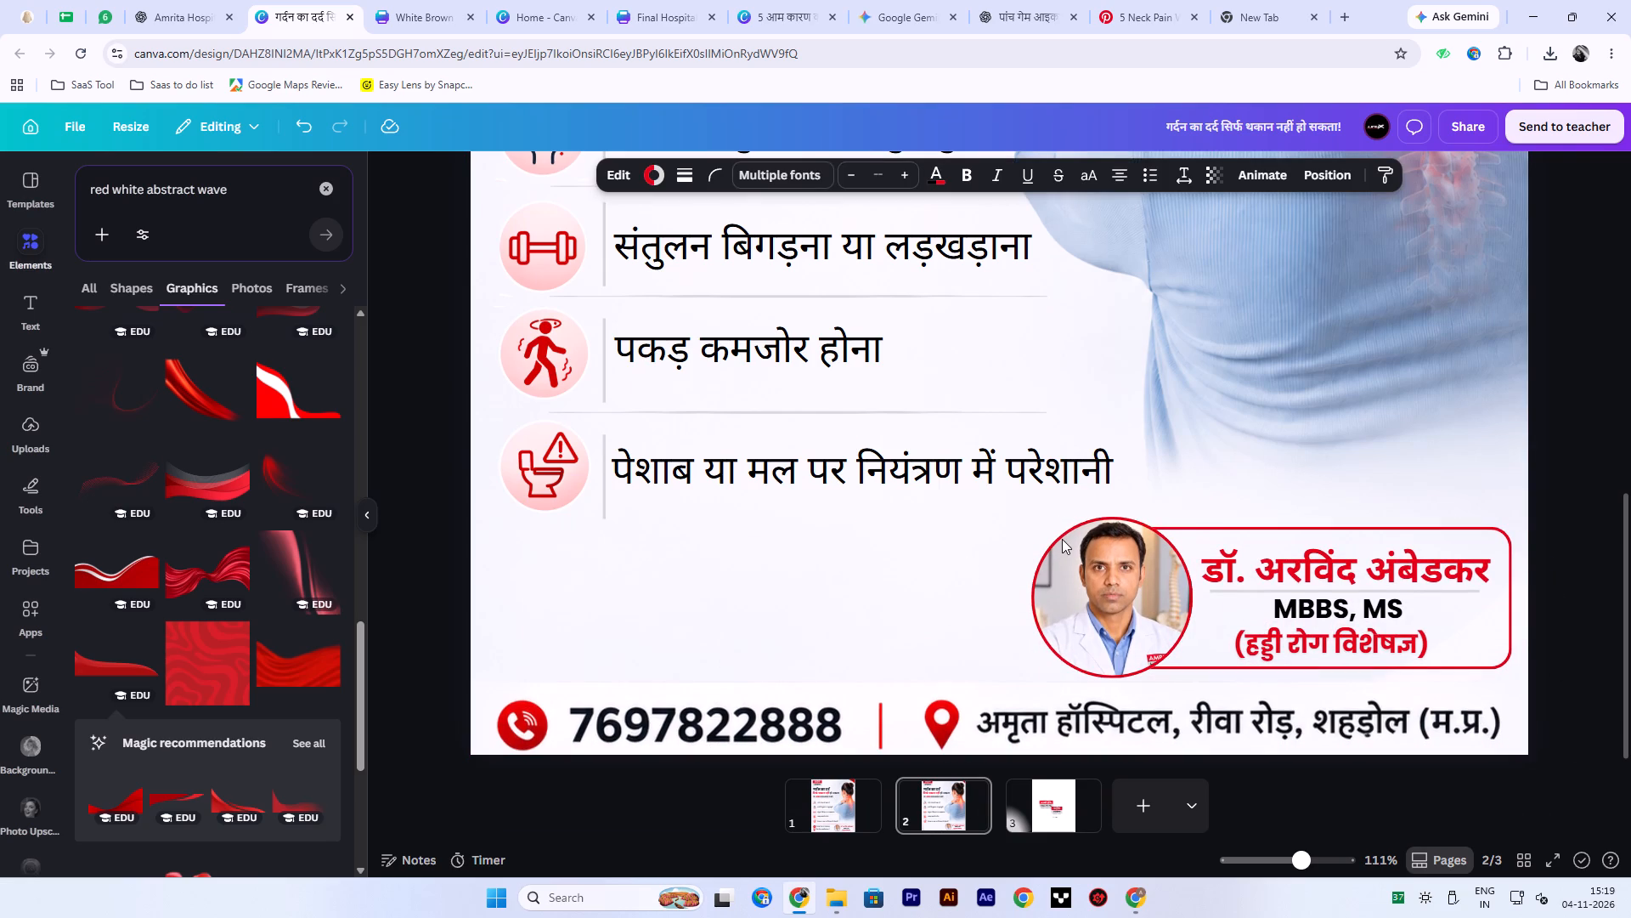
left_click_drag(1031, 514, 1050, 526)
double_click(1580, 477)
scroll(1558, 495, "down", 3, "ctrl")
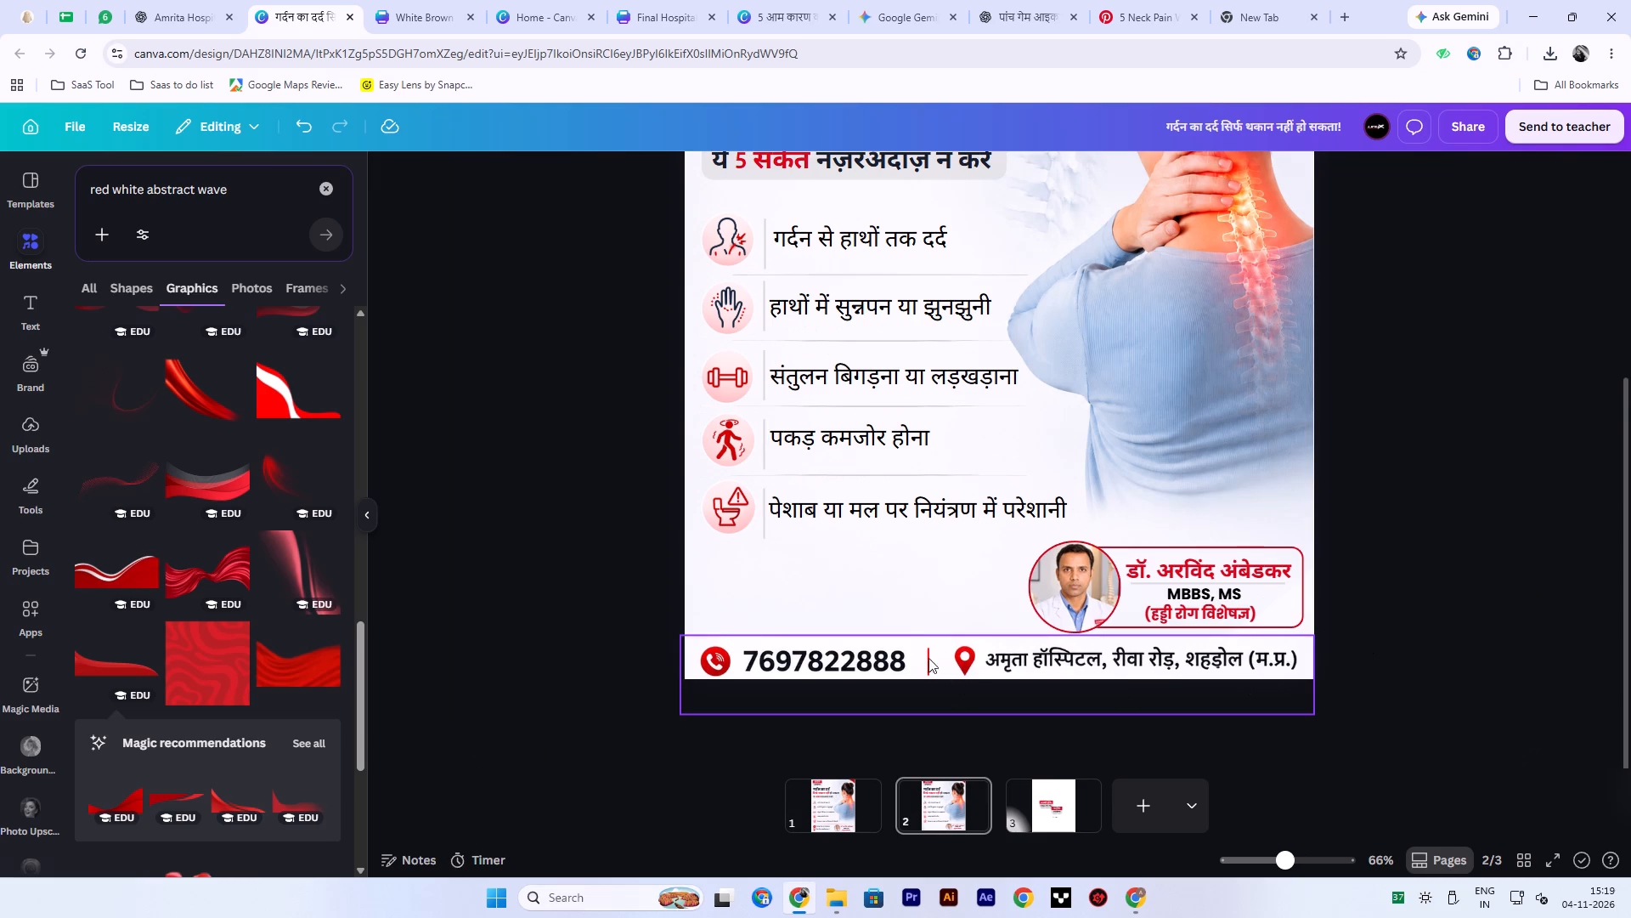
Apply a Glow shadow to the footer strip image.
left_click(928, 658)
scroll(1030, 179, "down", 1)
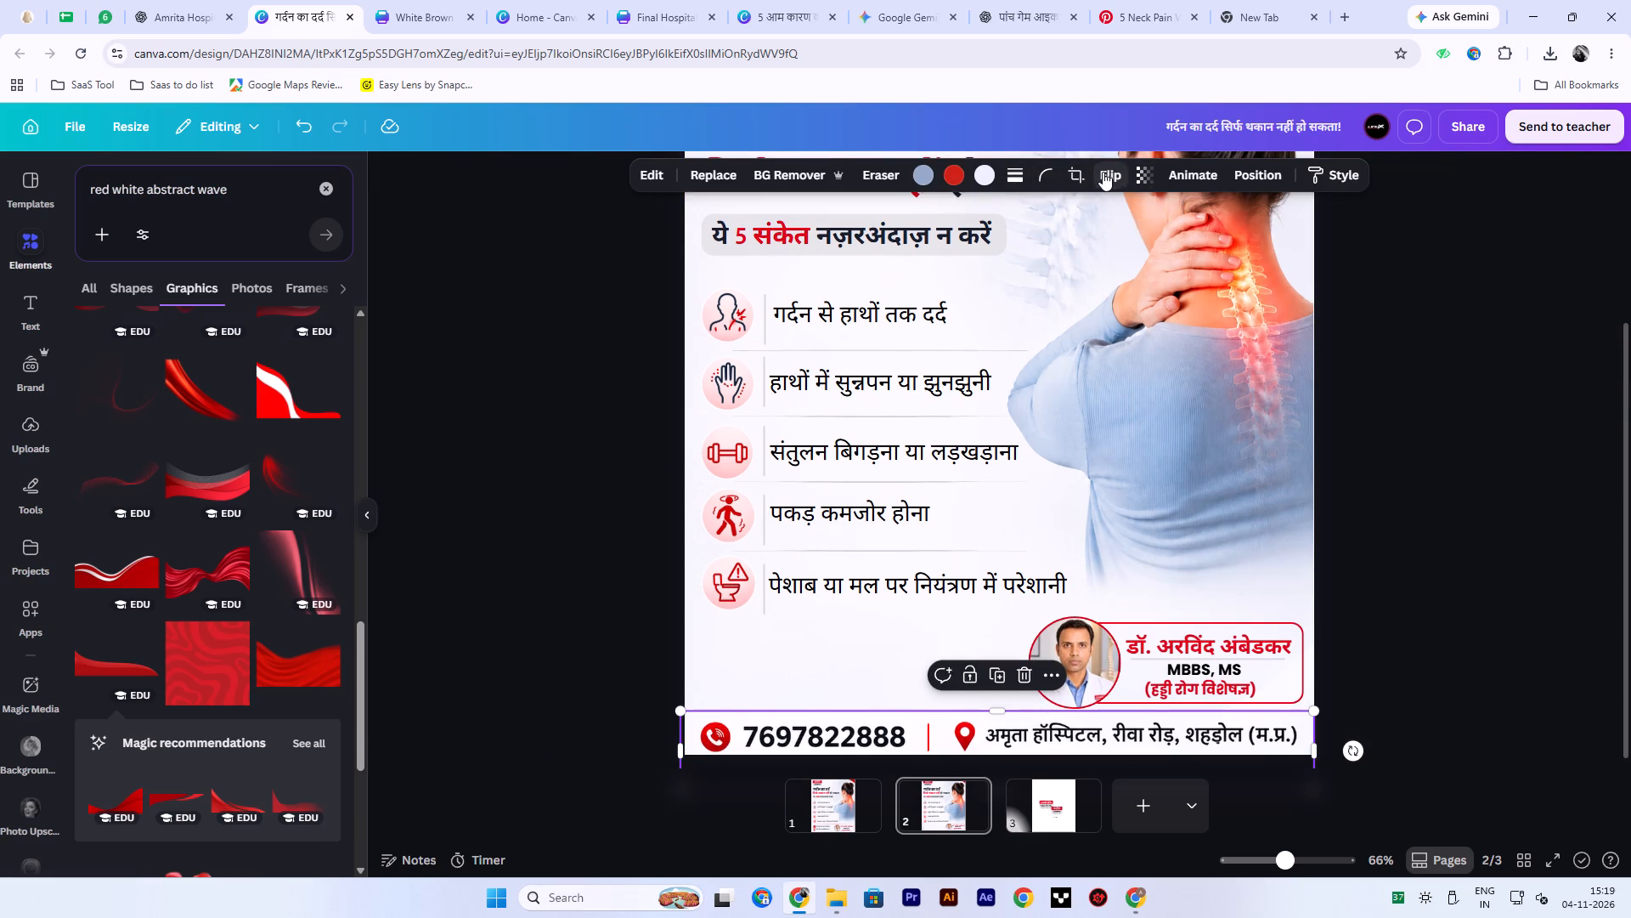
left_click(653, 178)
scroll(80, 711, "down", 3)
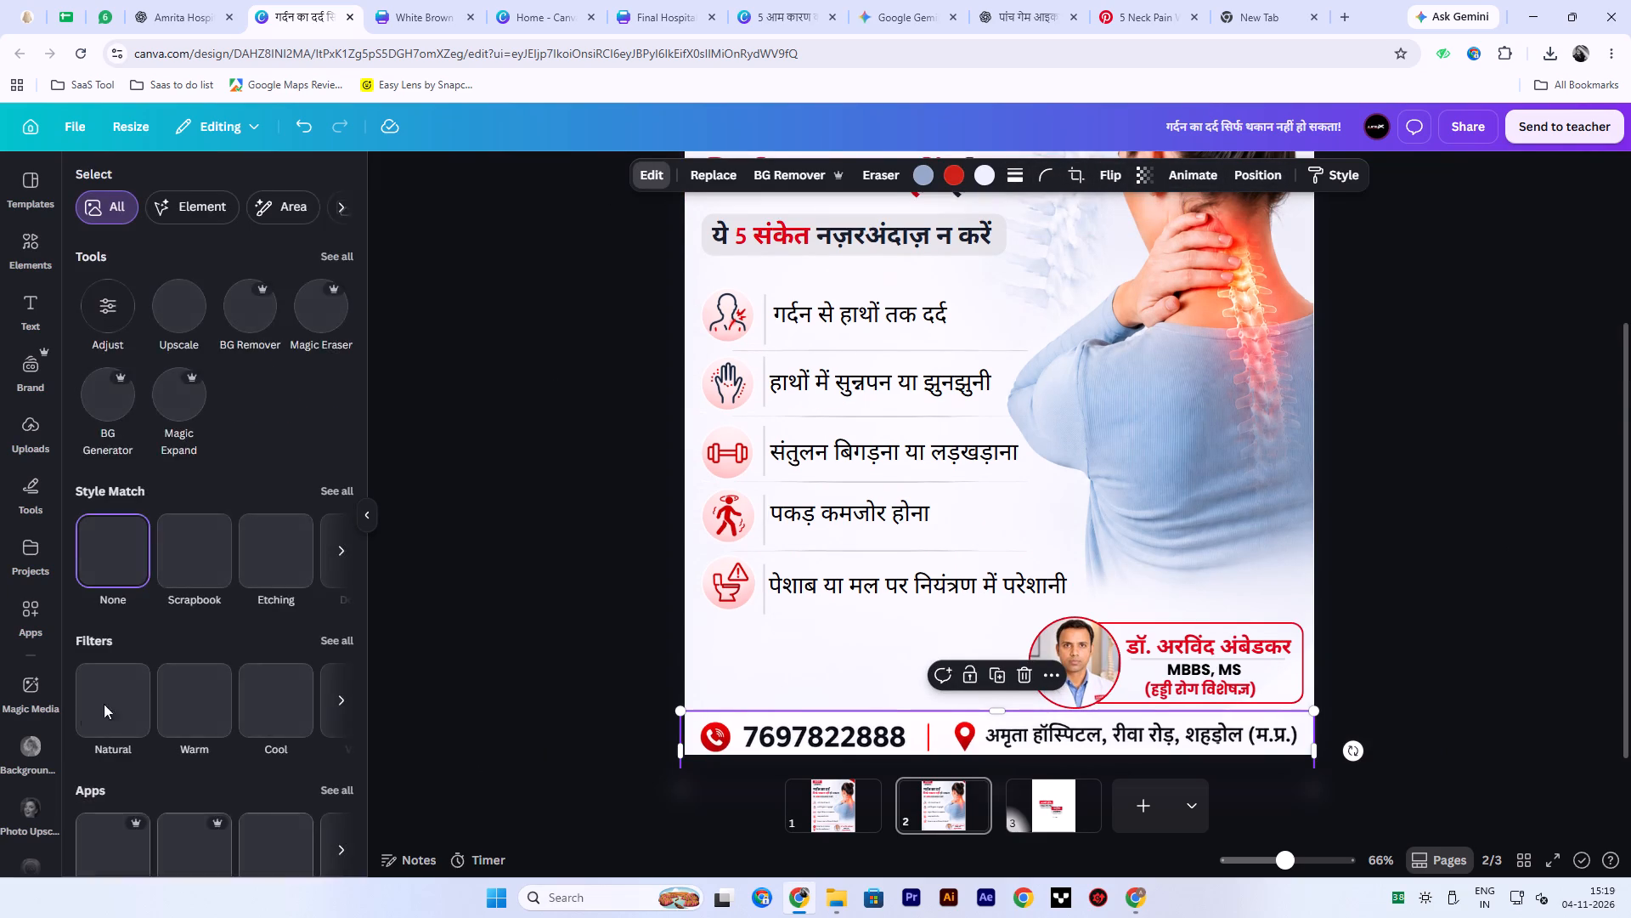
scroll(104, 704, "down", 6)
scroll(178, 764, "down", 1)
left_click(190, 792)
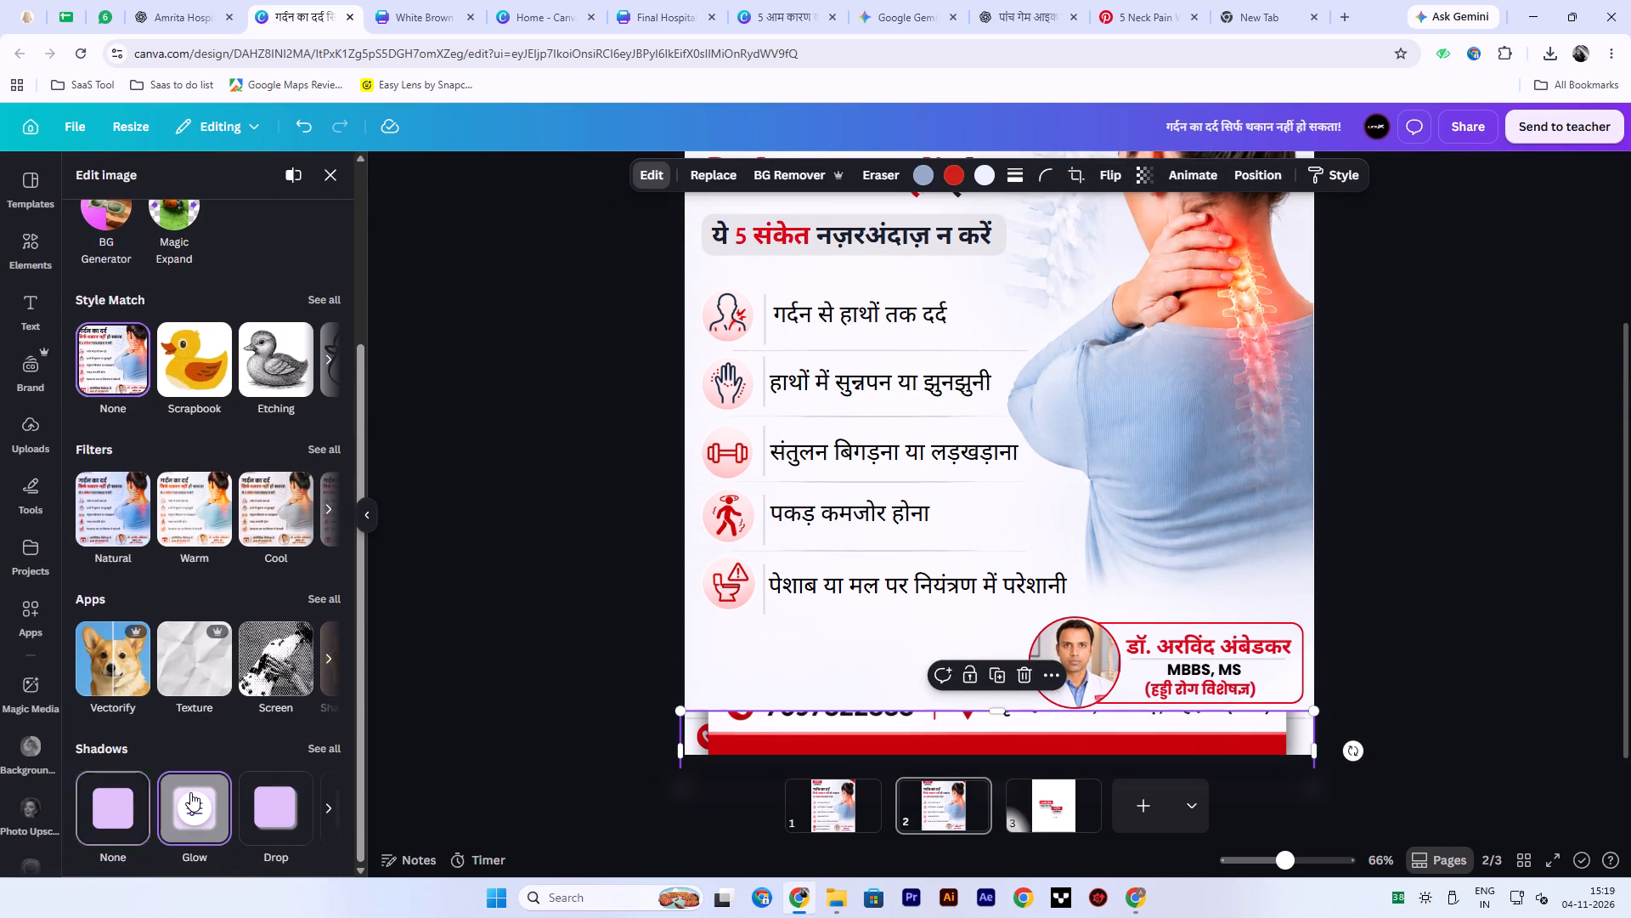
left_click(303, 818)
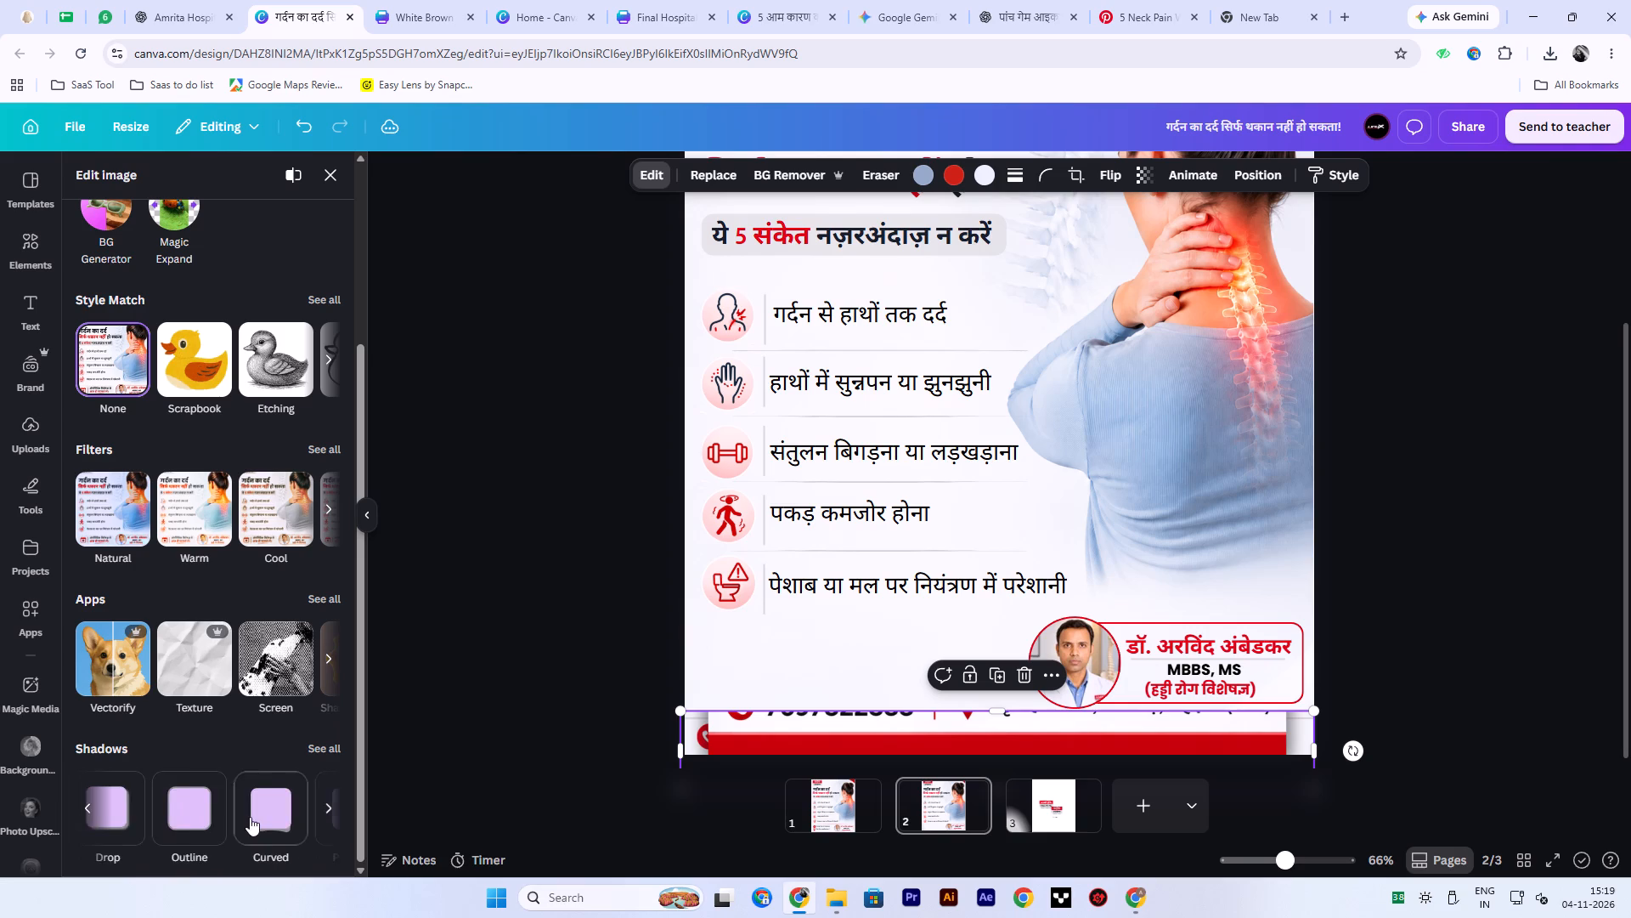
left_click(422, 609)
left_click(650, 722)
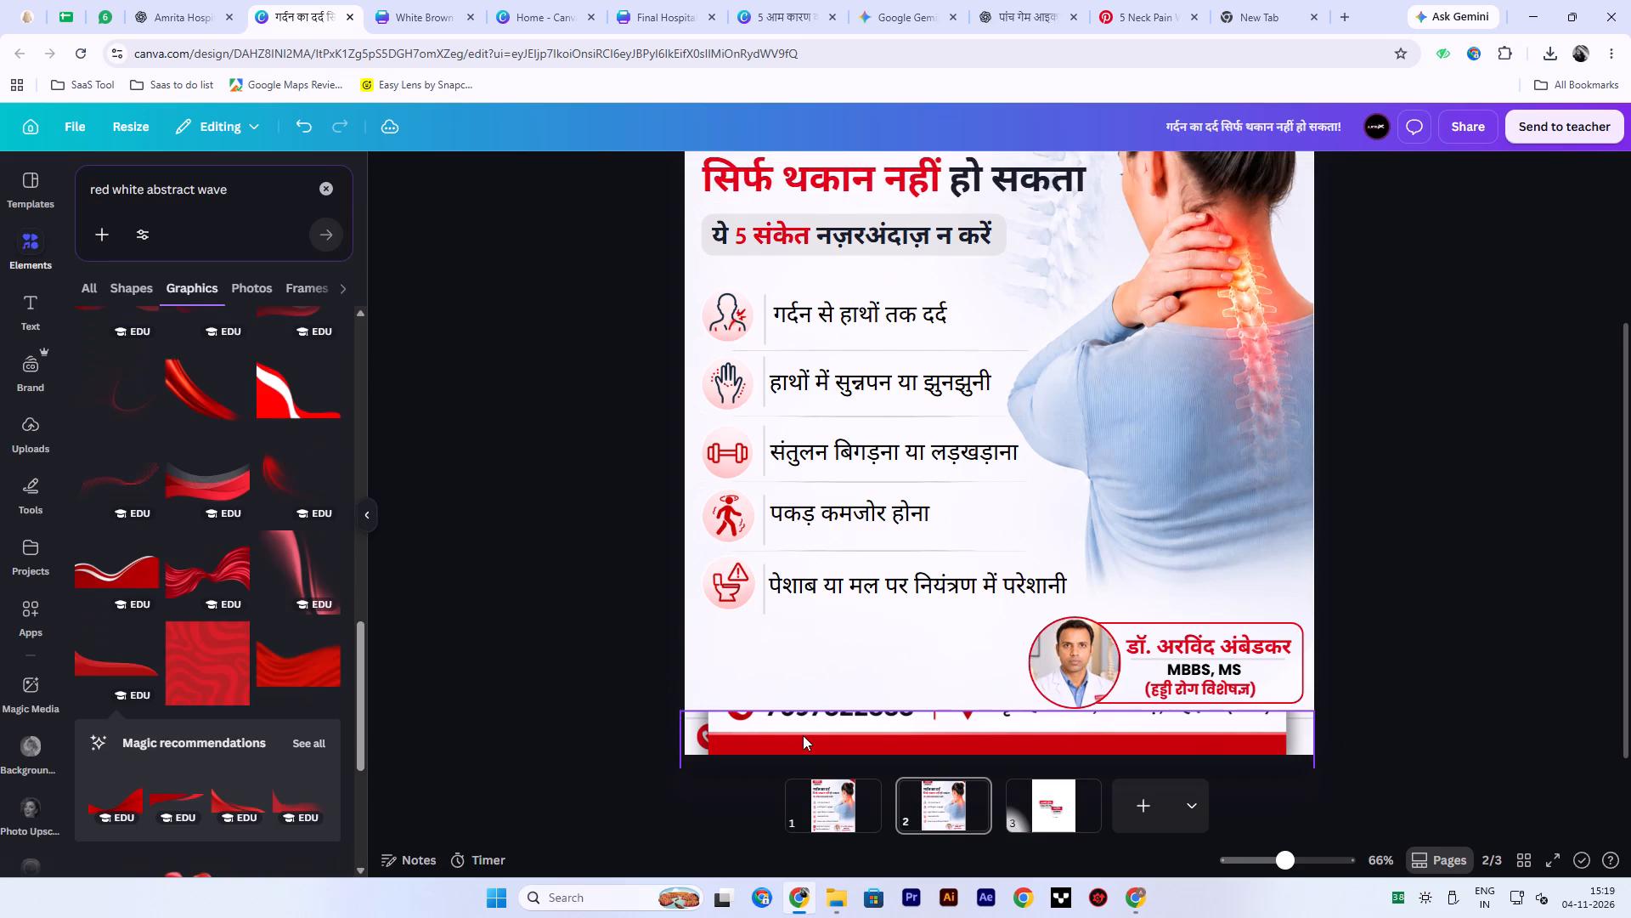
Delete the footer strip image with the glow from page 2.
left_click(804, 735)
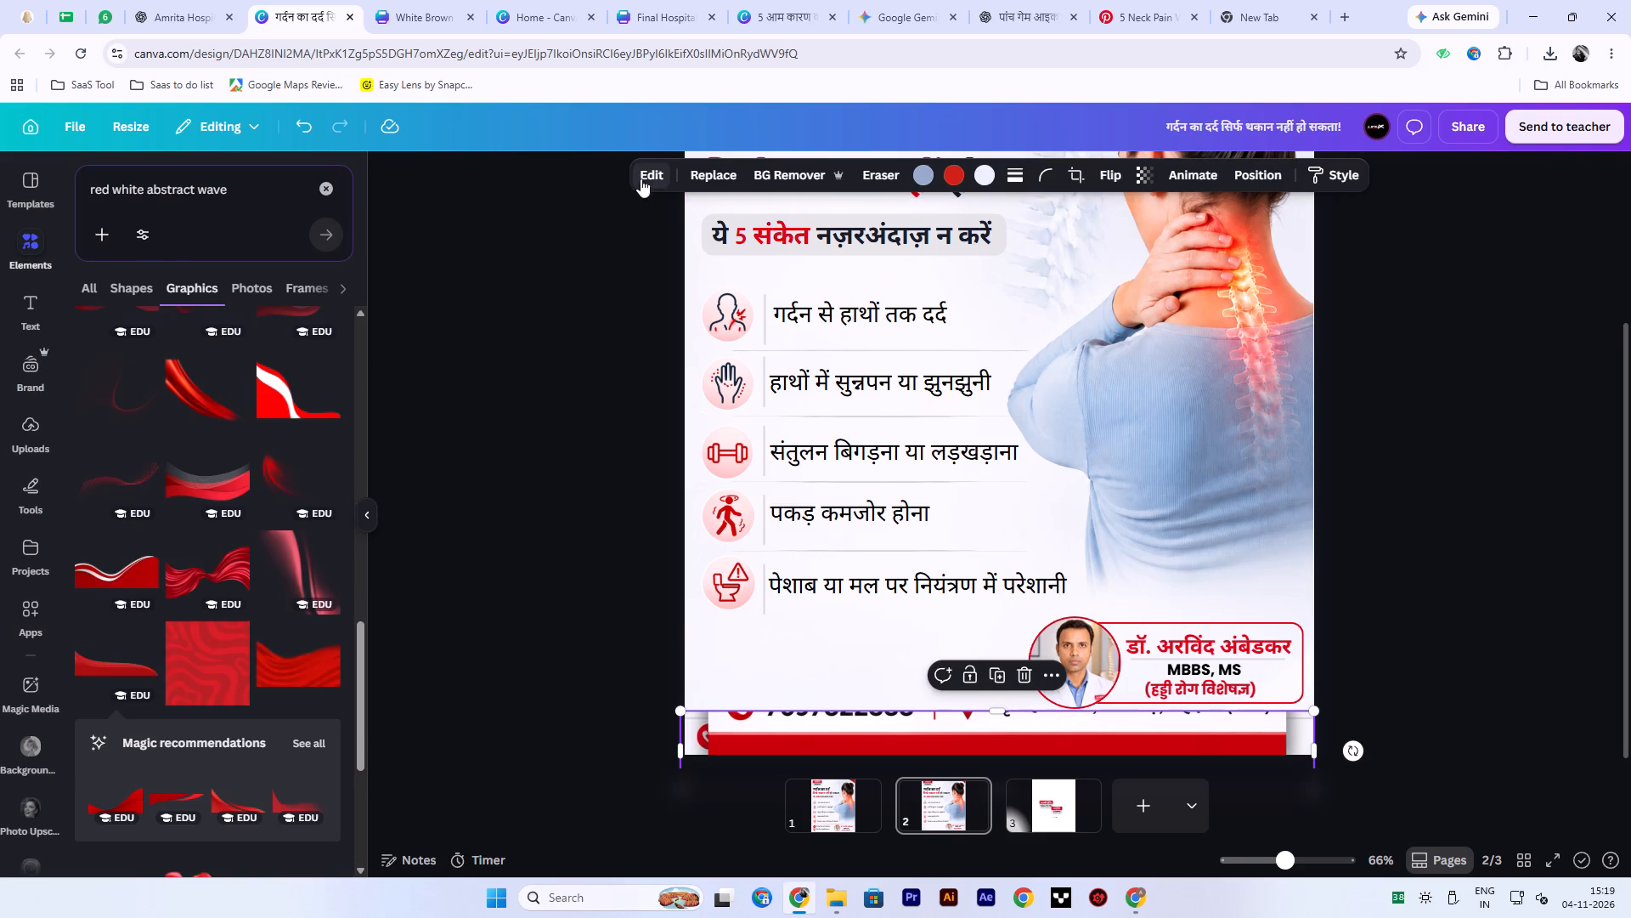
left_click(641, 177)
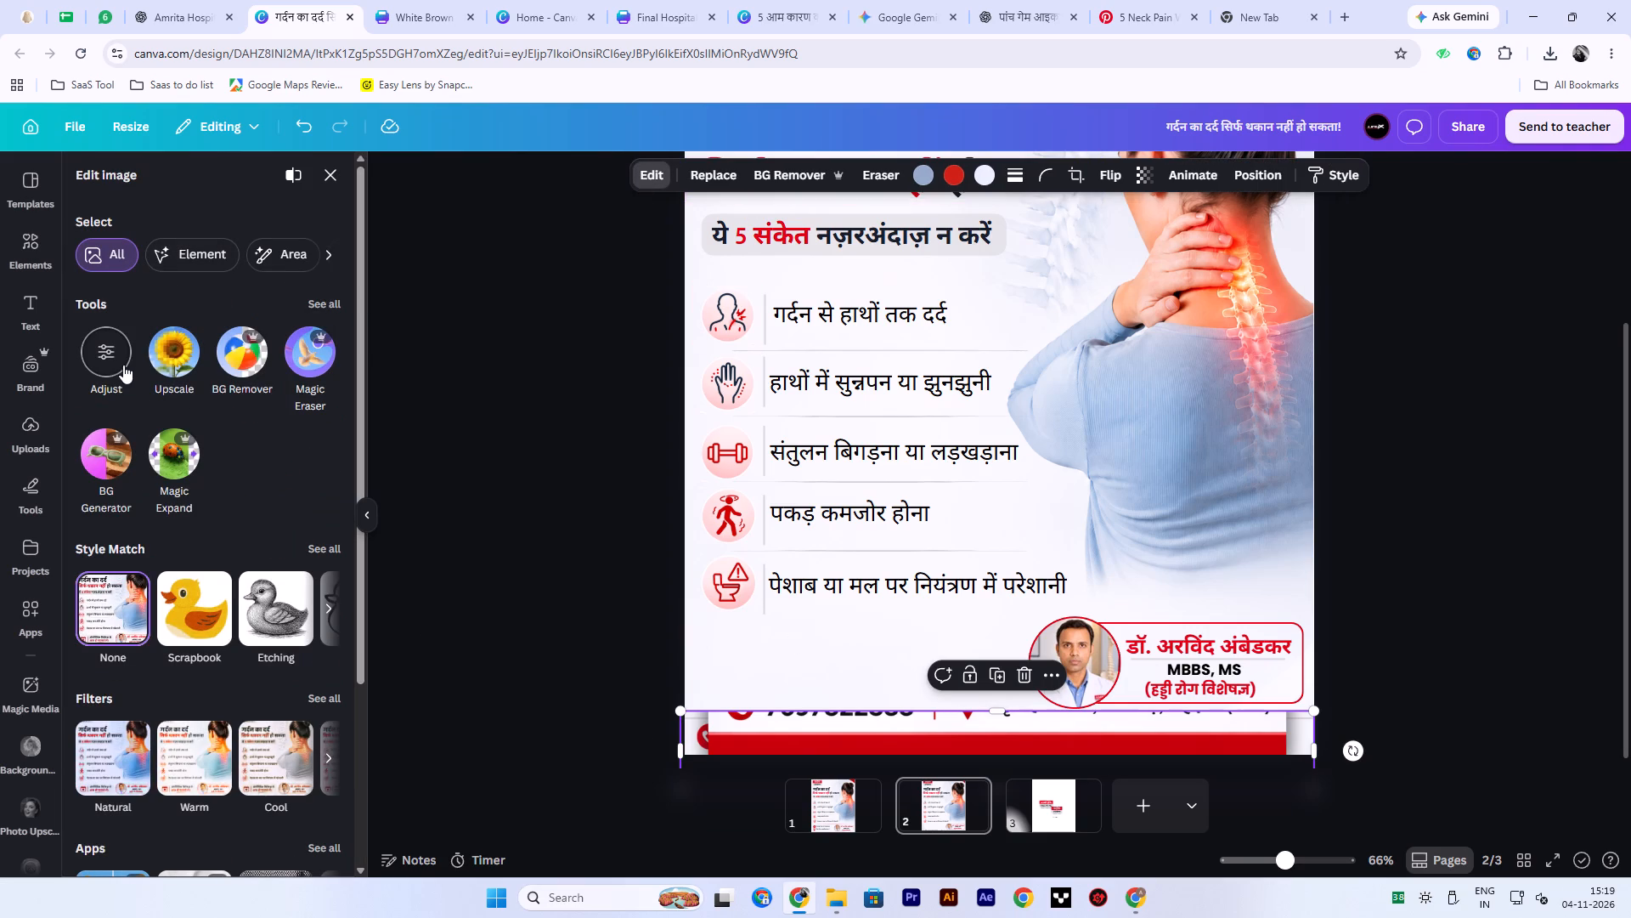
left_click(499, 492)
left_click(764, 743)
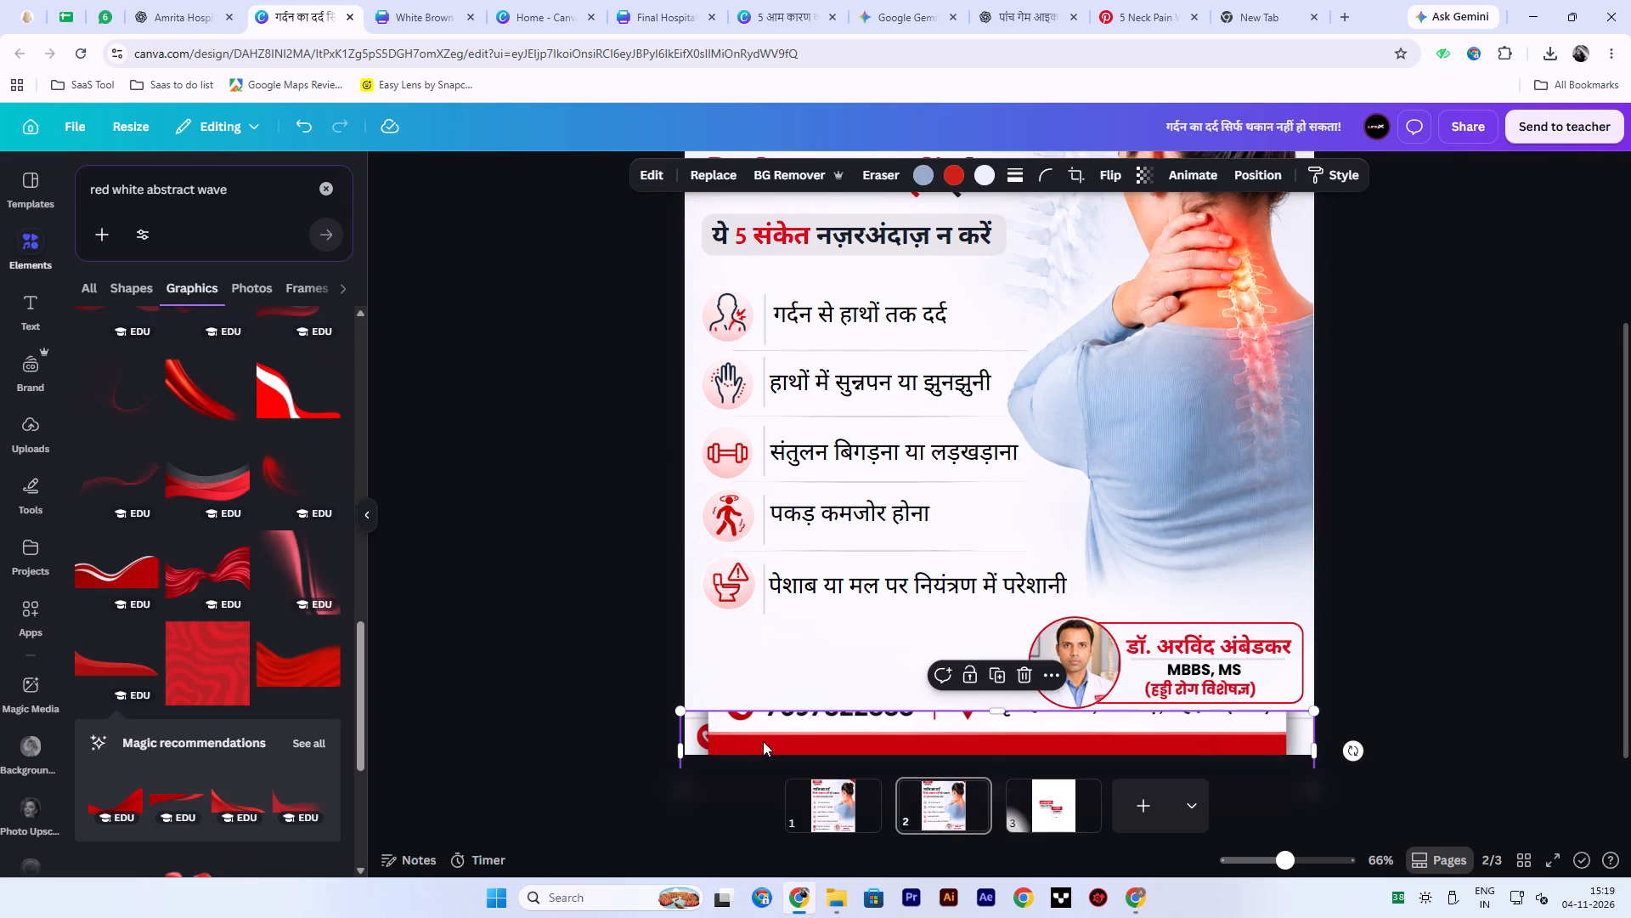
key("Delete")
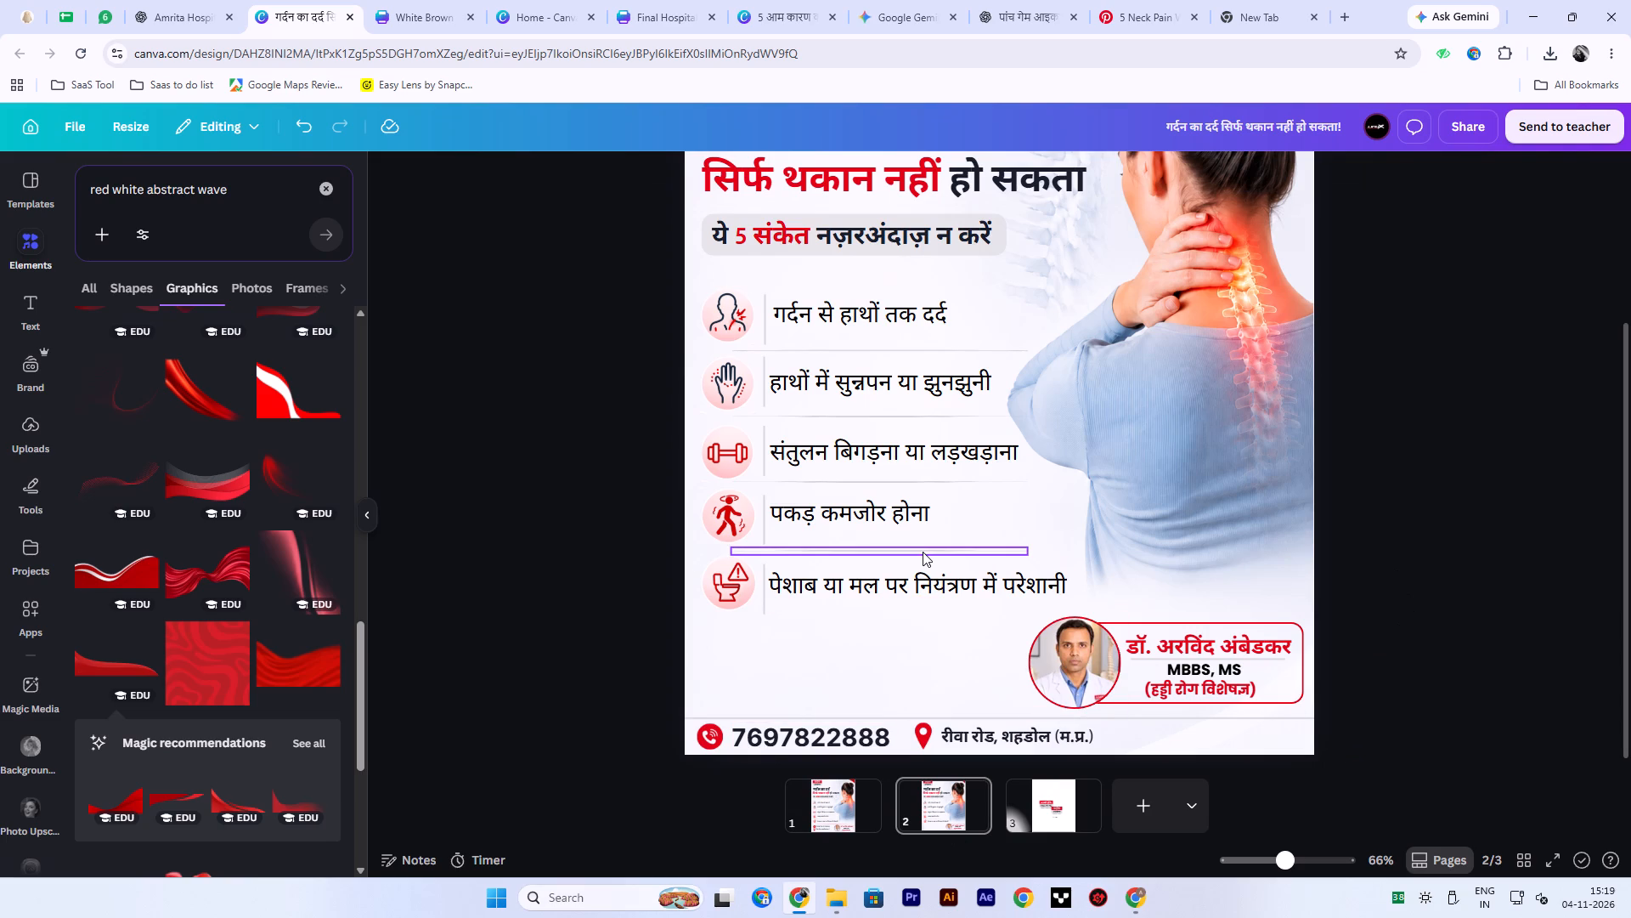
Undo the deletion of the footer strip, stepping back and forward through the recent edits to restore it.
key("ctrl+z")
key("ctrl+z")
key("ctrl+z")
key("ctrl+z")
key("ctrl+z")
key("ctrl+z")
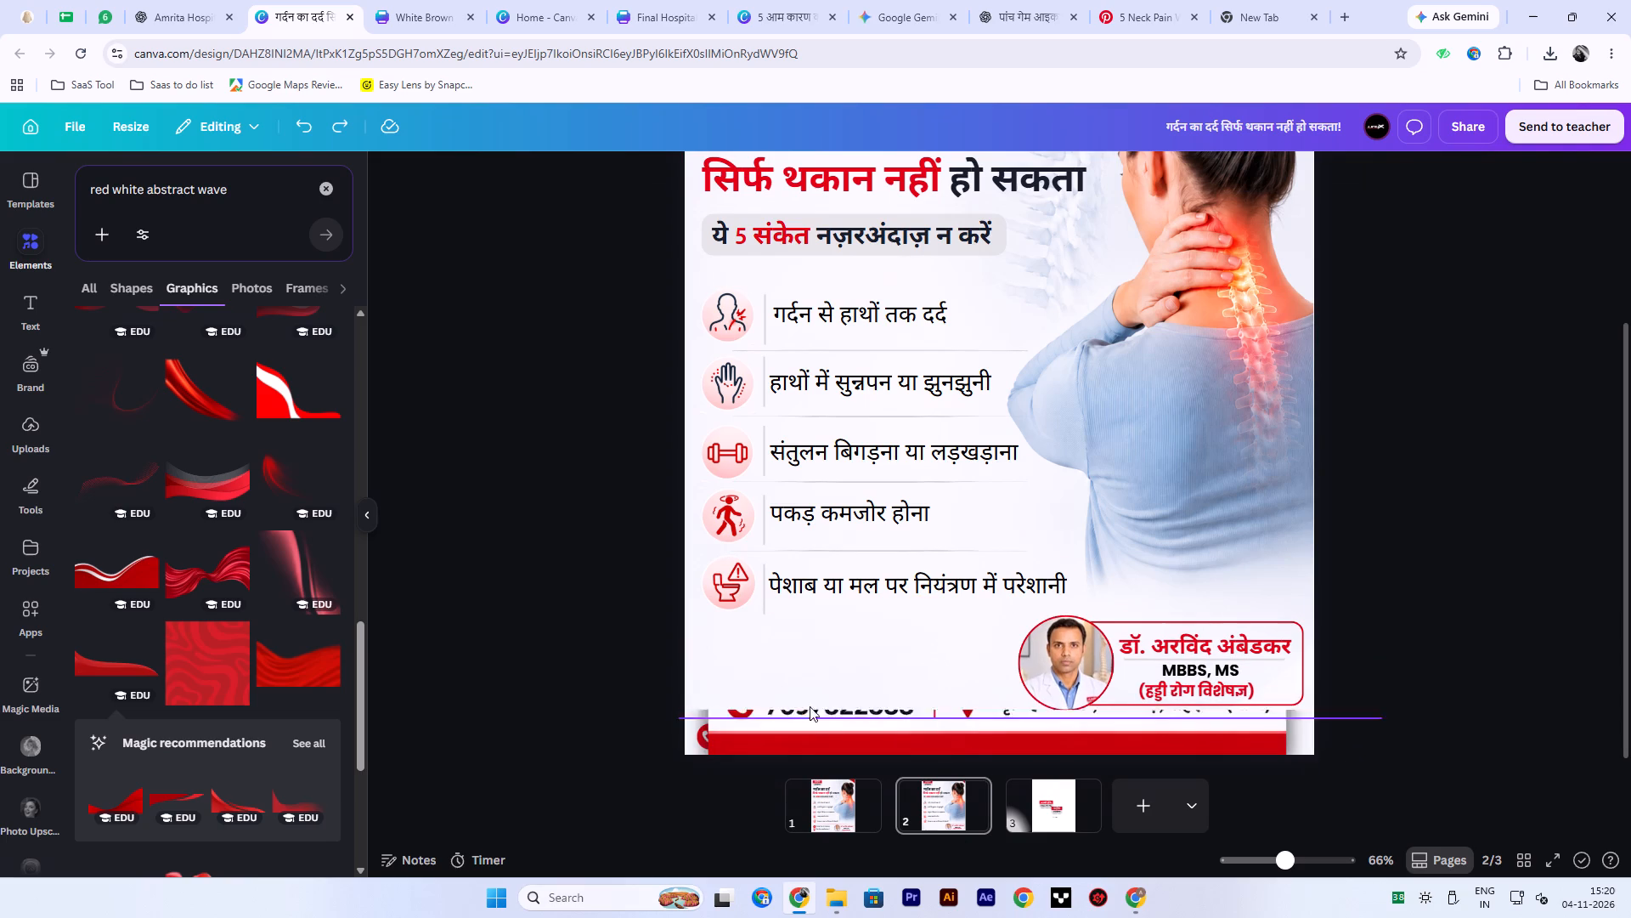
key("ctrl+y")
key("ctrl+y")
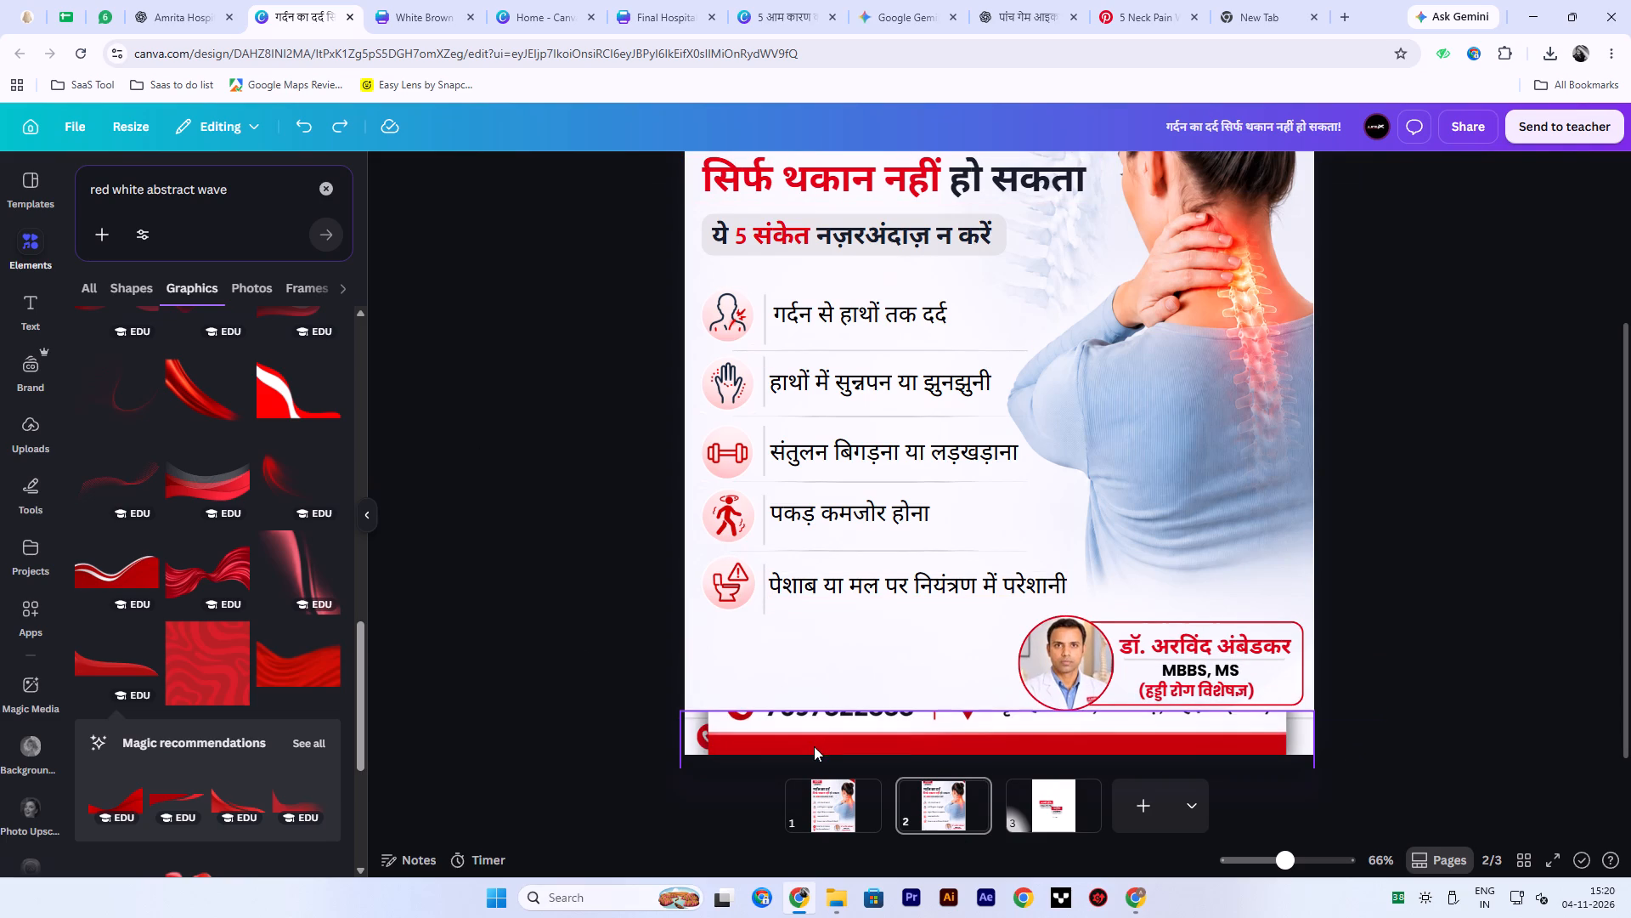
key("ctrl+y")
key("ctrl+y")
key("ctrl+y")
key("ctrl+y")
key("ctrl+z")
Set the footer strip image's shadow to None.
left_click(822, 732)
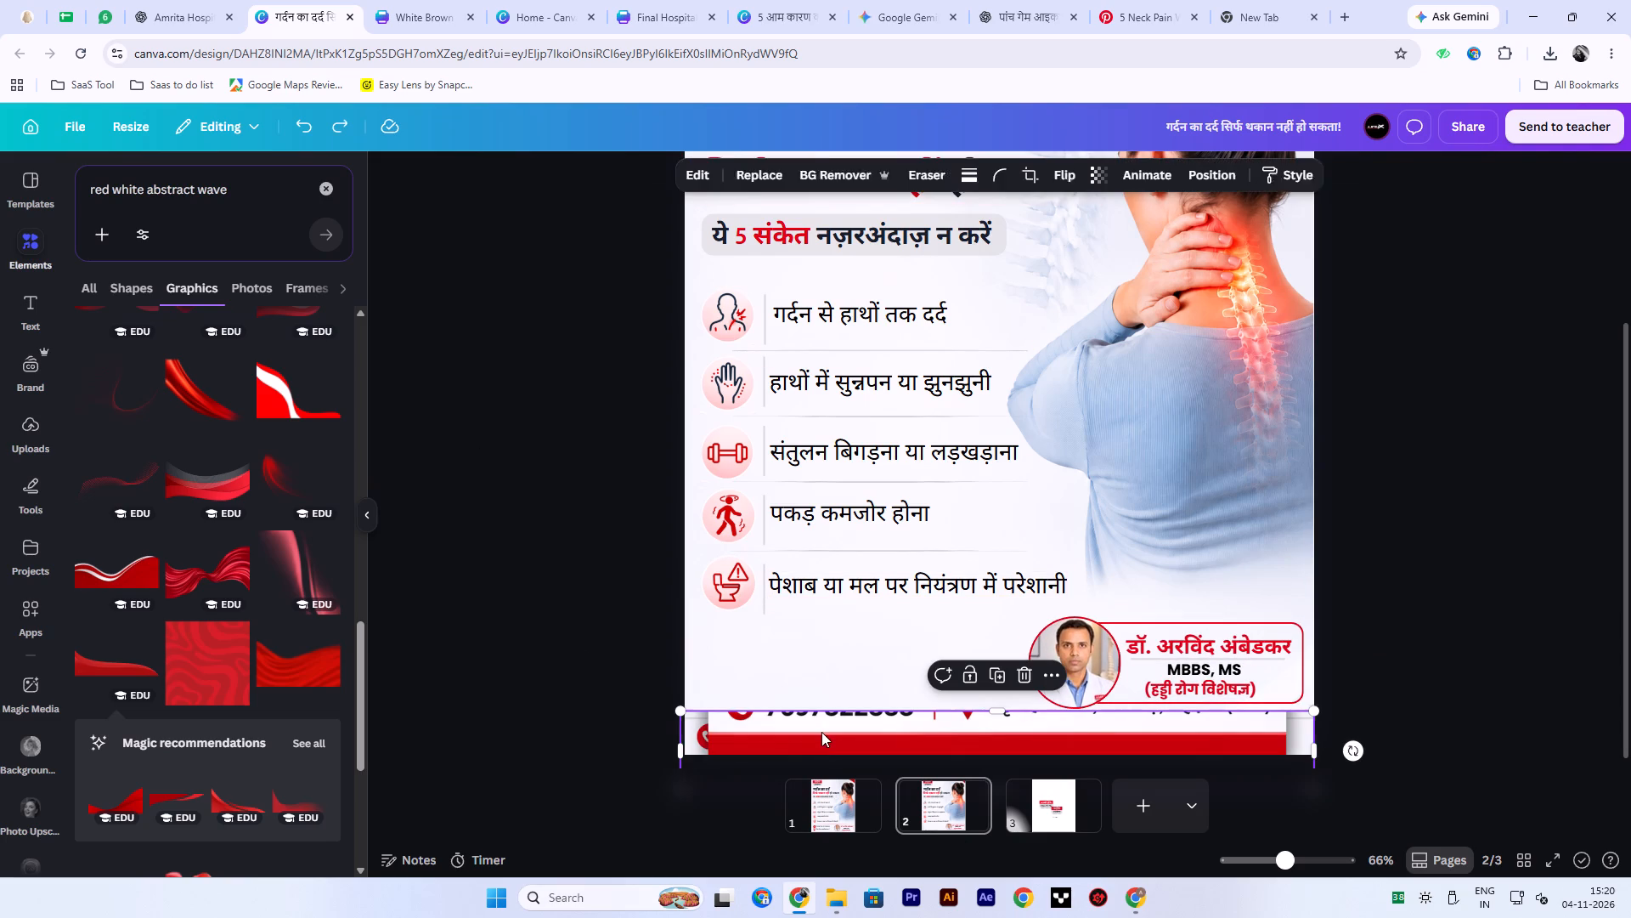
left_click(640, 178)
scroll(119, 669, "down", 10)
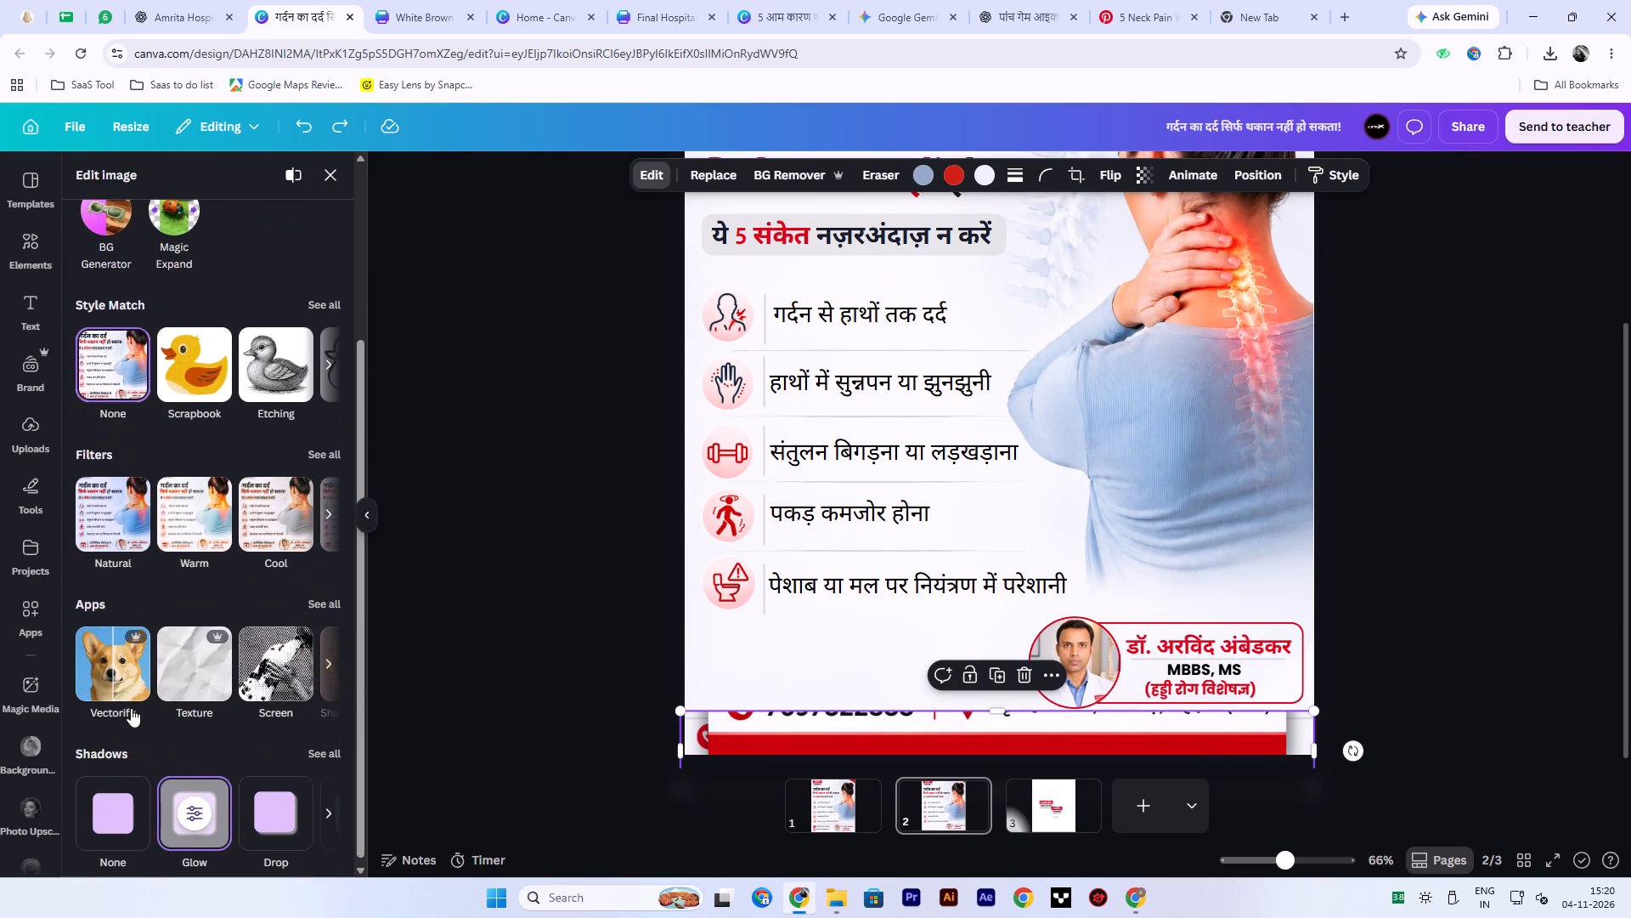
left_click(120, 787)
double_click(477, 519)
Move the footer strip off the page bottom to mid-page over the symptom list, spanning the page width.
left_click_drag(1023, 736, 1007, 437)
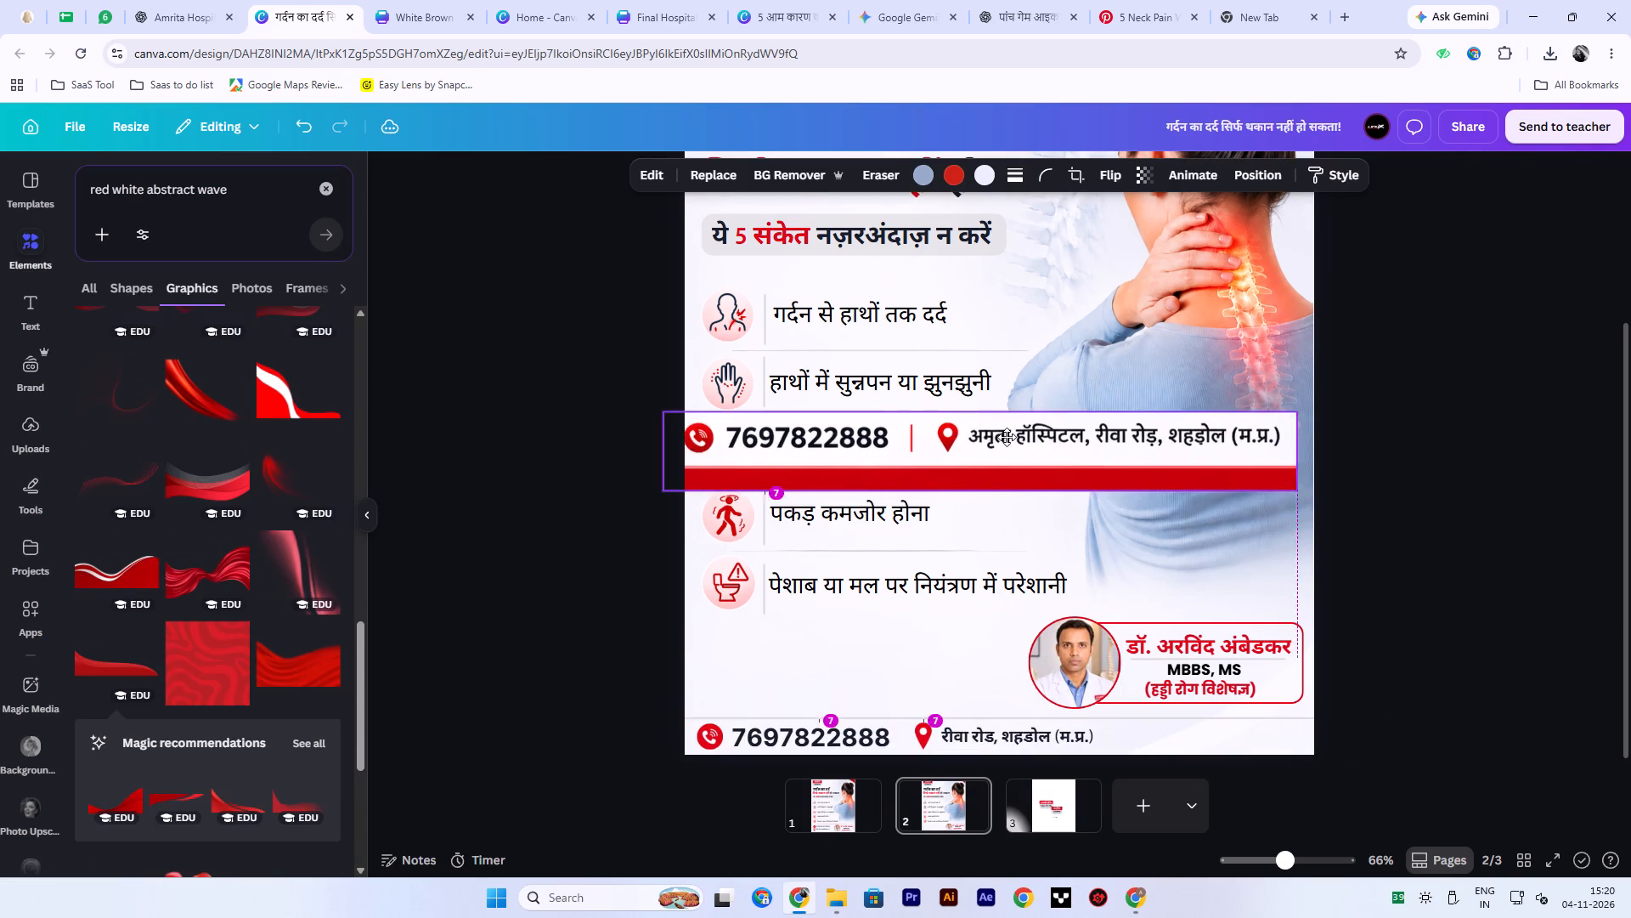
left_click_drag(1007, 437, 1028, 450)
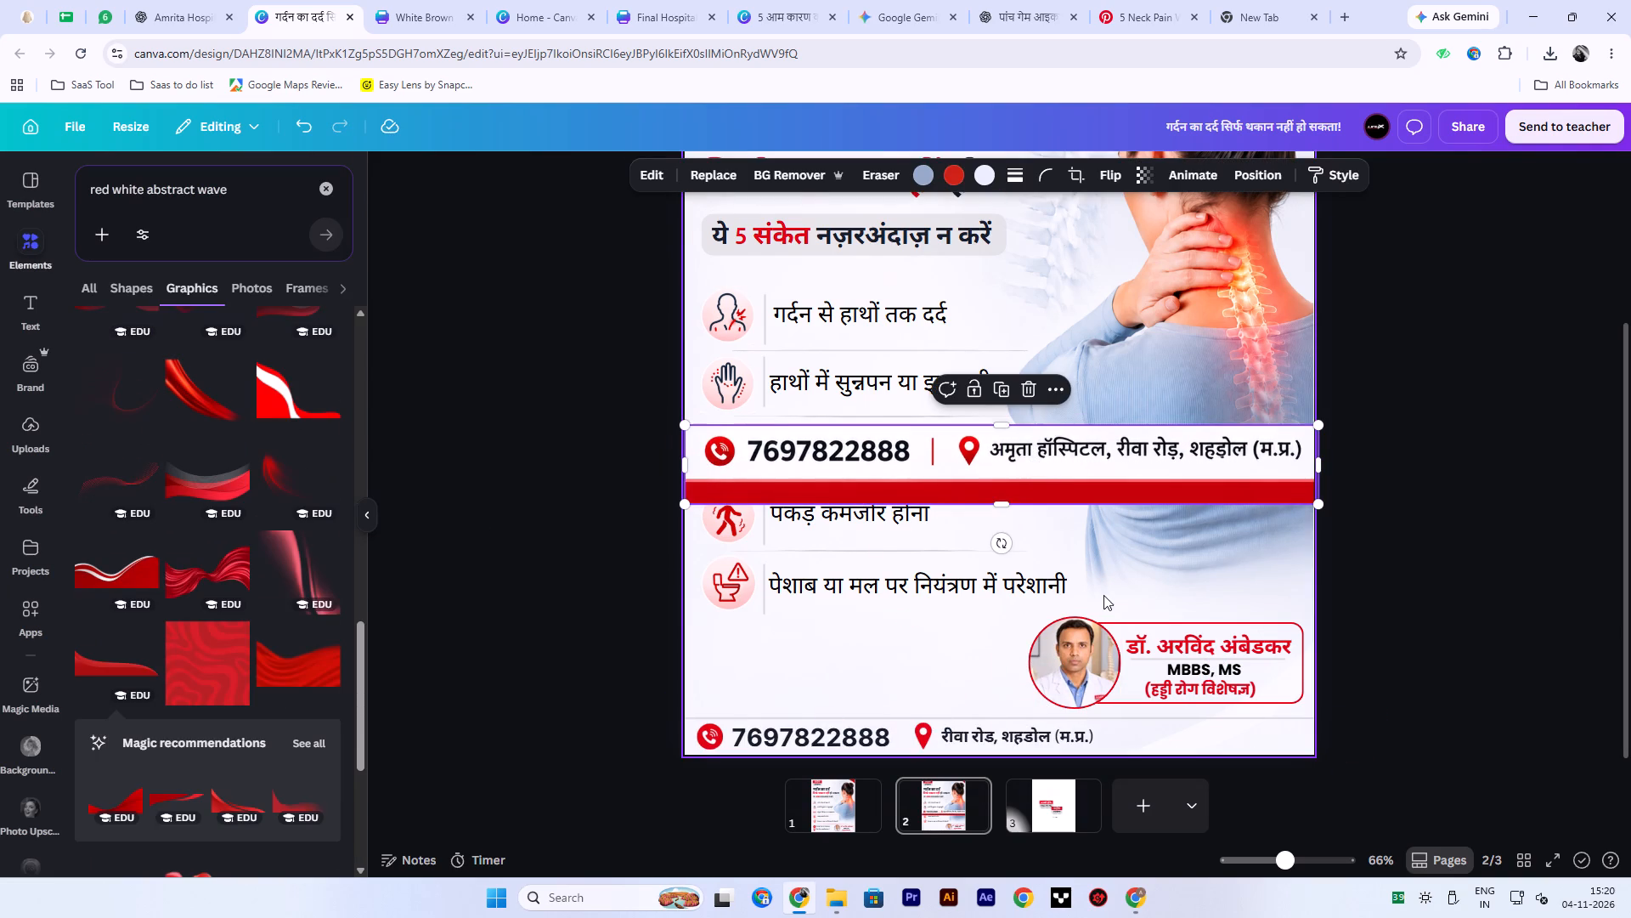
left_click(183, 0)
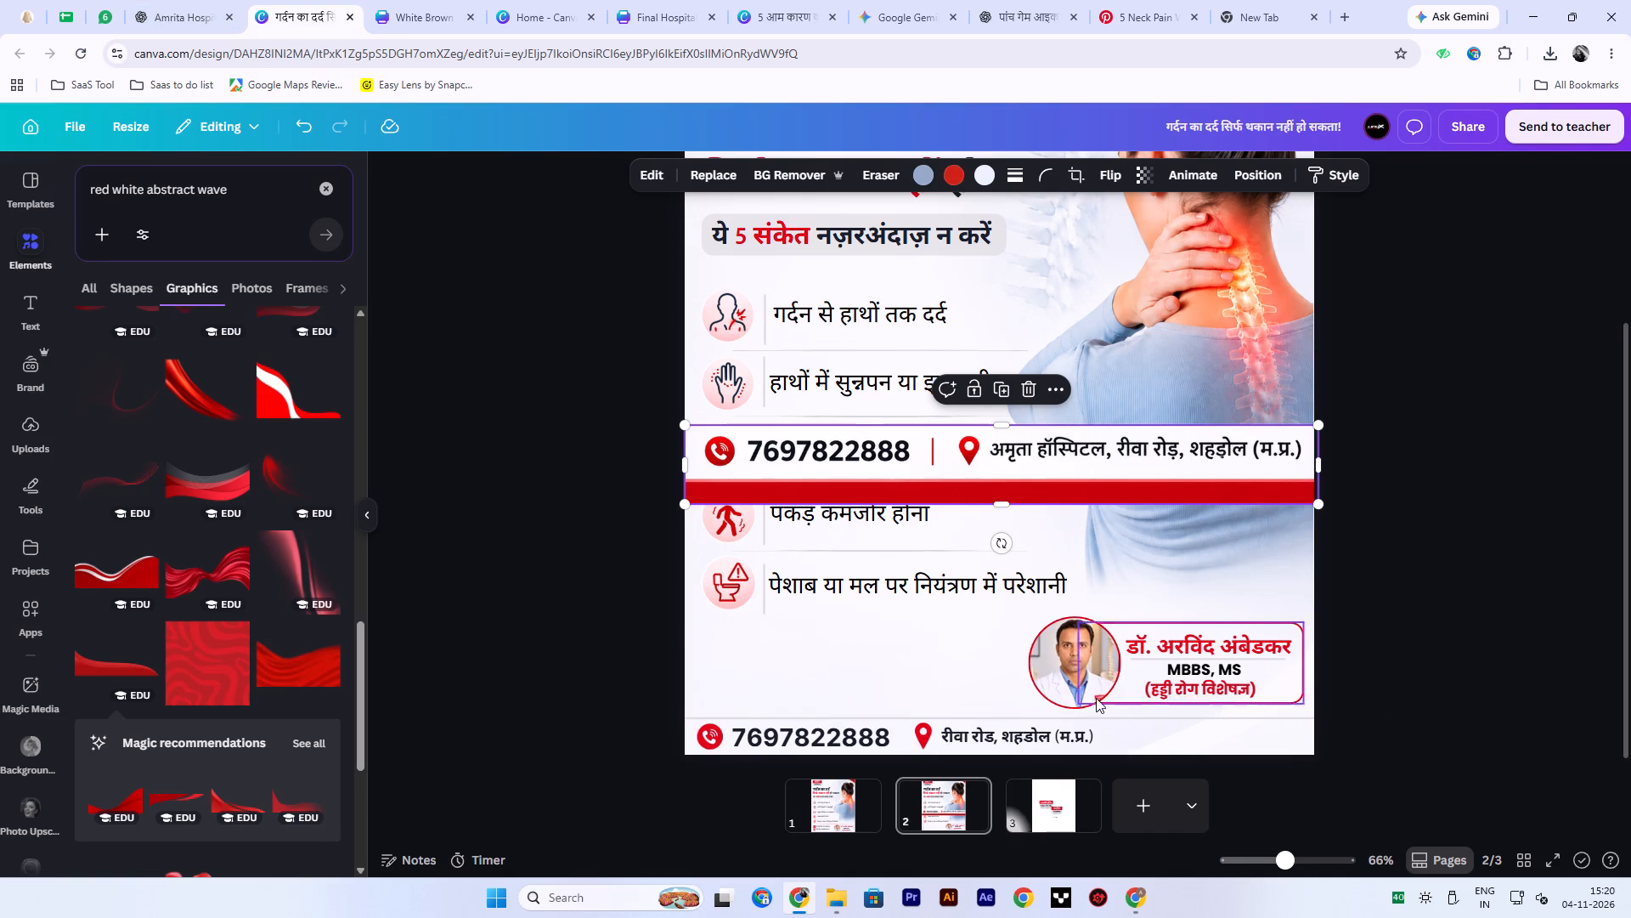
double_click(1018, 734)
key("ctrl+v")
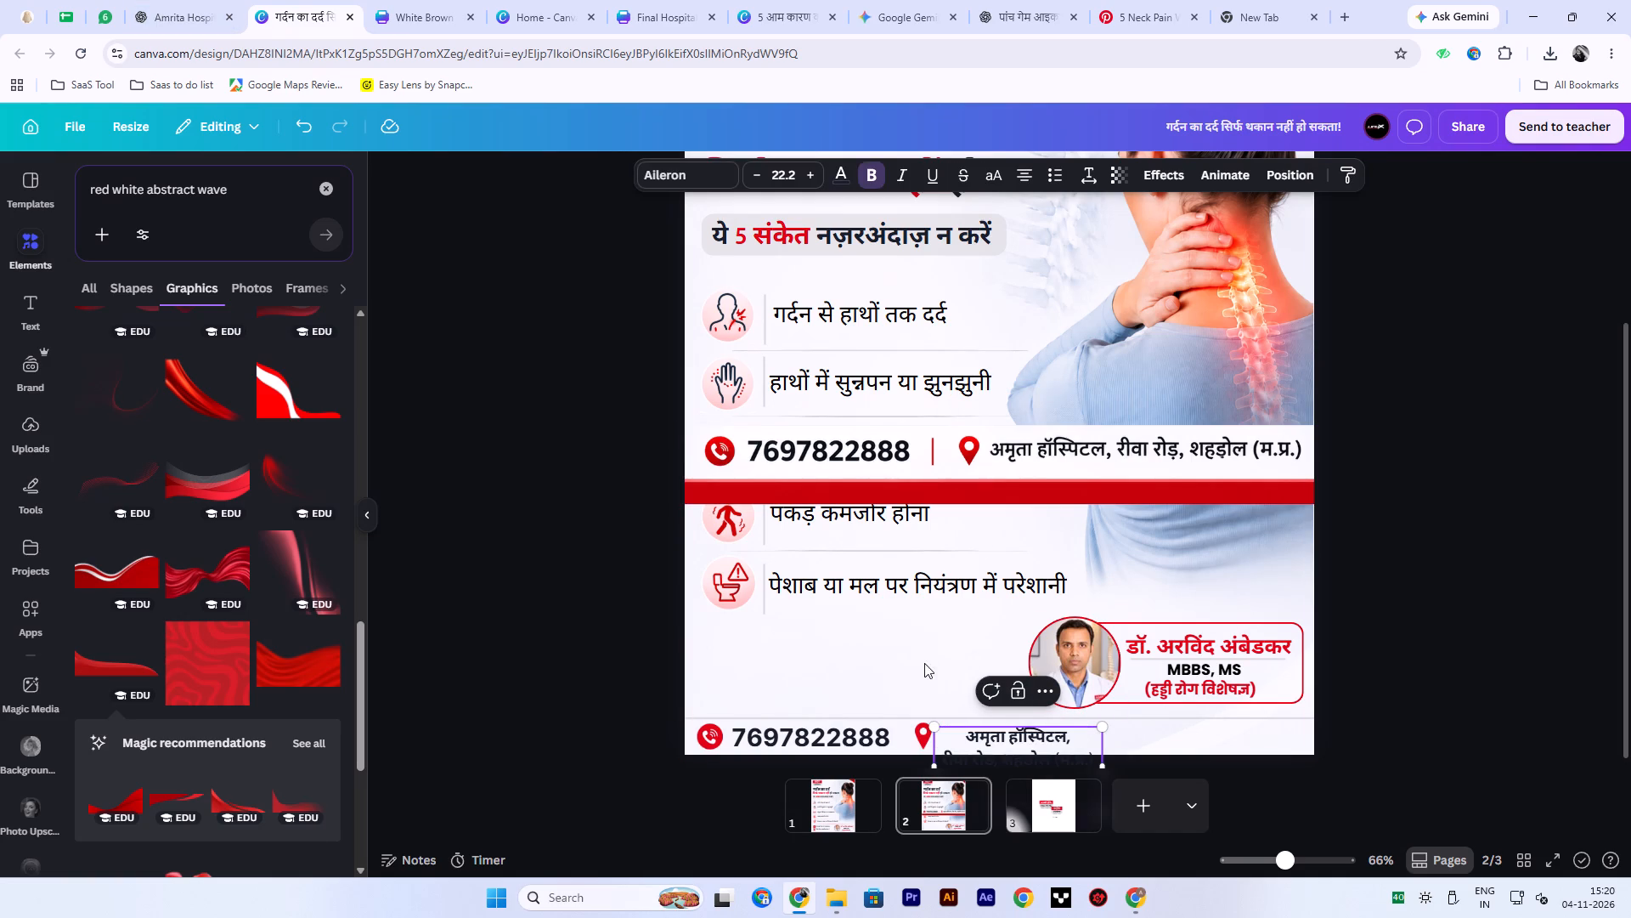
left_click(1078, 750)
left_click_drag(1108, 747, 1307, 730)
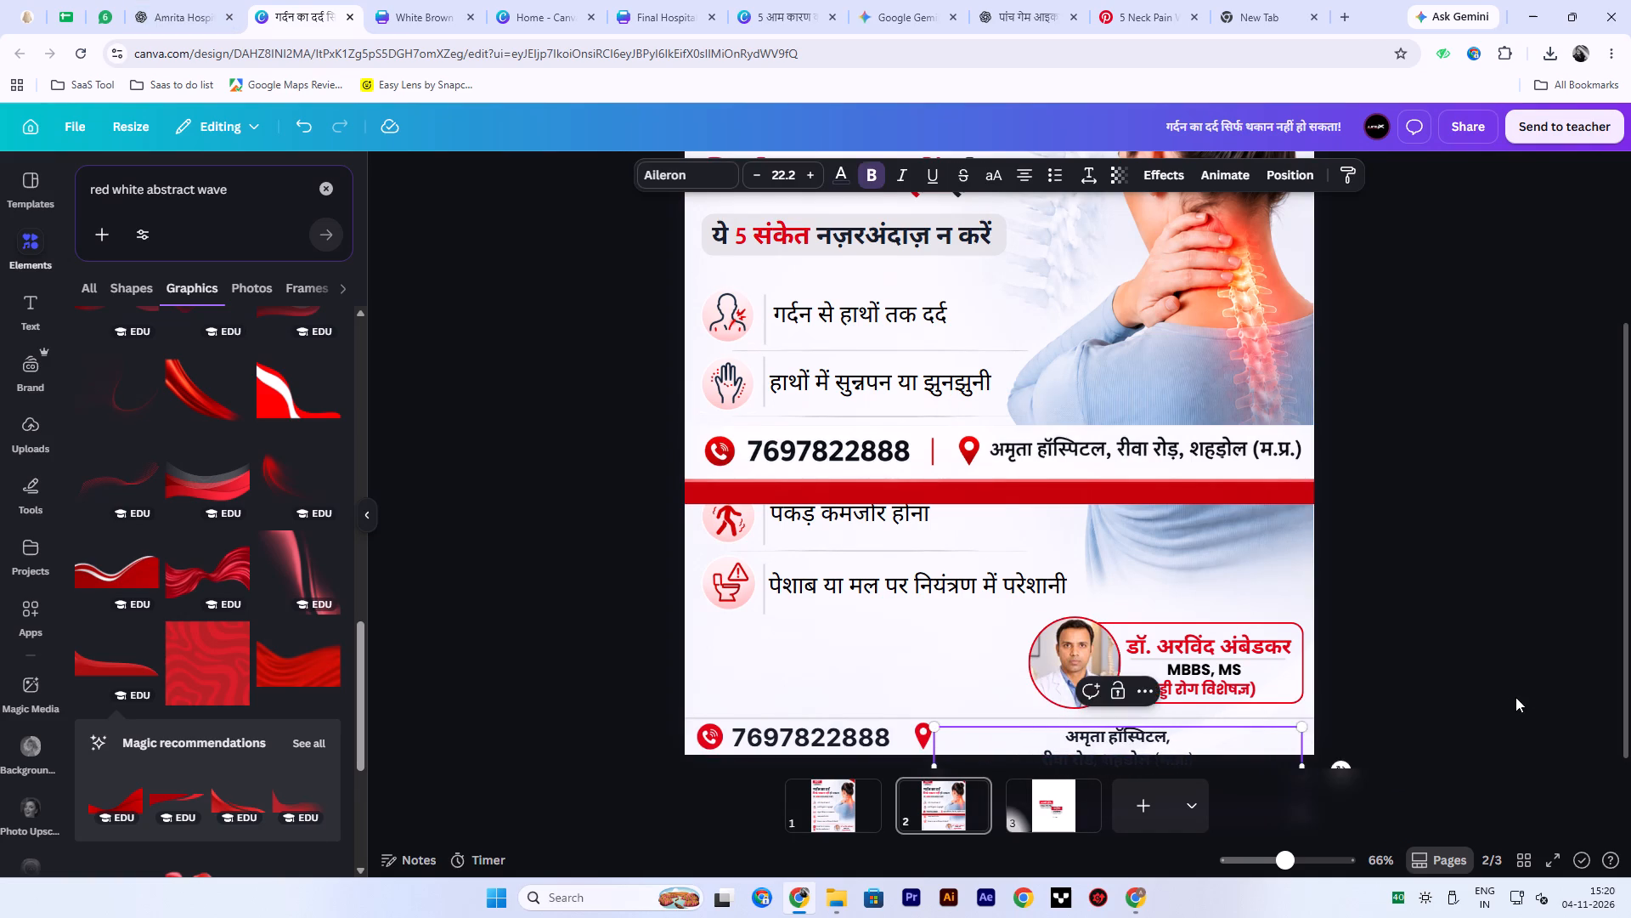
left_click(1515, 698)
left_click_drag(1470, 723, 1457, 722)
left_click_drag(1232, 750, 1227, 710)
left_click(1019, 724)
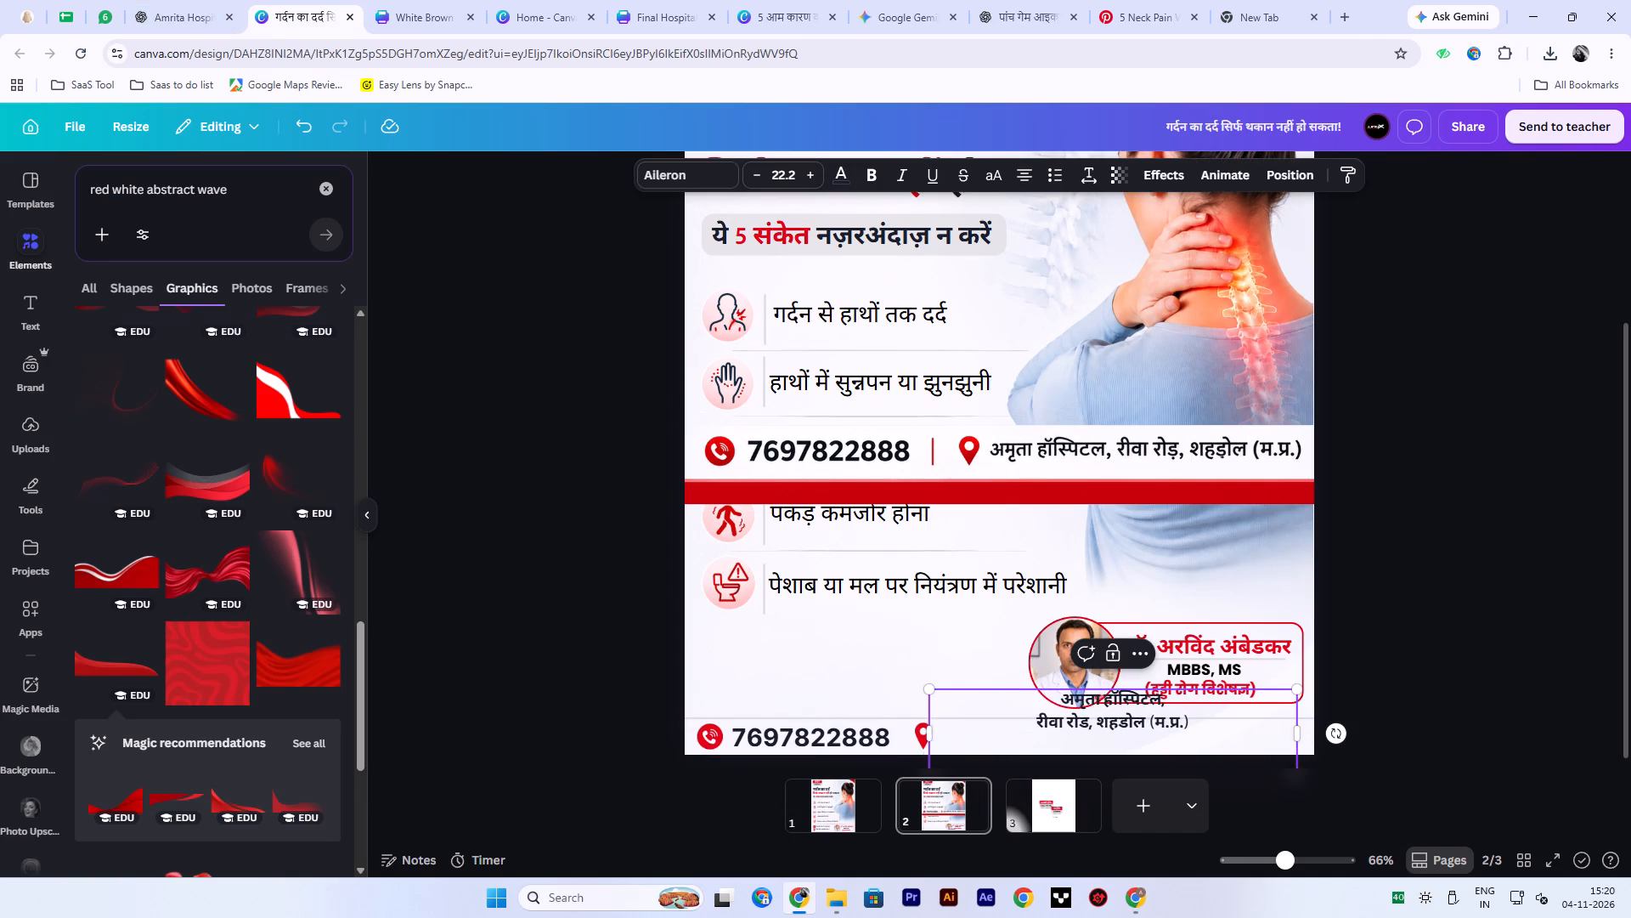
key("BackSpace")
key("space")
left_click(1181, 730)
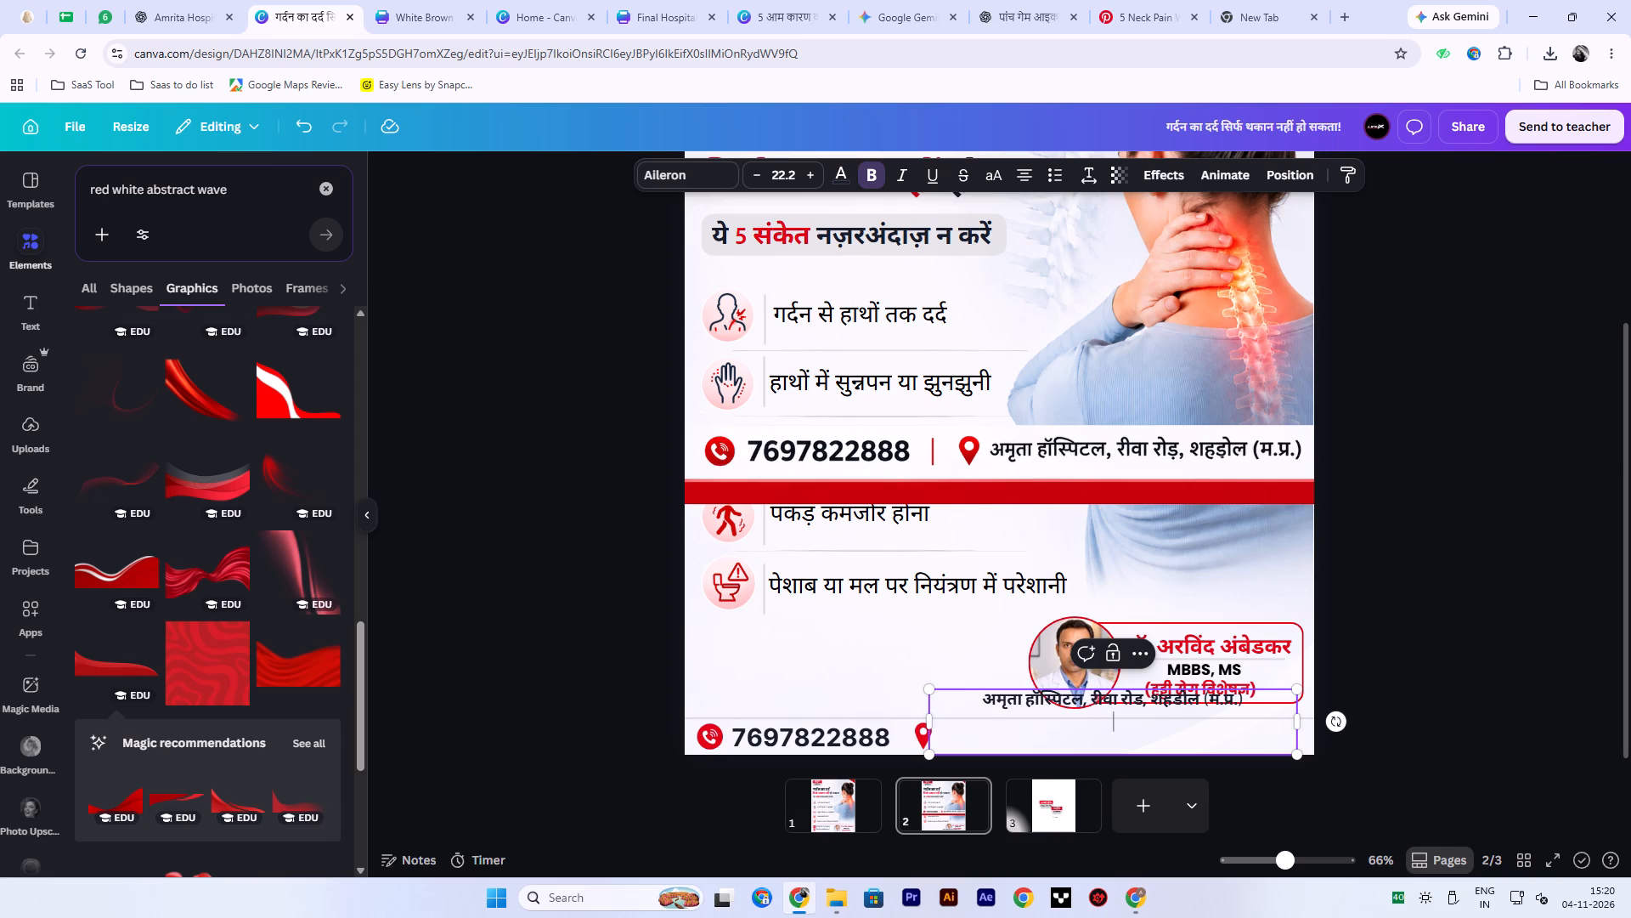
key("Down")
key("Down")
key("BackSpace")
key("BackSpace")
left_click(1445, 722)
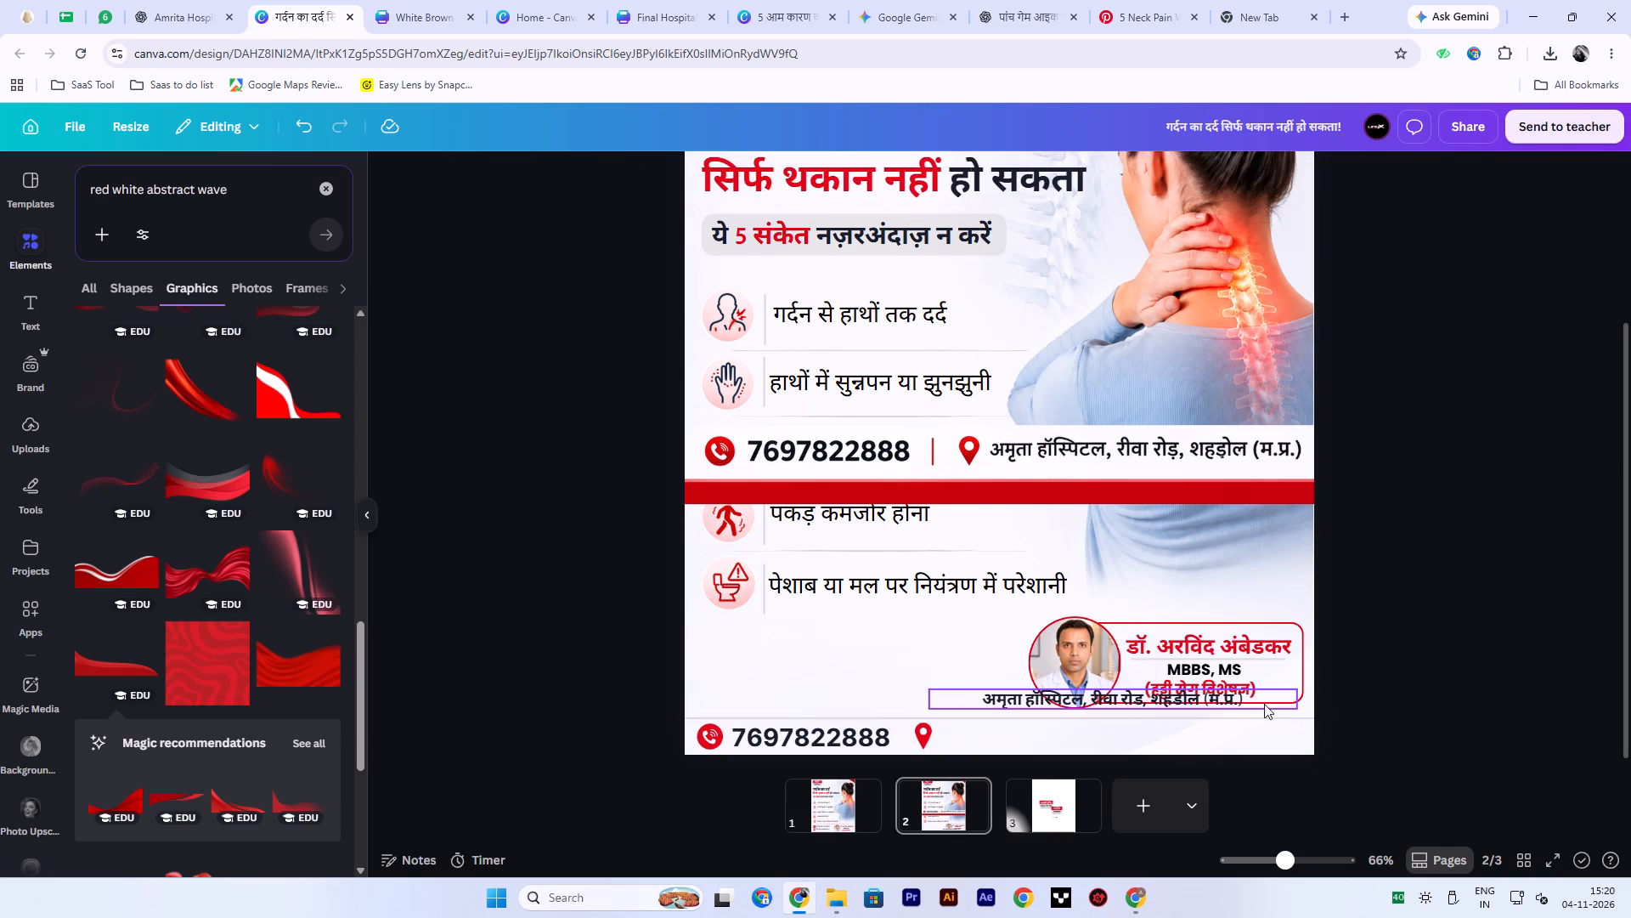
Fit the address box to its text, place it at the footer's right end and enlarge it to about font size 25.9.
left_click_drag(1262, 704, 1266, 744)
left_click_drag(1304, 739, 1215, 736)
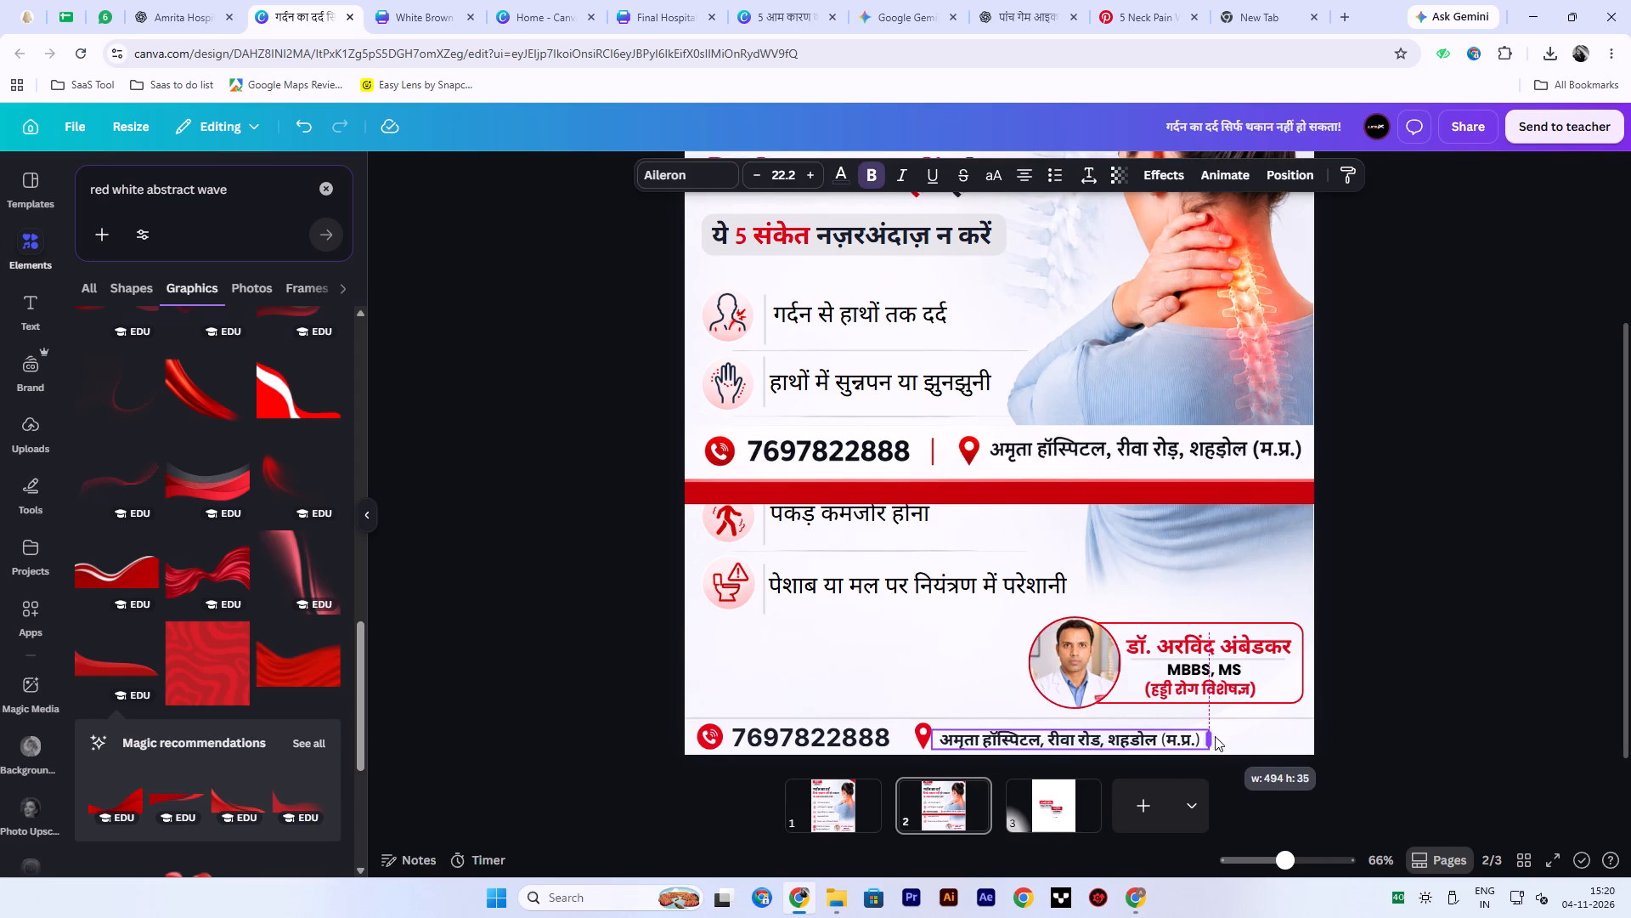
left_click_drag(1215, 736, 1213, 735)
left_click(1381, 735)
left_click_drag(1145, 740, 1235, 739)
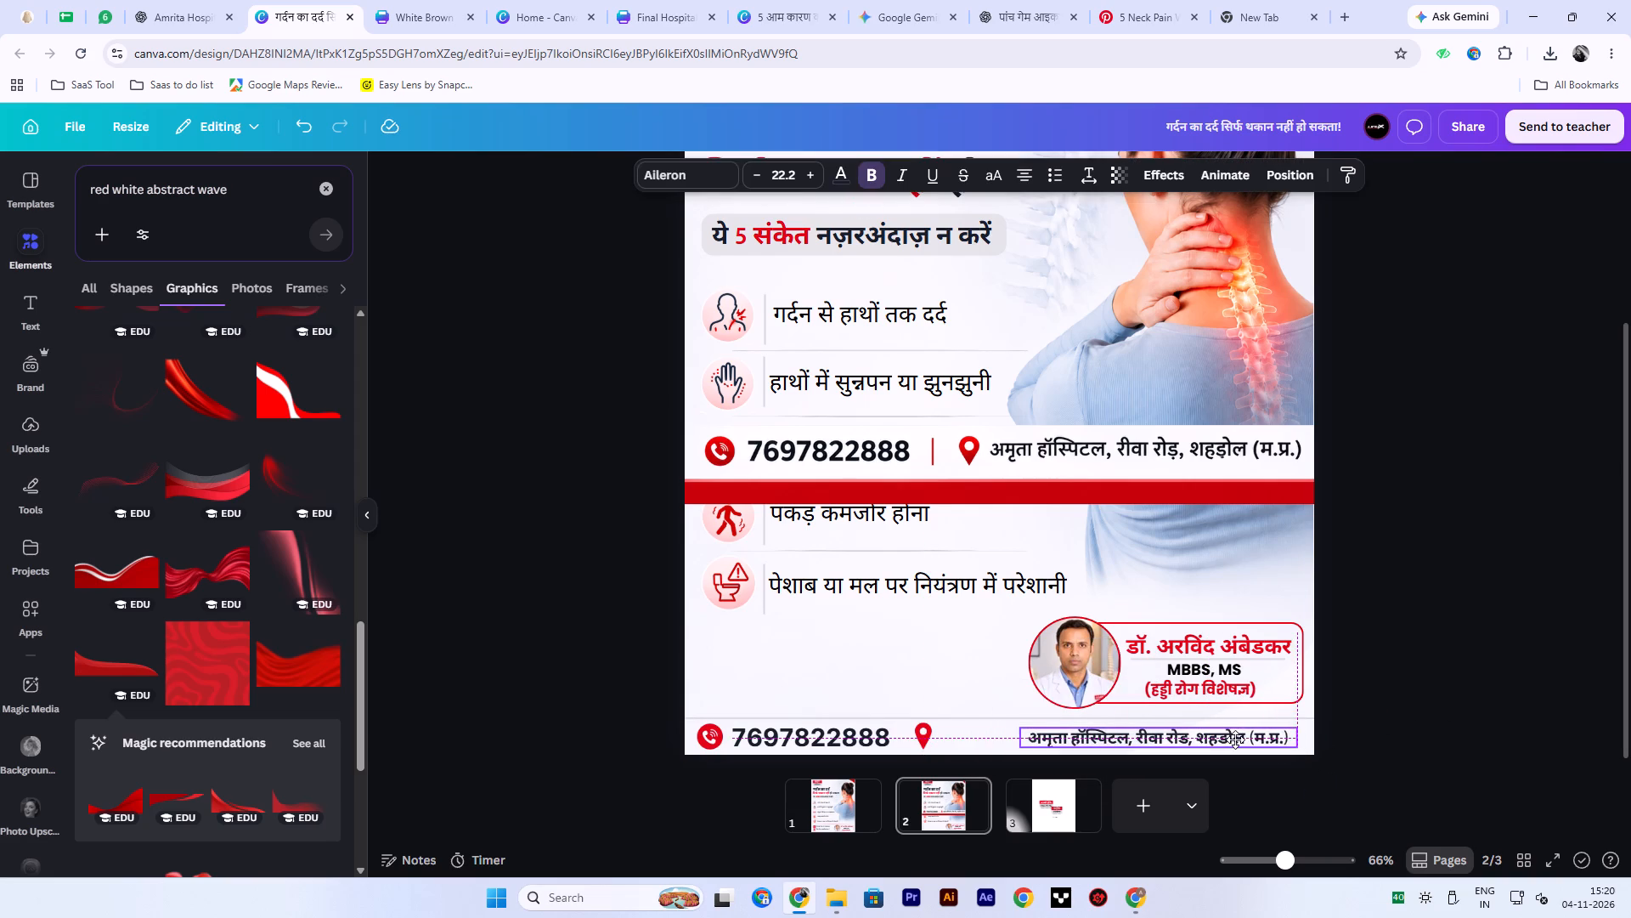
left_click_drag(1235, 739, 1240, 741)
left_click_drag(1029, 728, 1004, 715)
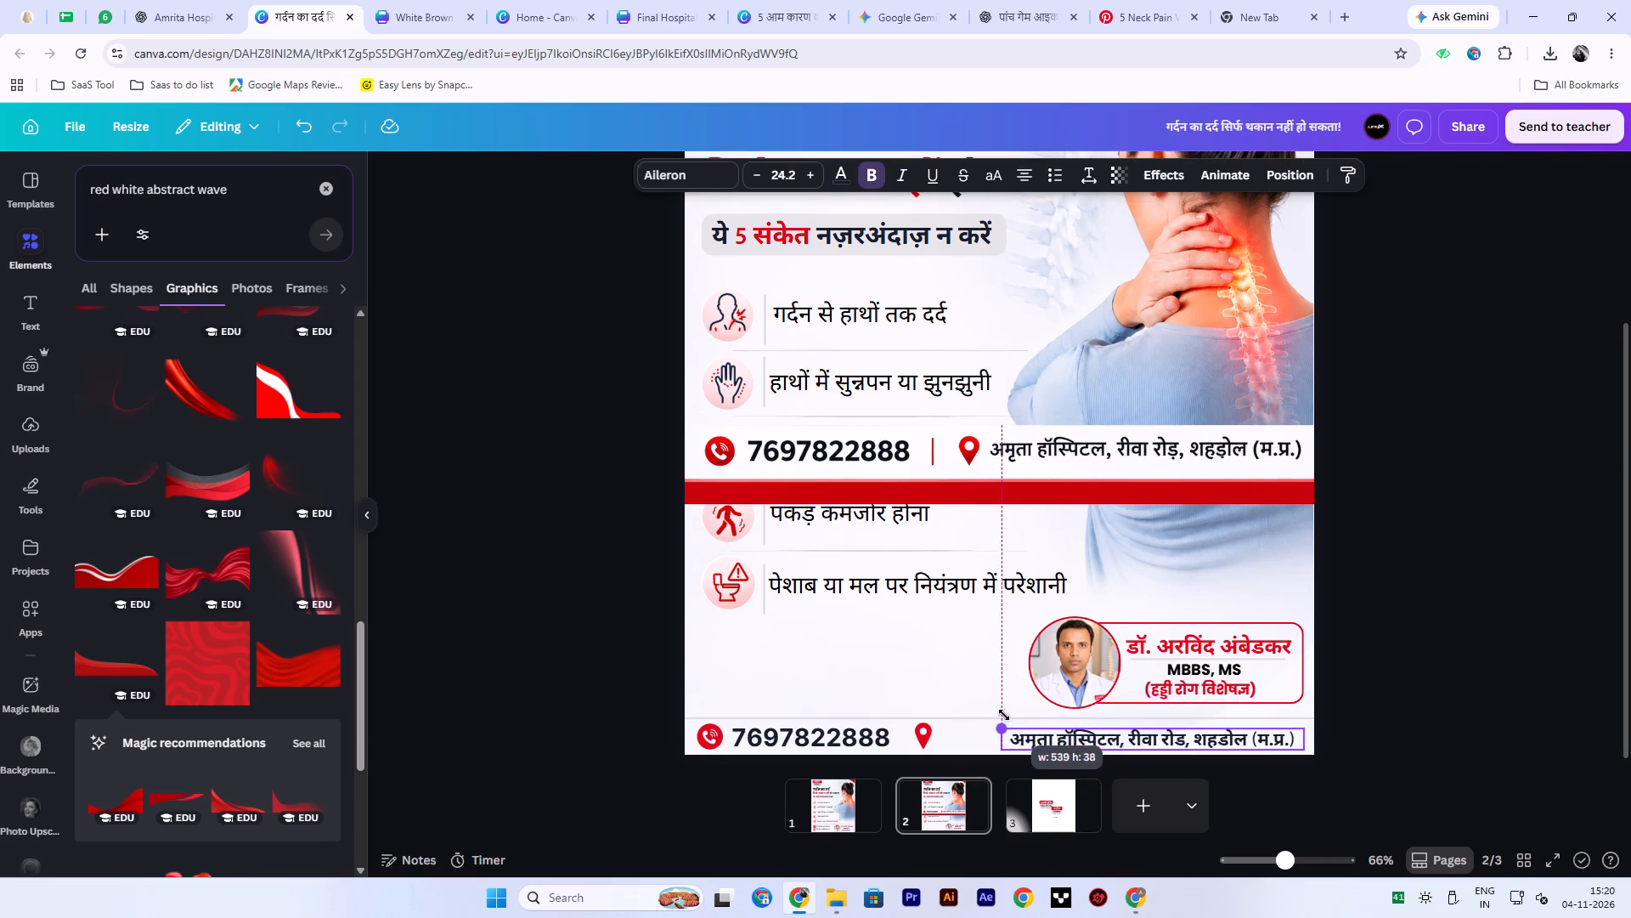
left_click_drag(1004, 715, 984, 705)
left_click(1456, 751)
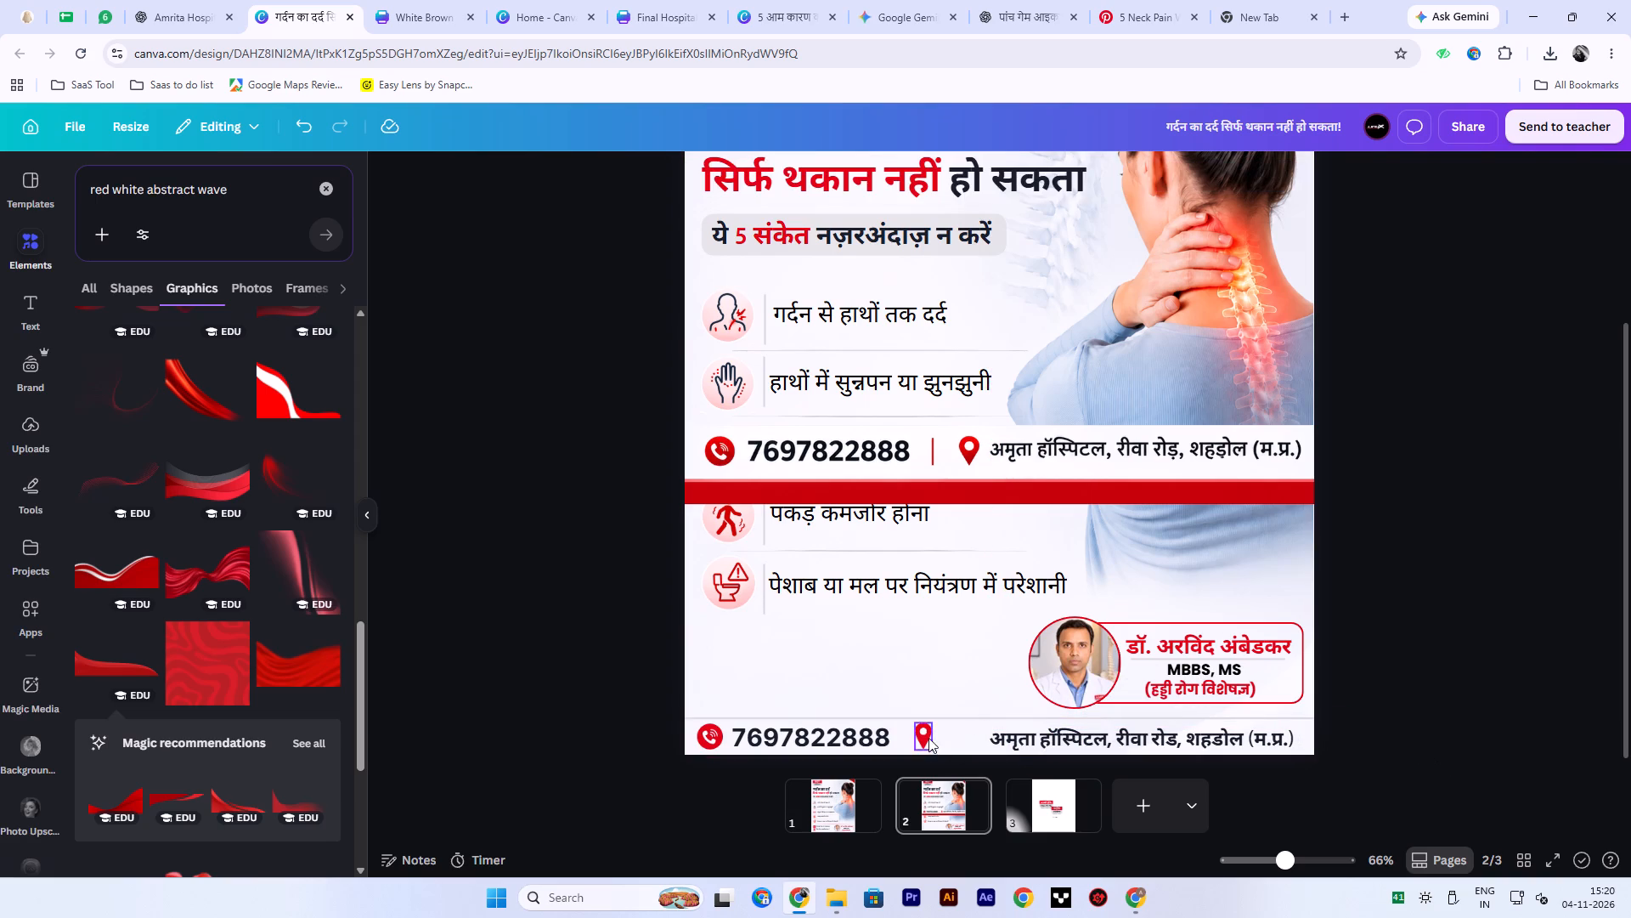
Place the location pin directly before the footer address and nudge the address up level with the phone number.
left_click_drag(926, 737, 976, 738)
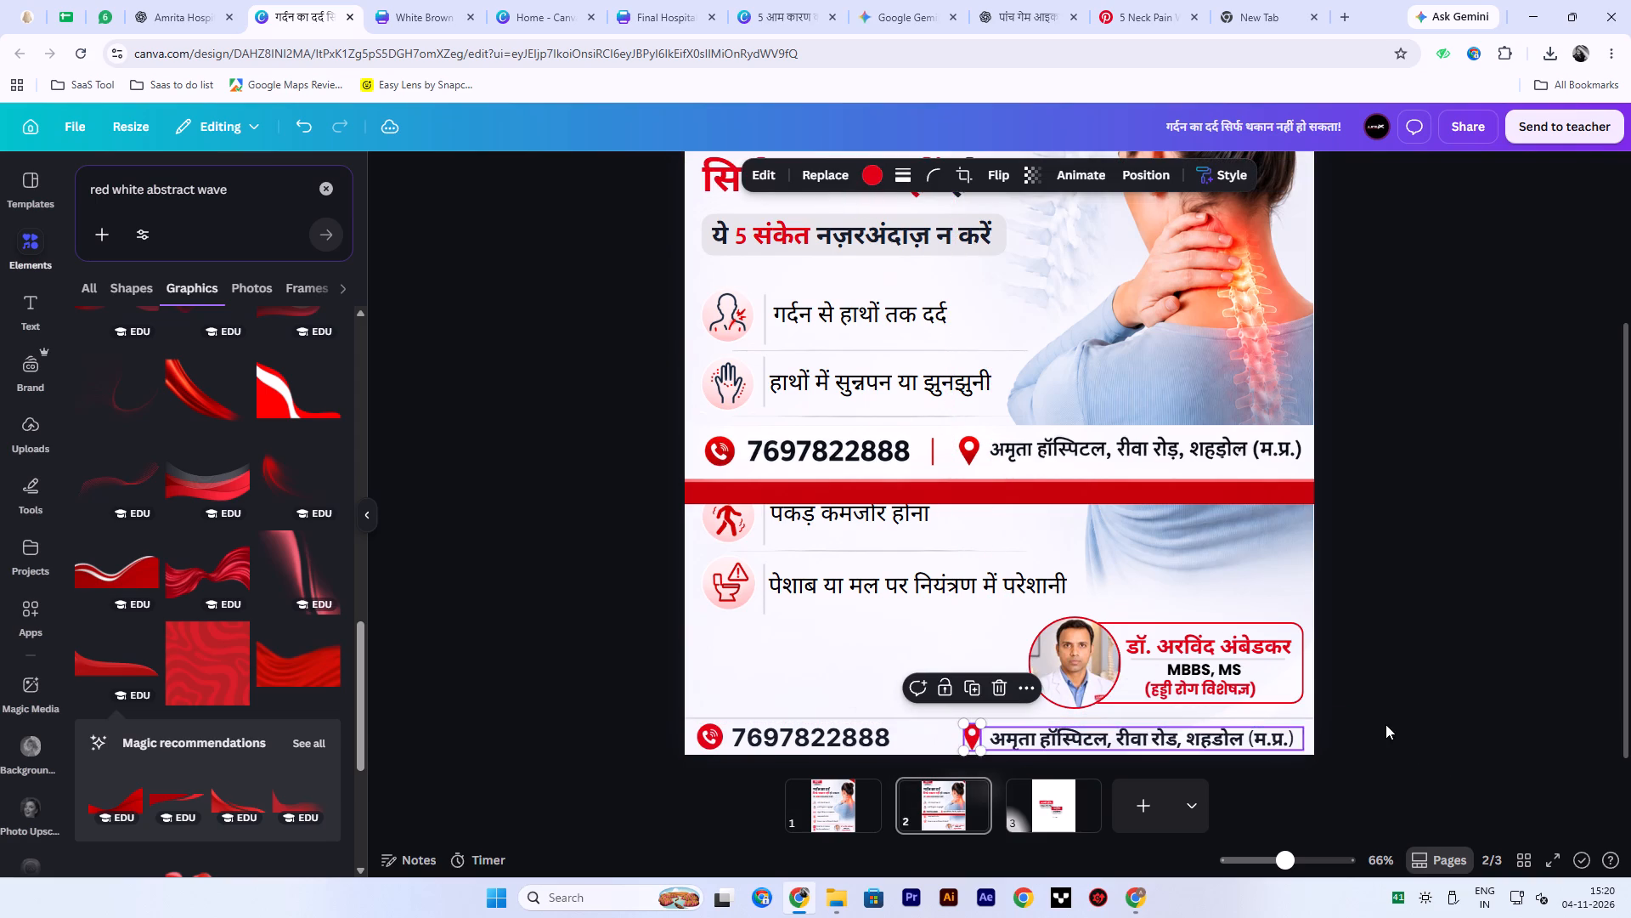
left_click(1445, 711)
left_click(1056, 733)
key("Up")
key("Up")
key("Up")
key("Up")
key("Up")
key("Down")
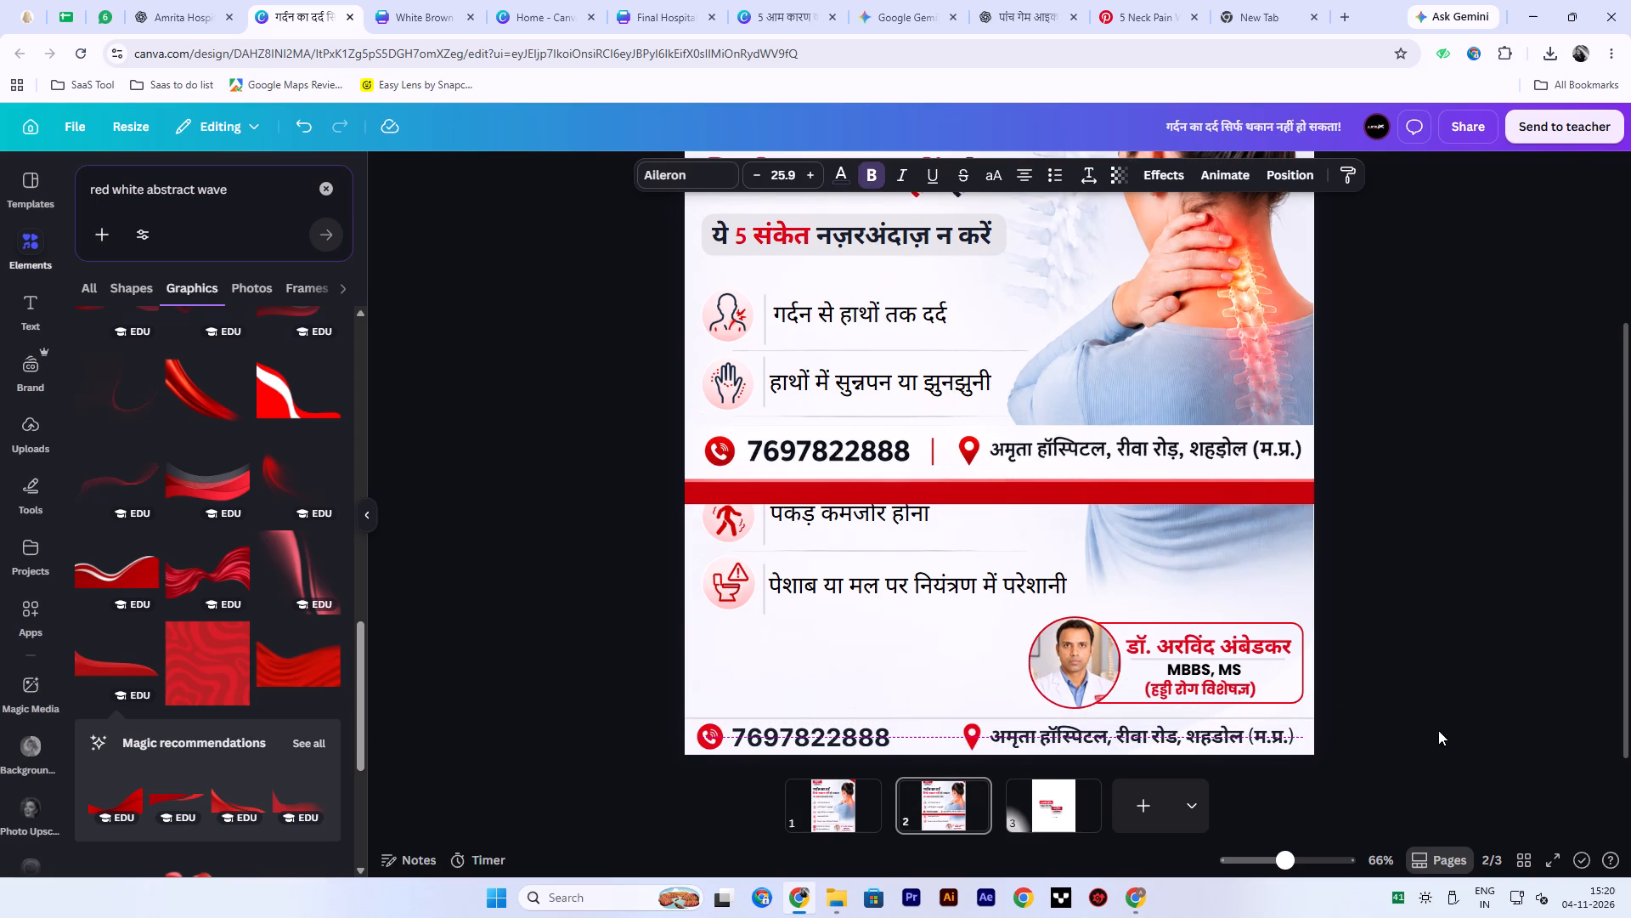
left_click_drag(1432, 731, 1402, 731)
Shift the footer phone number and phone icon further in from the page's left edge and slightly enlarge the icon.
left_click_drag(785, 738, 812, 738)
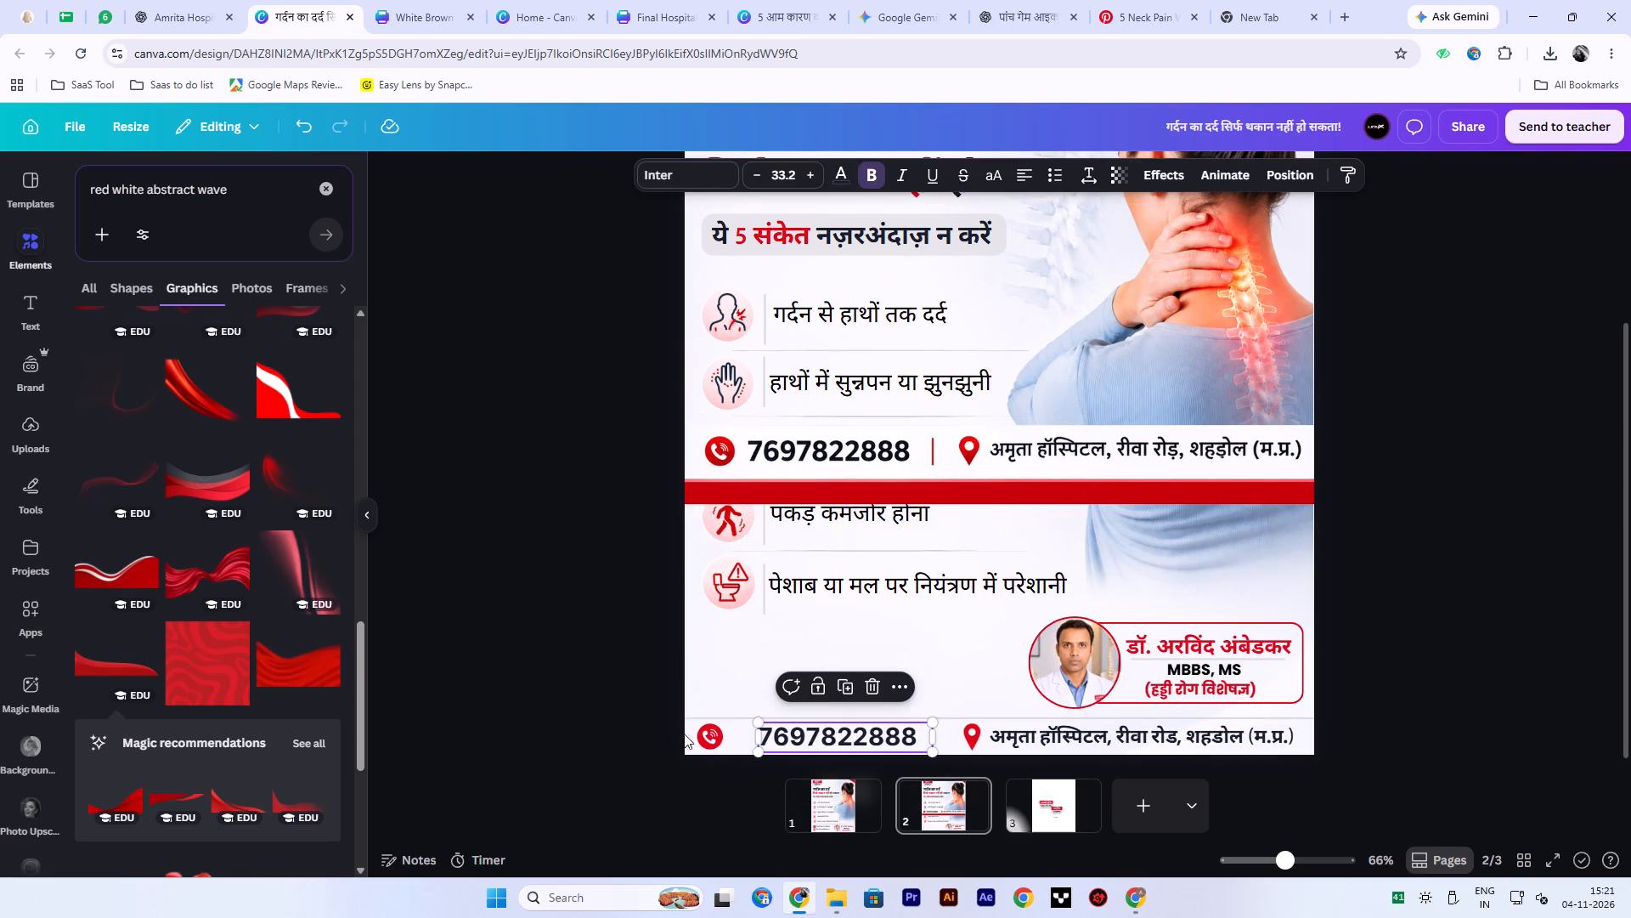
left_click_drag(701, 735, 720, 736)
left_click(635, 734)
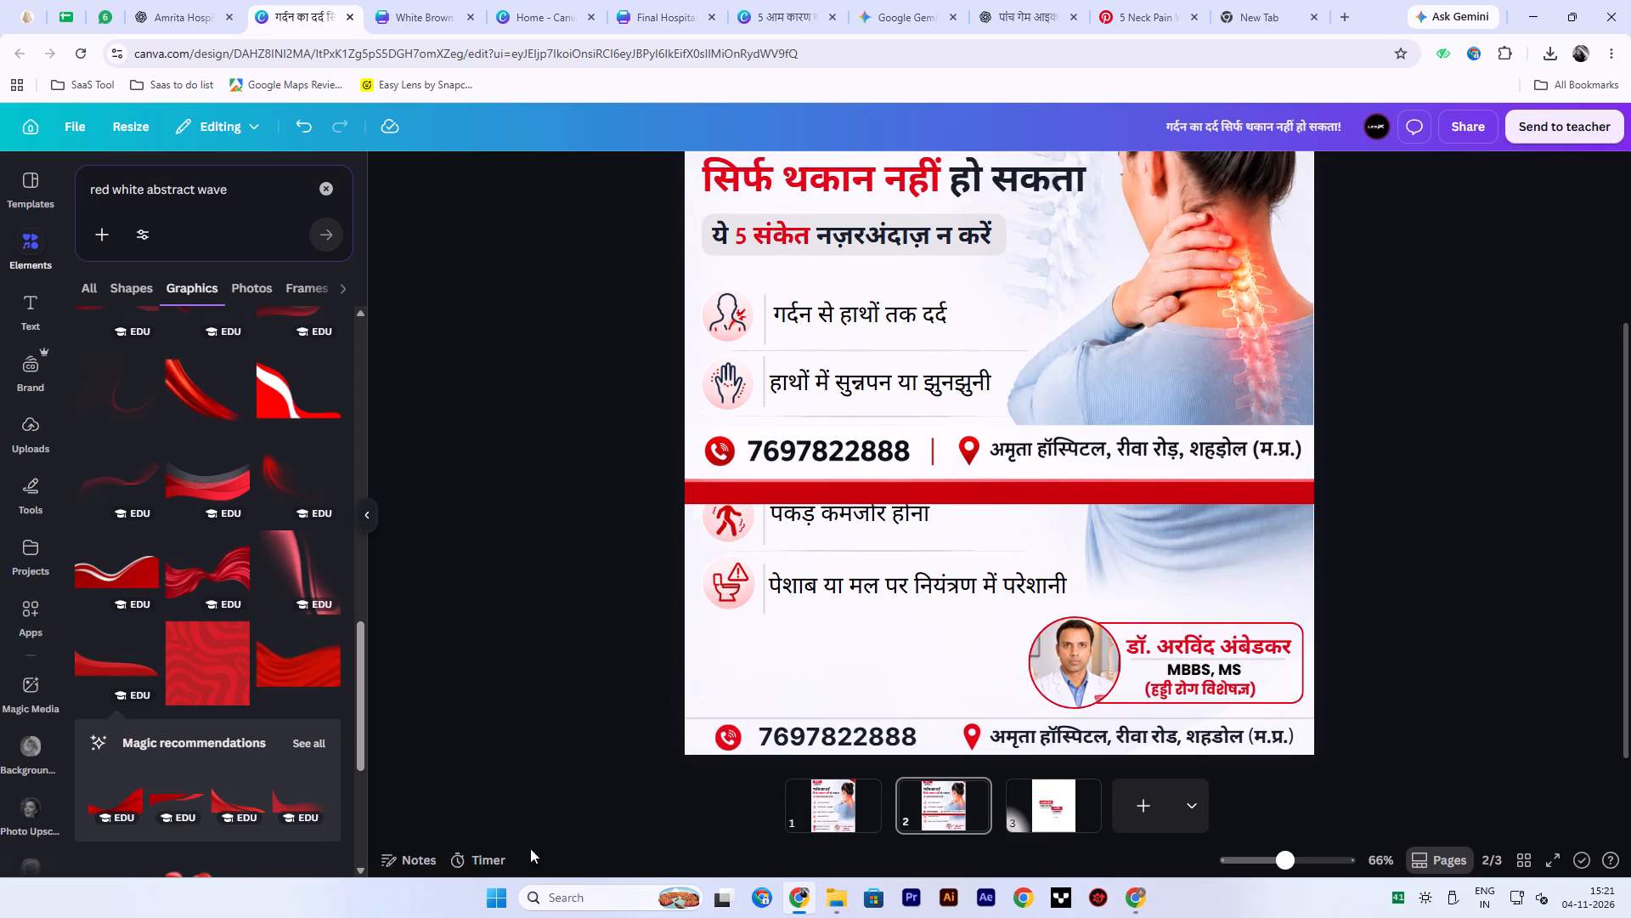
left_click(733, 745)
left_click(740, 722)
left_click_drag(562, 734, 549, 734)
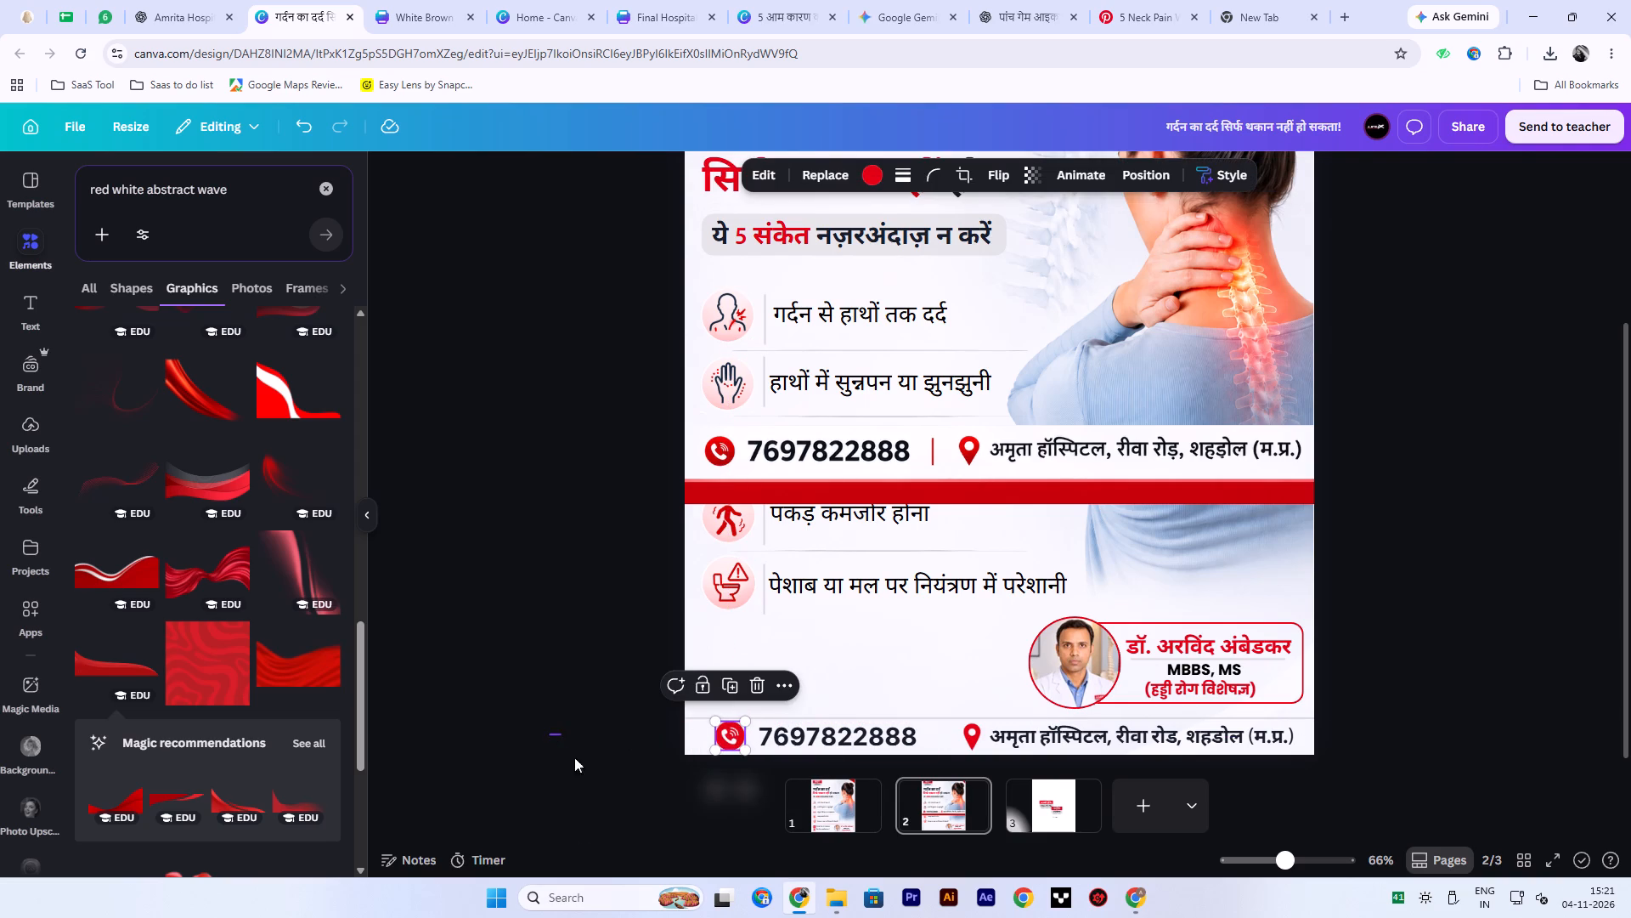
scroll(692, 760, "up", 2, "ctrl")
left_click(598, 734)
left_click(613, 729)
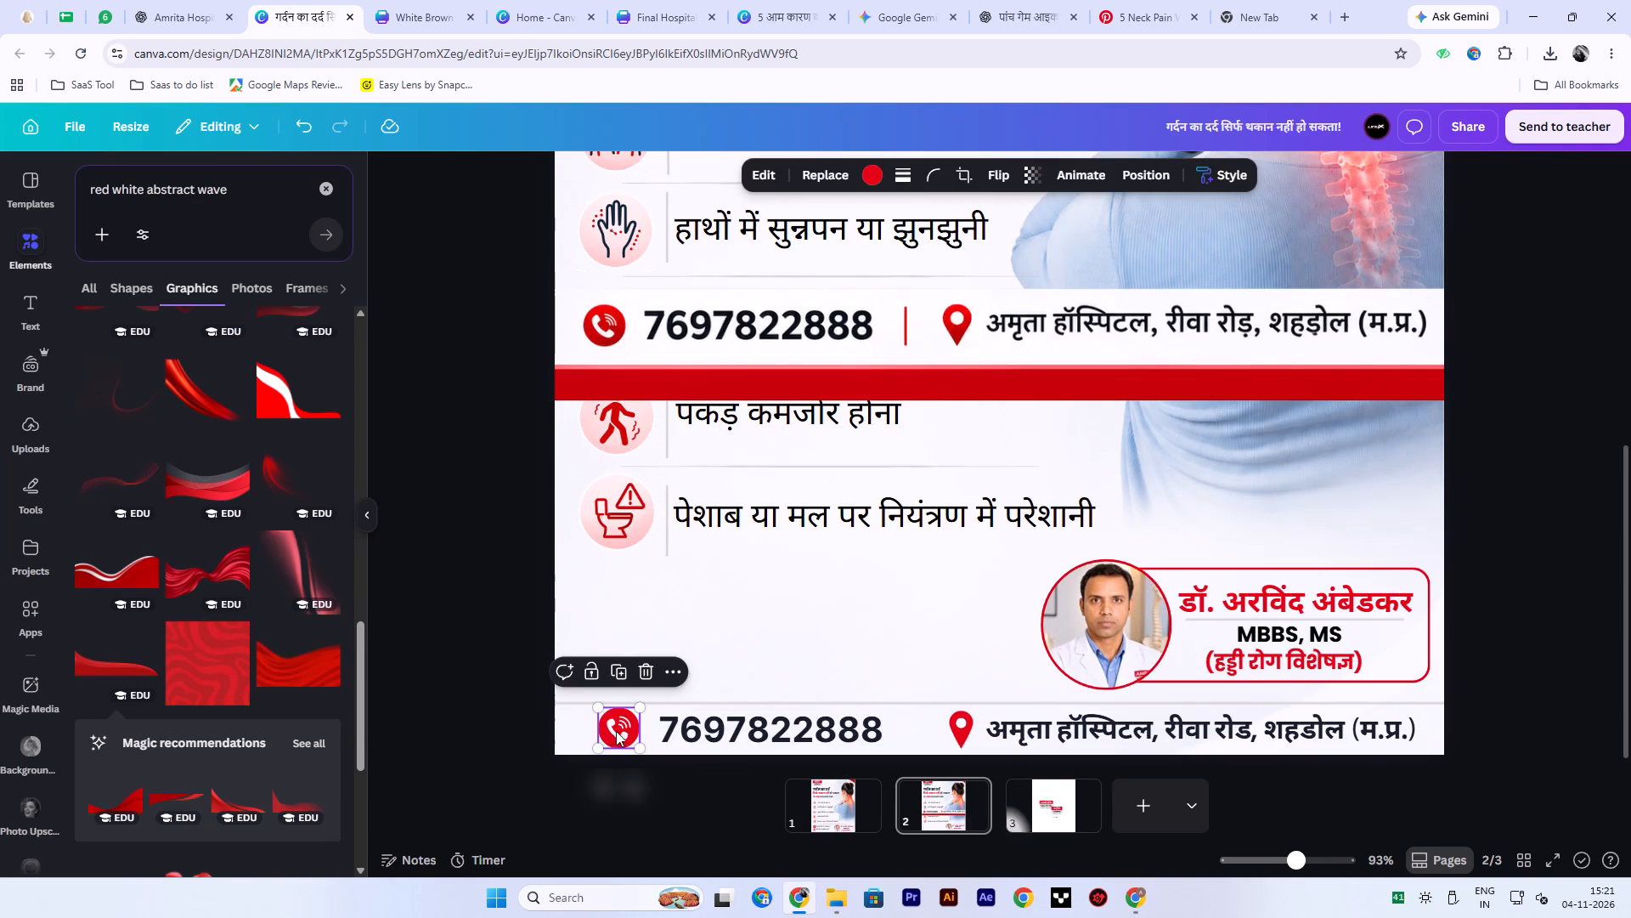
Fine-tune the phone number and phone icon so they sit close together, matching the spacing in the reference footer strip.
left_click_drag(707, 737, 696, 736)
key("Left")
key("Left")
key("Down")
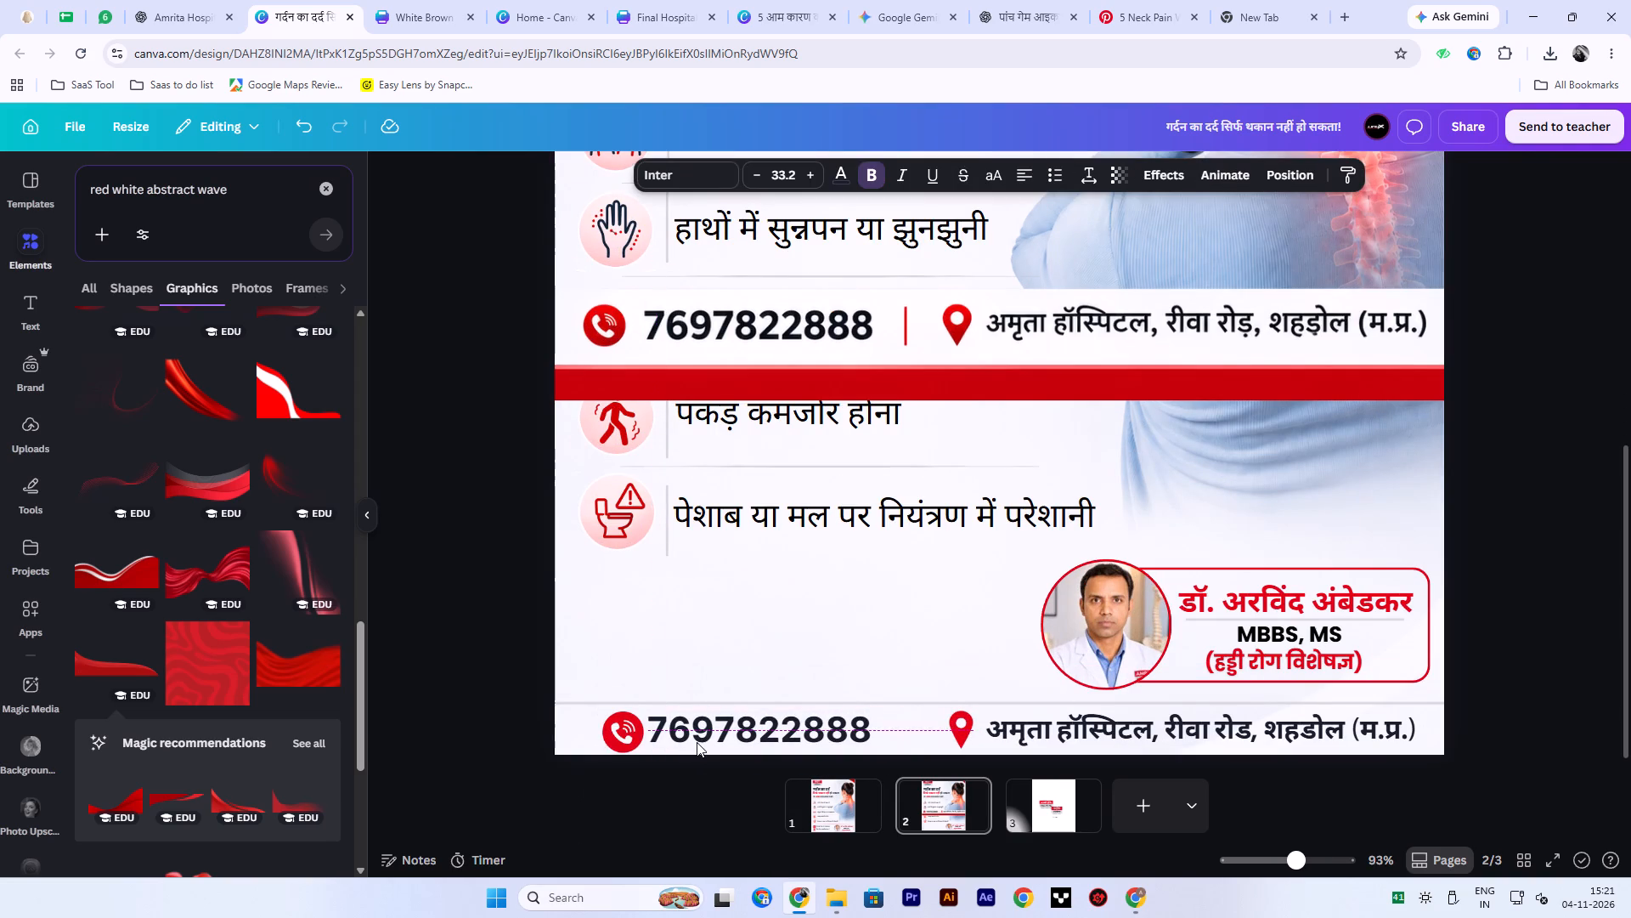
key("Down")
key("Down")
key("Right")
key("Right")
key("Right")
key("Right")
key("Up")
left_click_drag(635, 730, 622, 726)
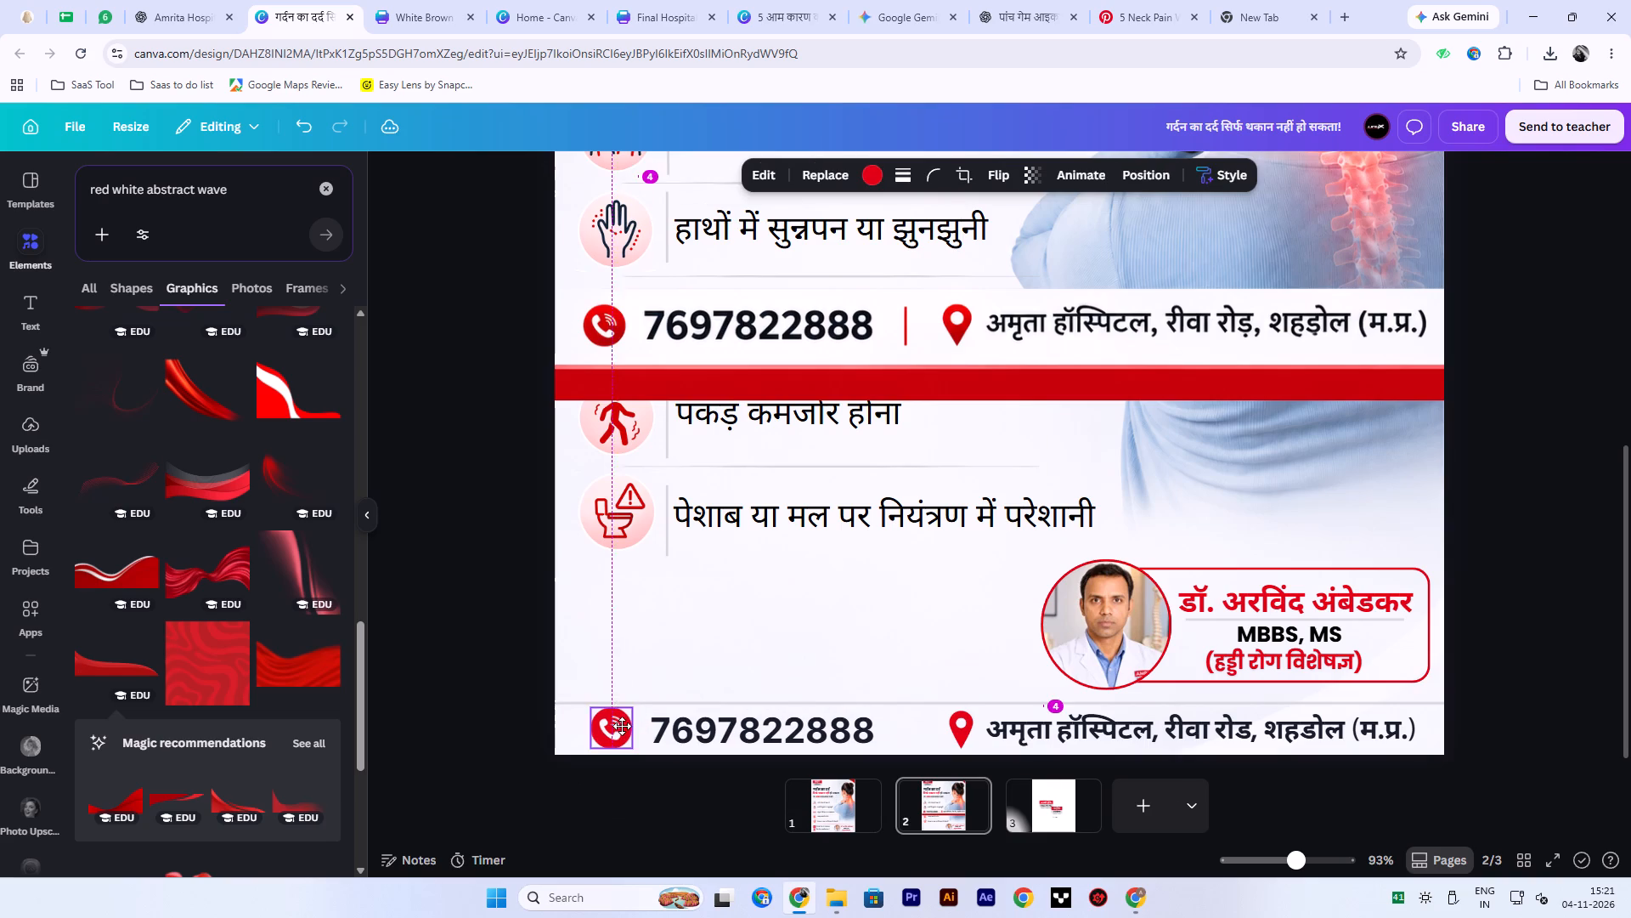
left_click_drag(622, 726, 620, 727)
left_click(404, 726)
left_click(703, 740)
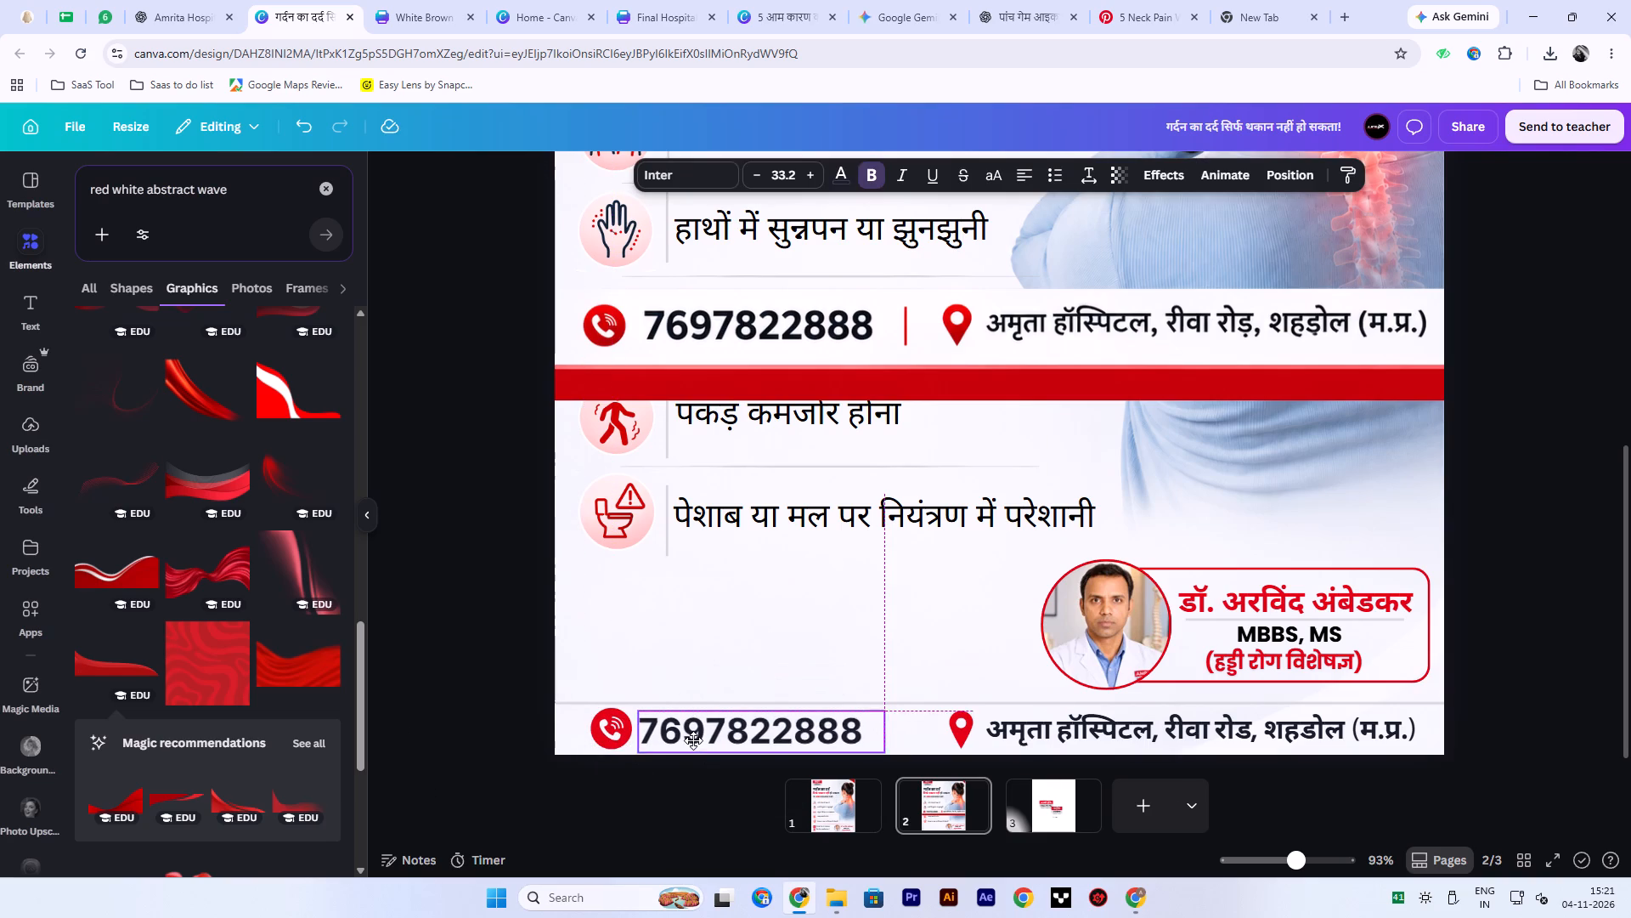
left_click(368, 746)
scroll(640, 755, "down", 2, "ctrl")
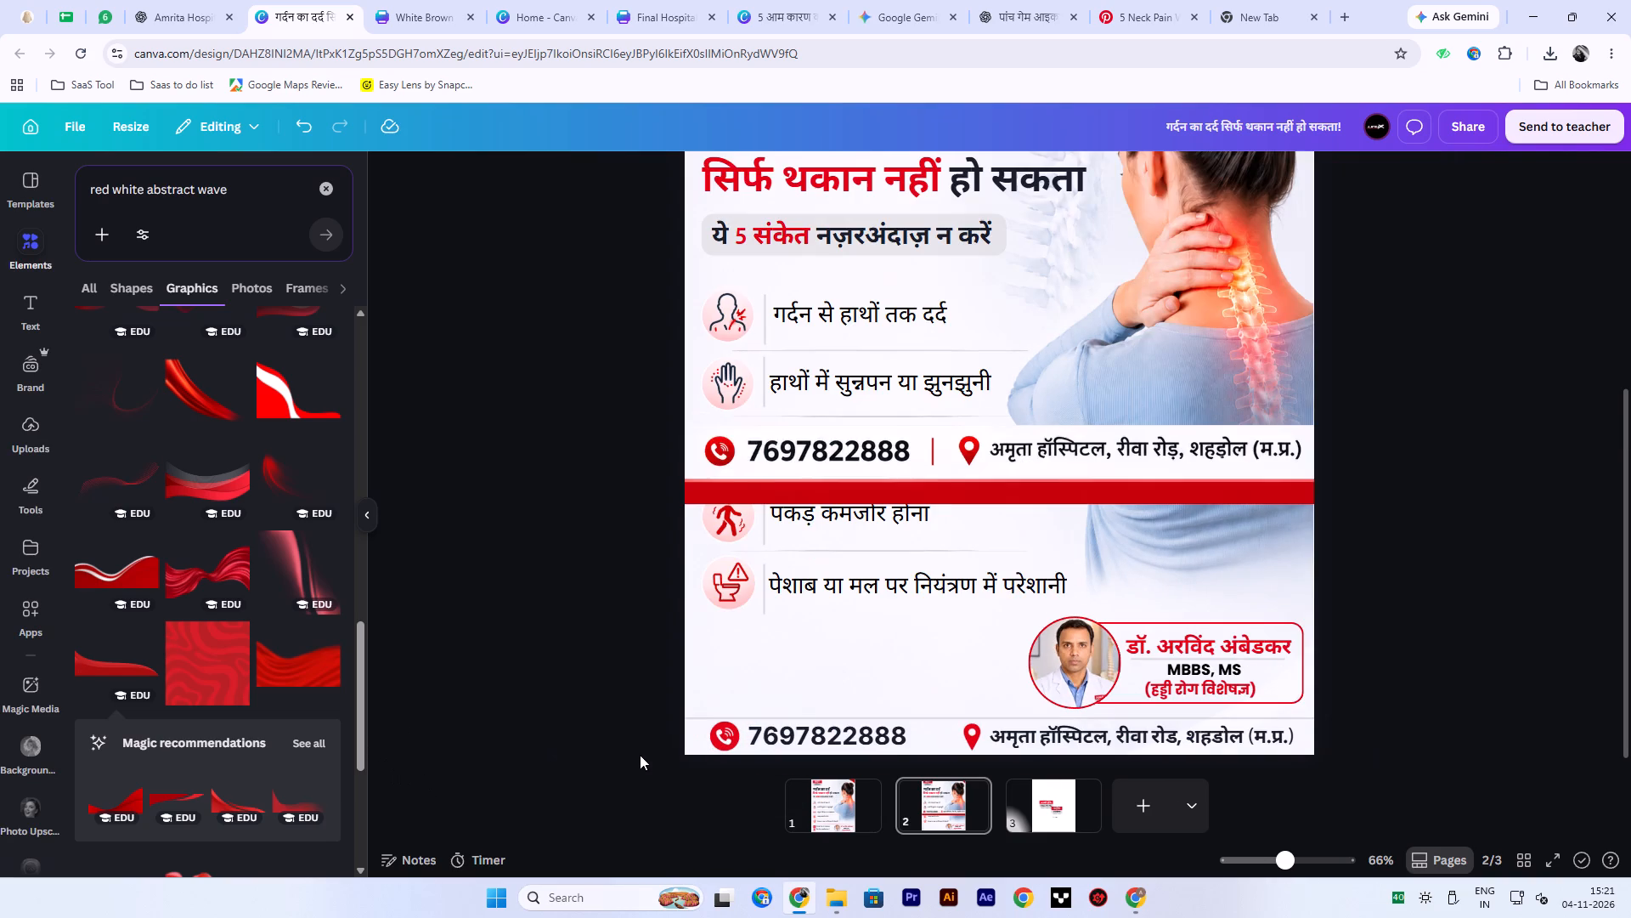
Nudge the footer's location pin up slightly.
left_click(974, 741)
key("Up")
double_click(1630, 686)
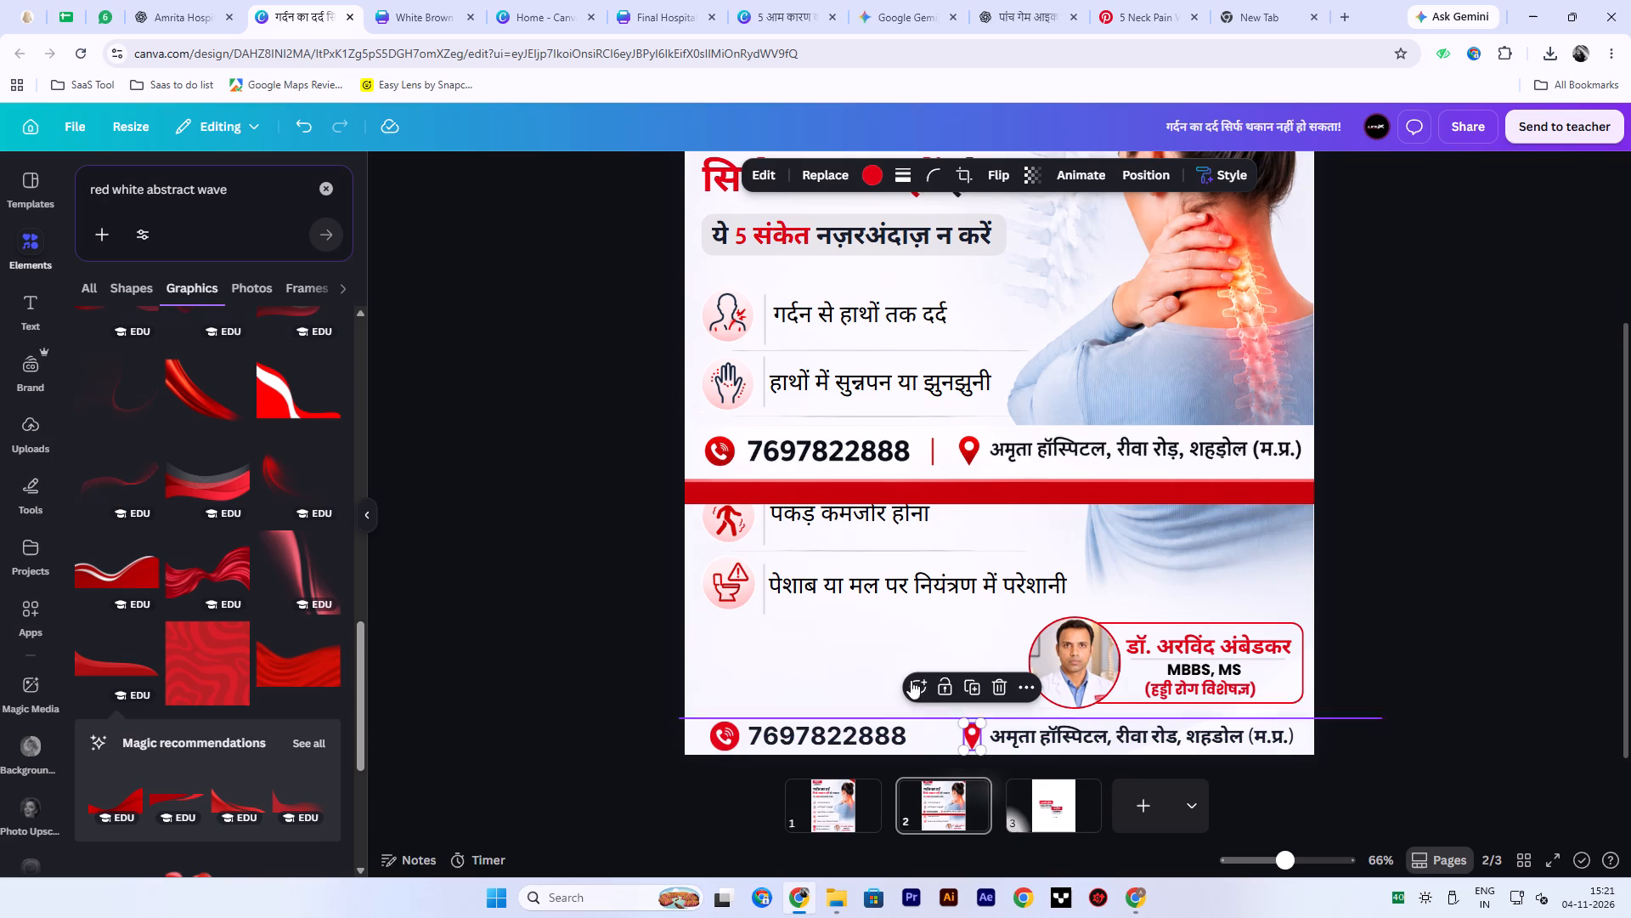
Duplicate a thin vertical list divider and place it in the footer between the phone number and the location pin.
left_click(758, 529)
left_click(768, 464)
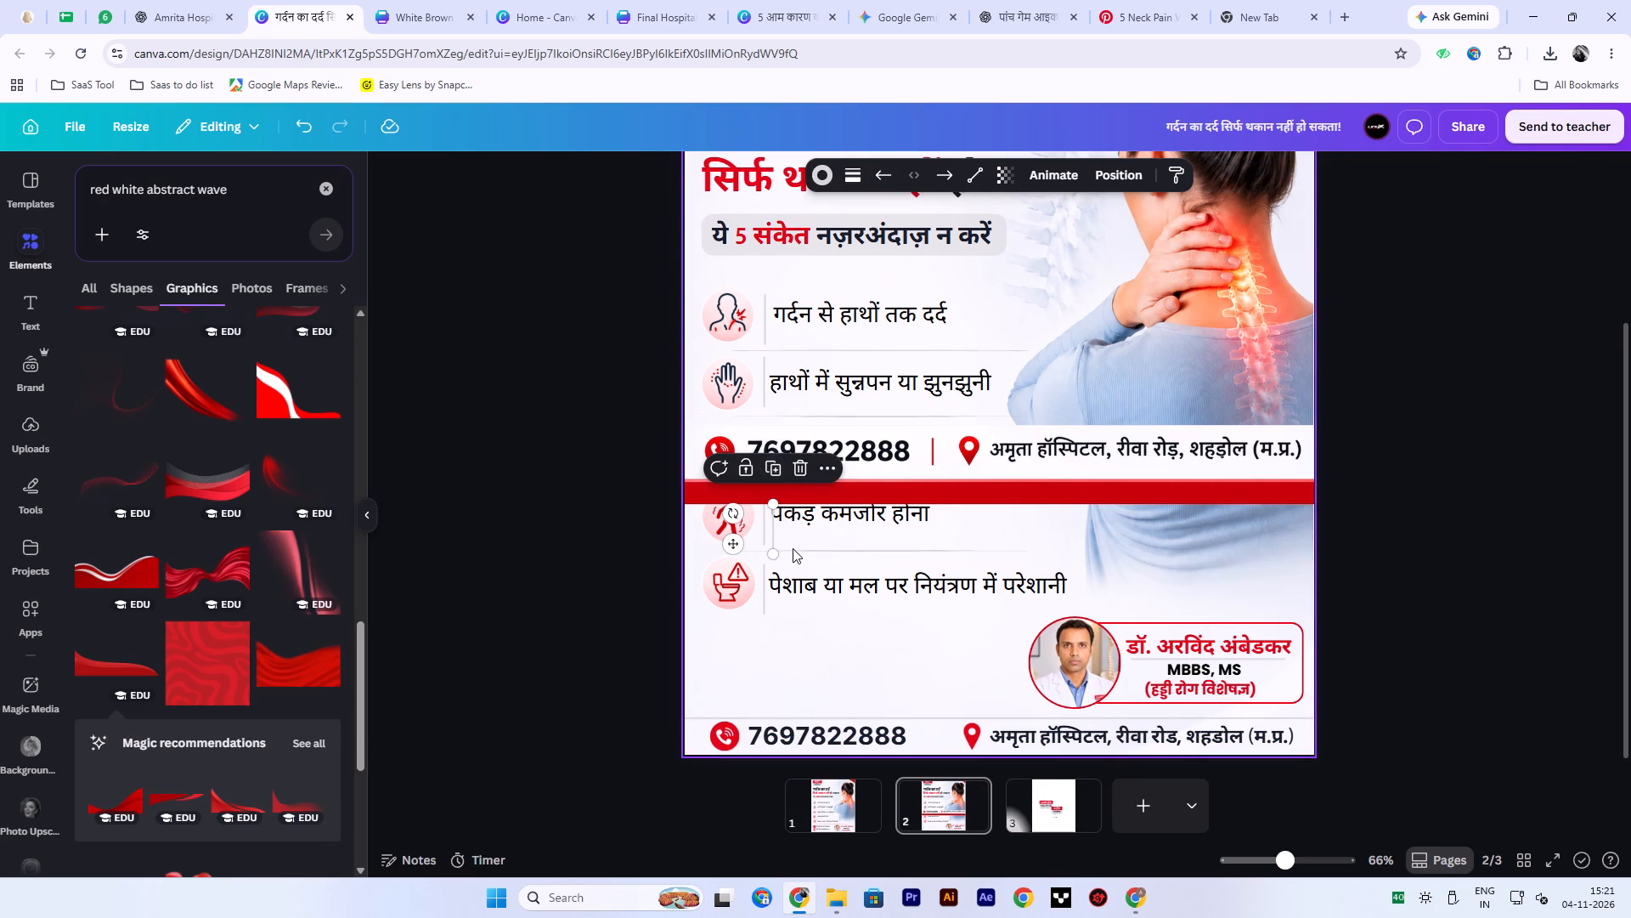
left_click_drag(772, 533, 939, 739)
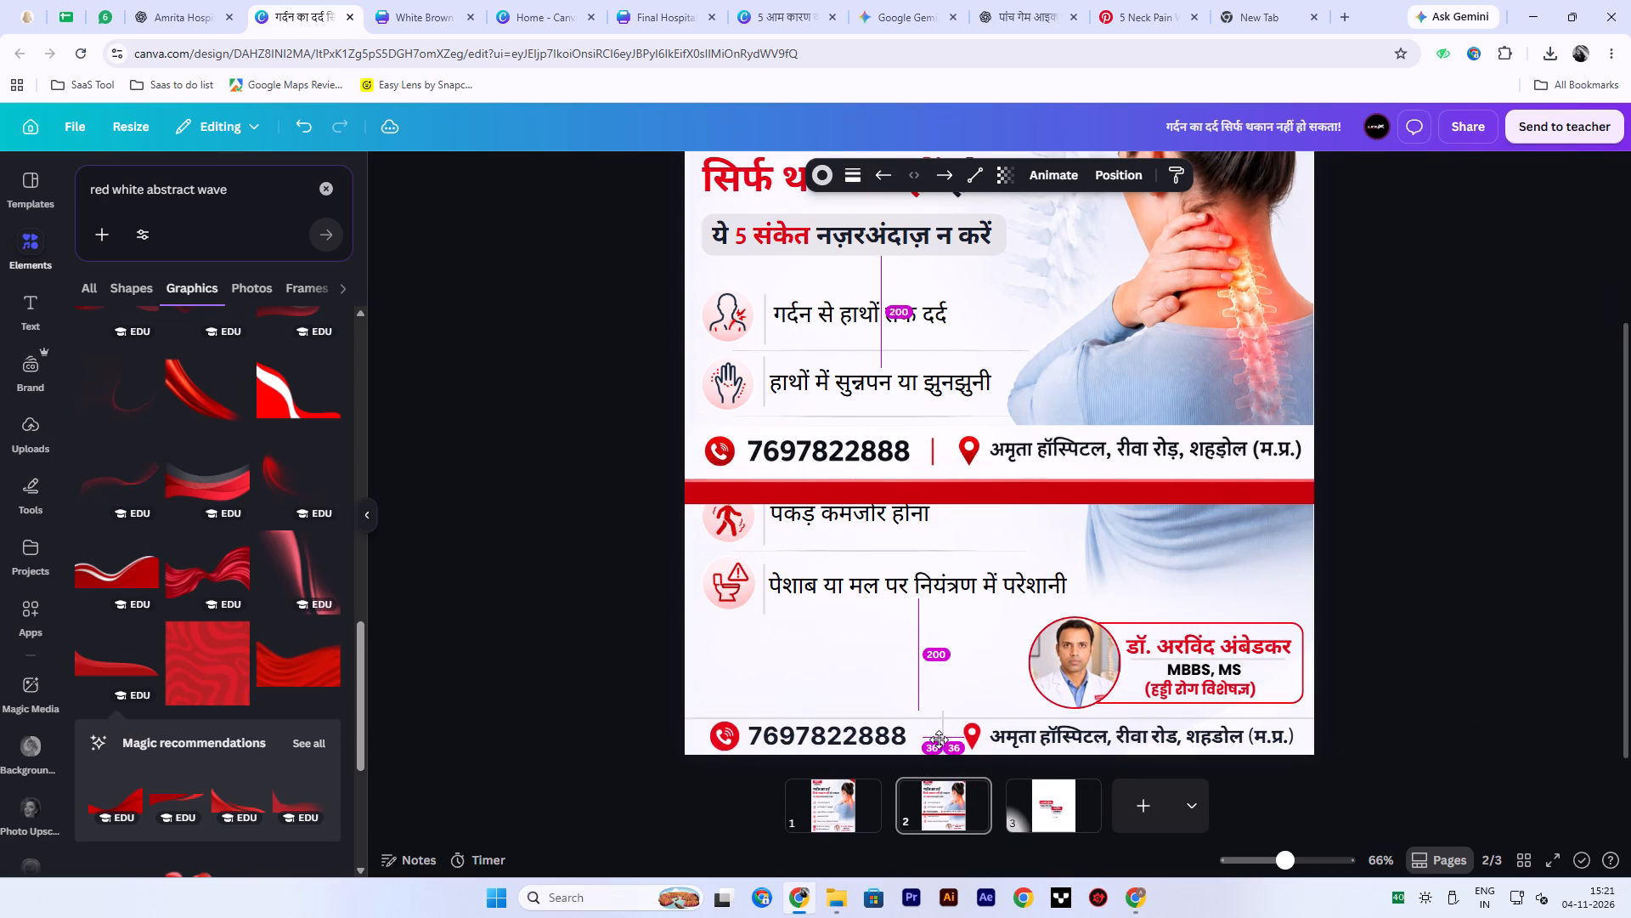
left_click_drag(939, 739, 932, 739)
left_click_drag(1592, 704, 1621, 699)
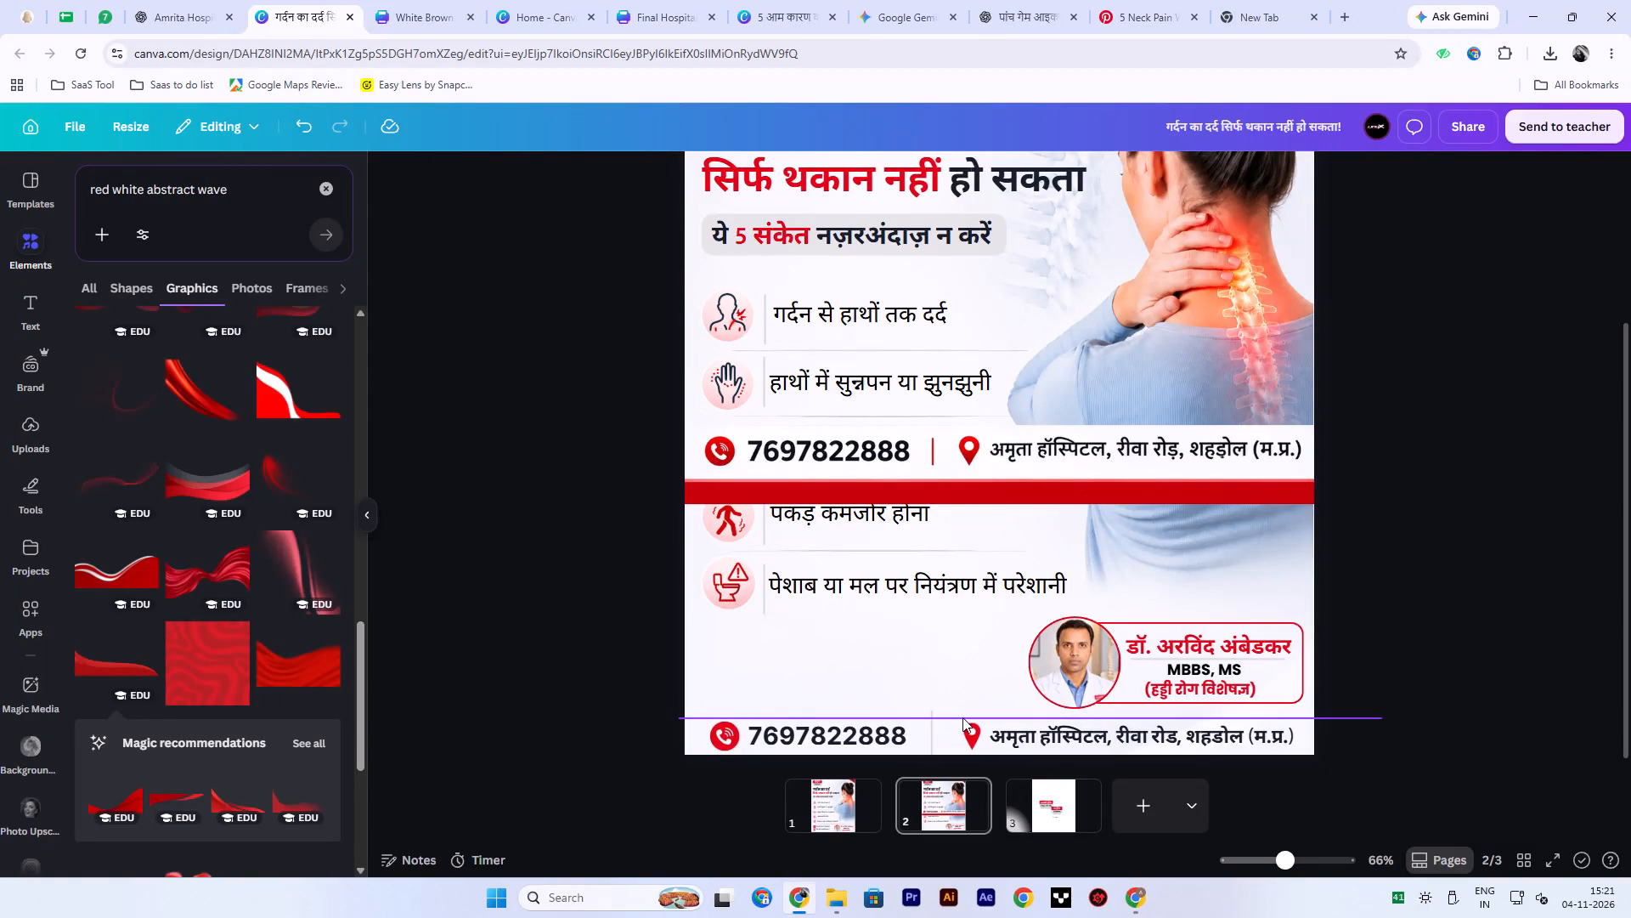
Move the thin horizontal line off the footer's upper edge.
left_click_drag(962, 717, 962, 704)
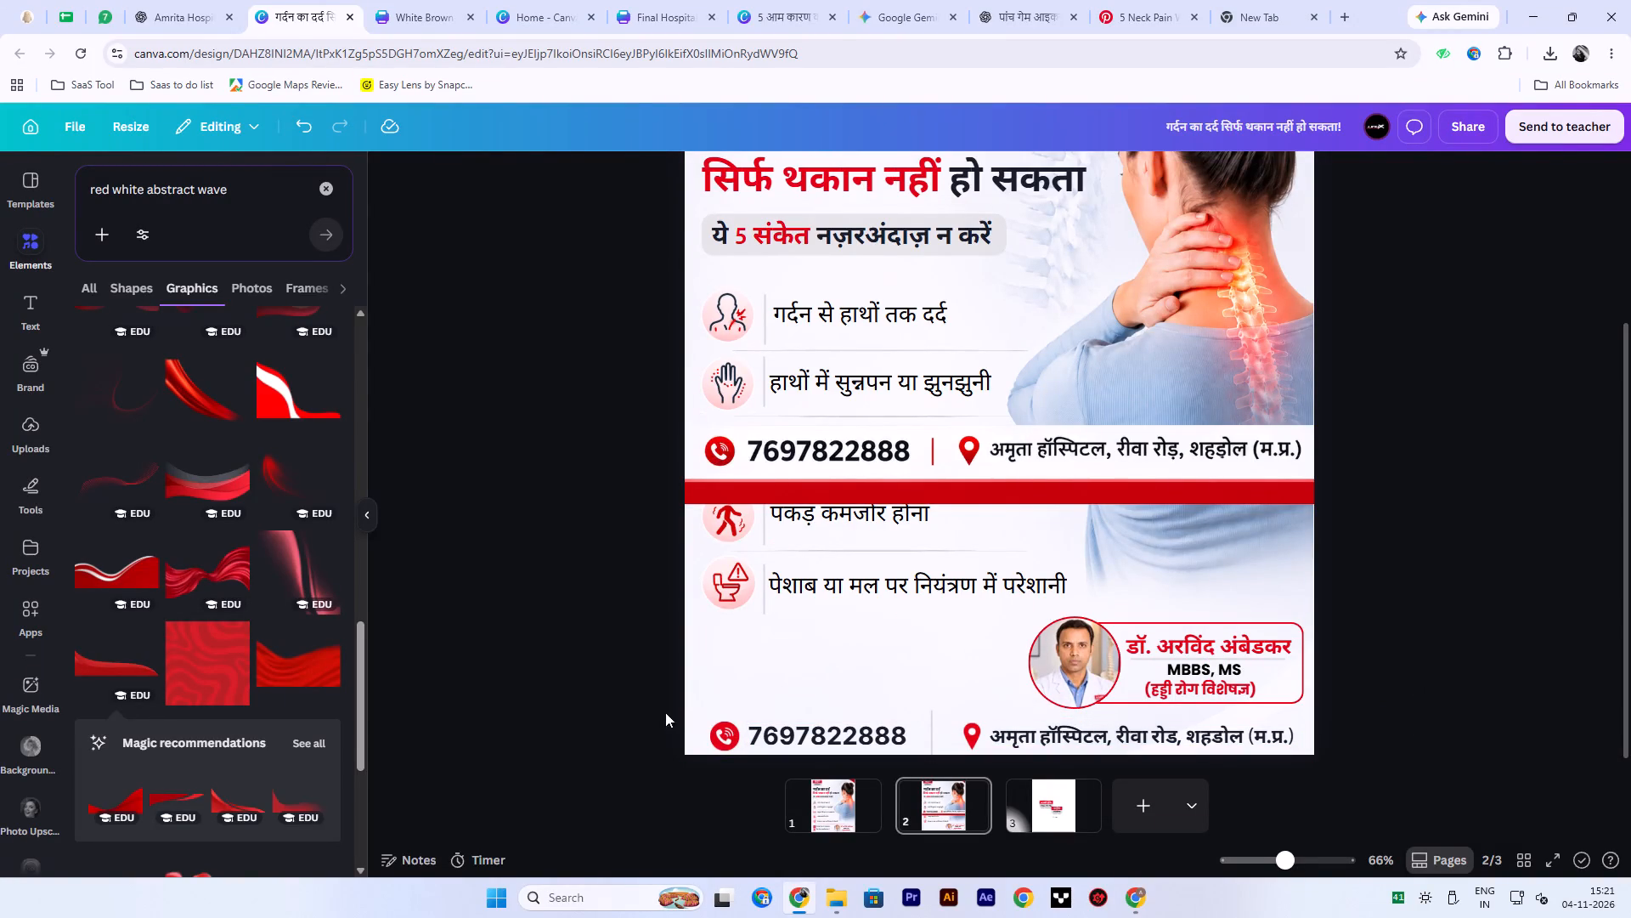
Add a rectangle shape and stretch it into a full-width band over the footer, extending slightly past the page's side and bottom edges.
left_click(34, 298)
left_click(35, 242)
left_click(294, 198)
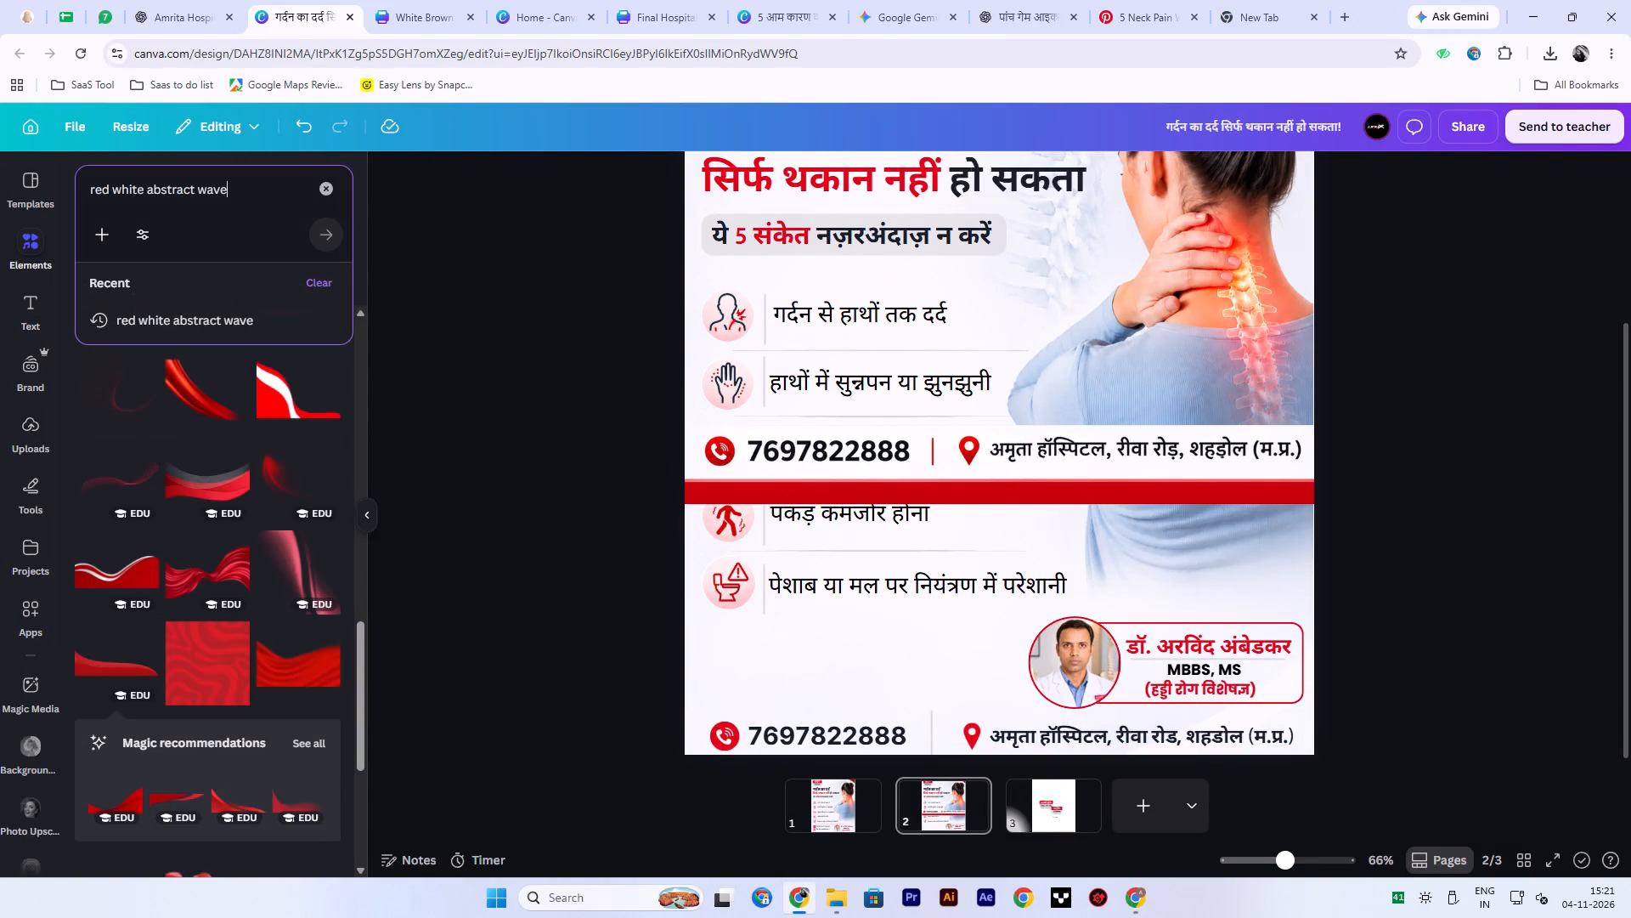
key("ctrl+a")
type("RE")
key("c")
left_click(168, 337)
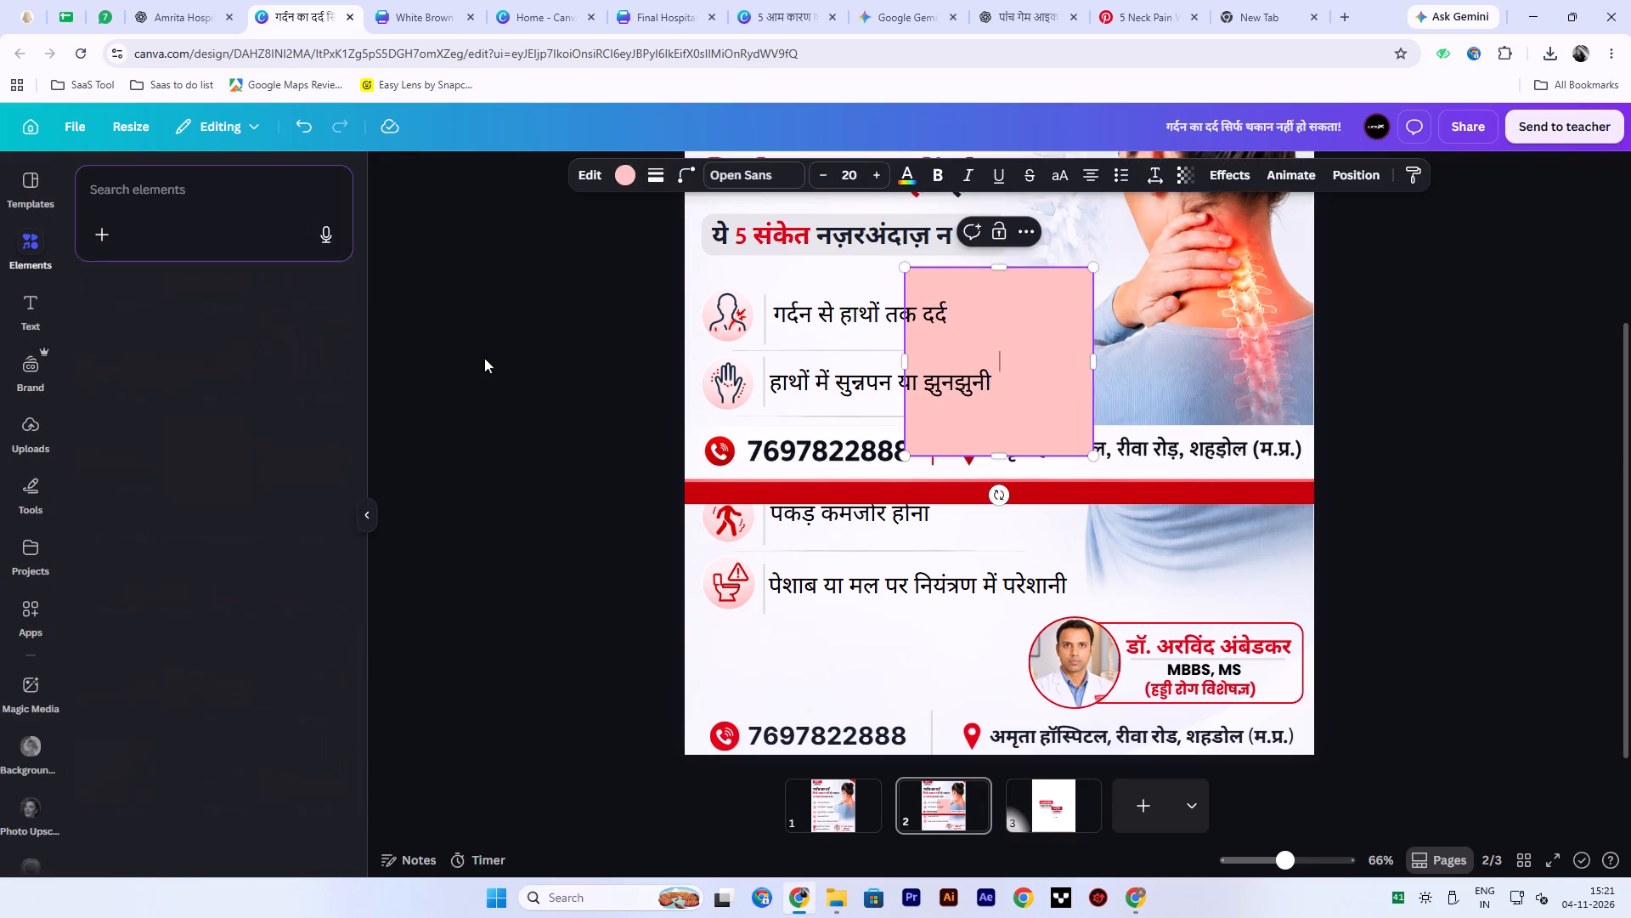
left_click(444, 359)
left_click_drag(975, 341, 731, 794)
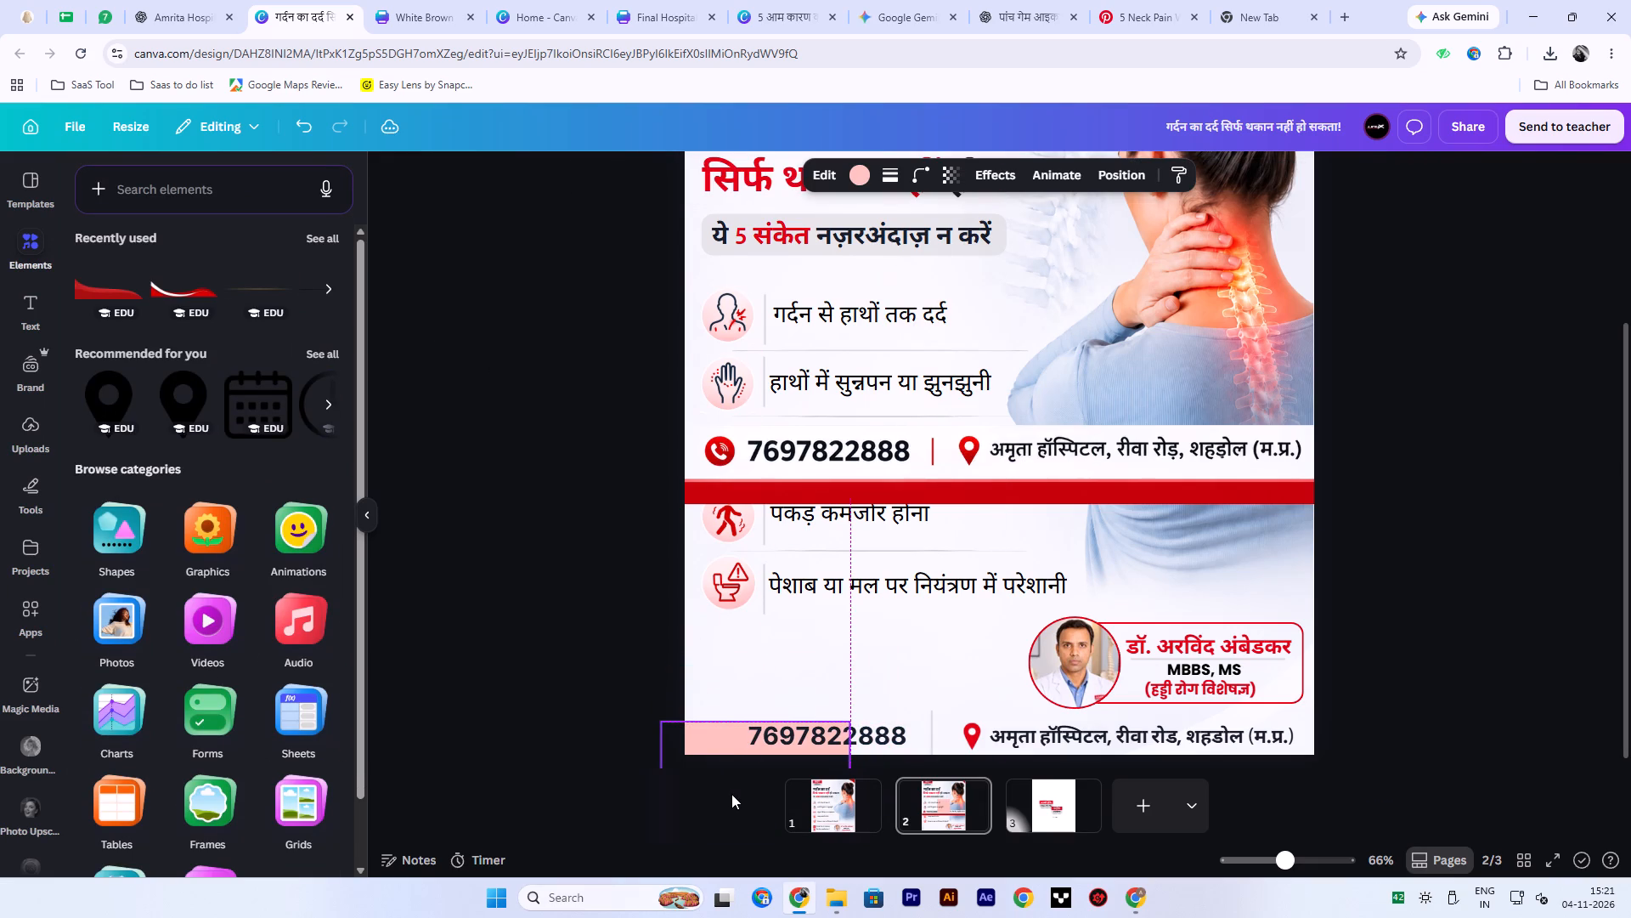
left_click_drag(731, 794, 732, 779)
left_click_drag(851, 738, 1442, 760)
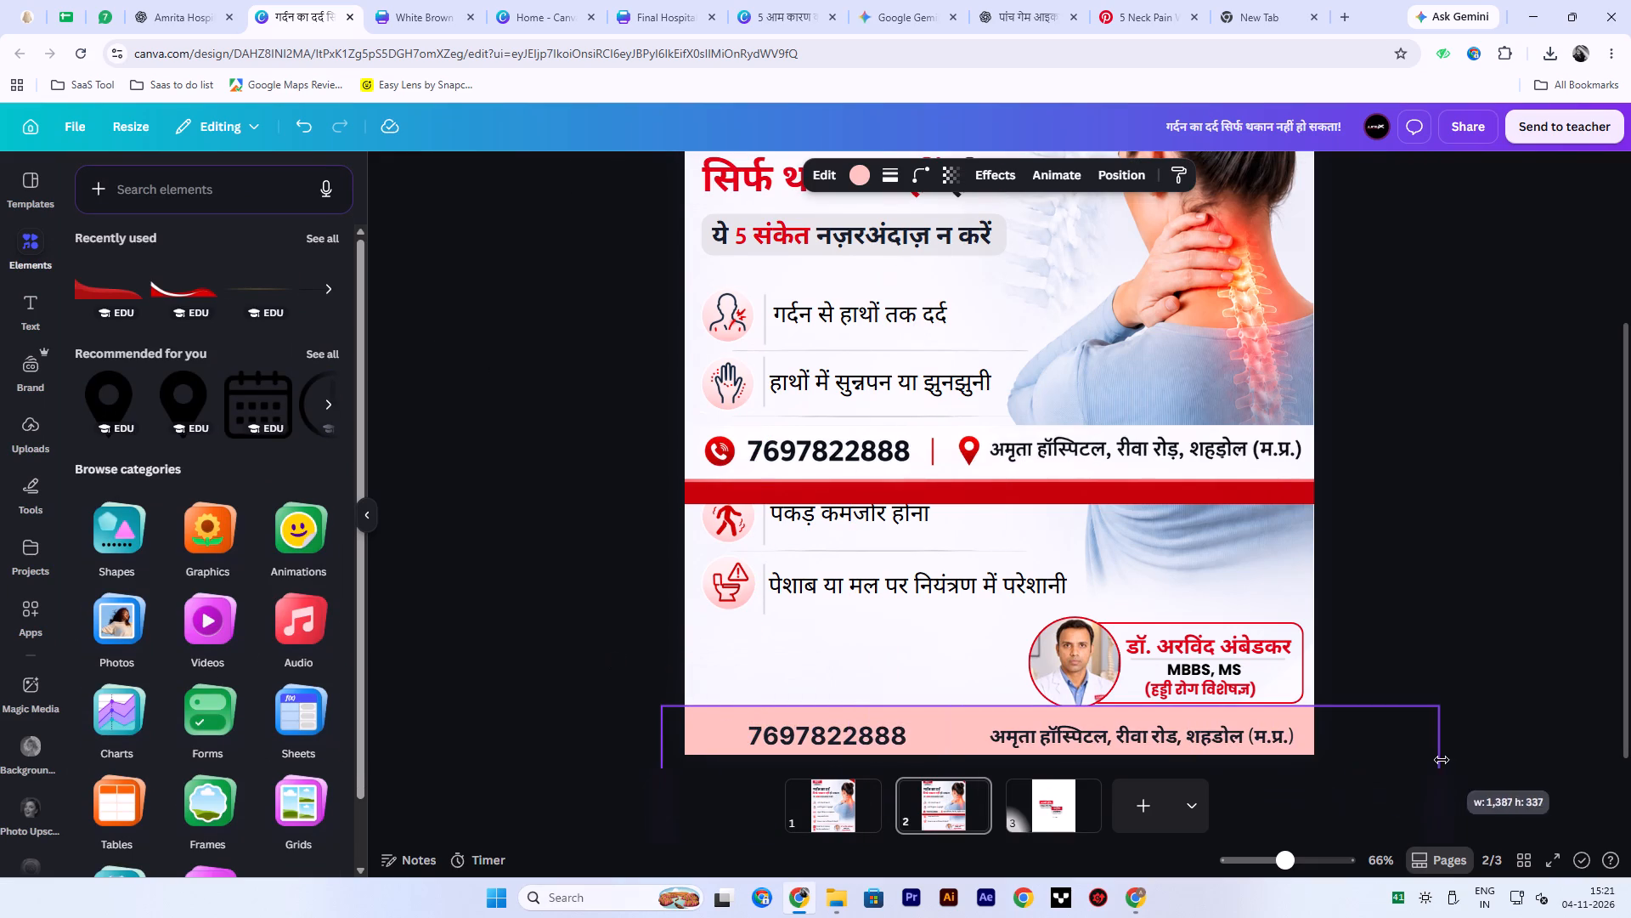
left_click_drag(1442, 760, 1444, 760)
left_click(953, 712)
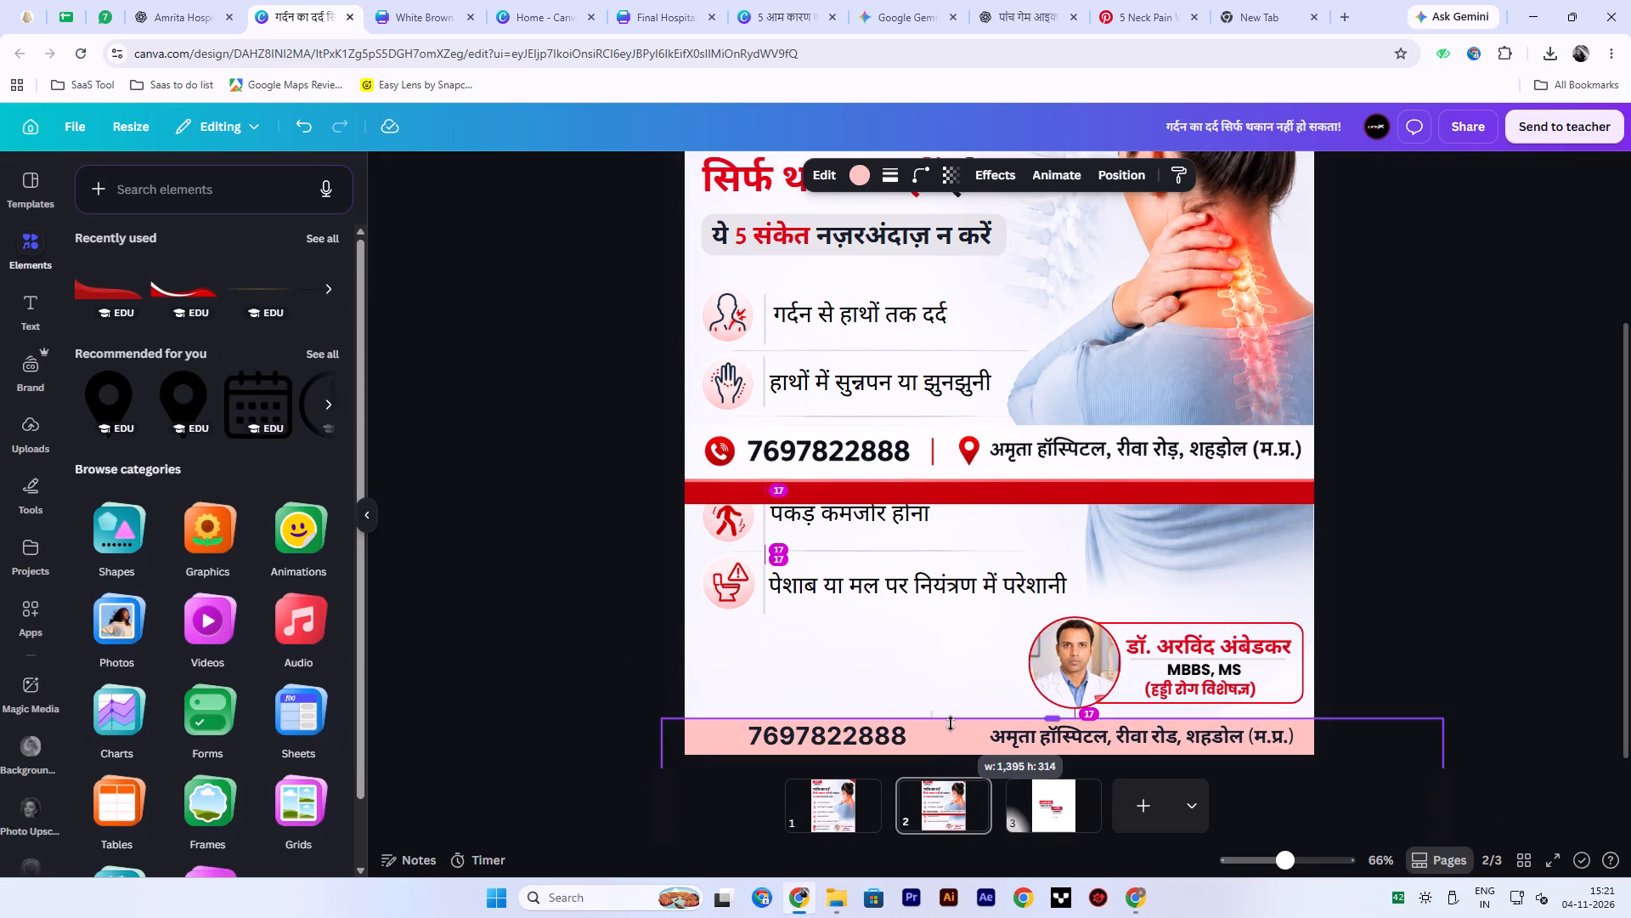
Send the footer rectangle to the back, behind the phone number, location pin and address.
right_click(951, 719)
left_click(1037, 577)
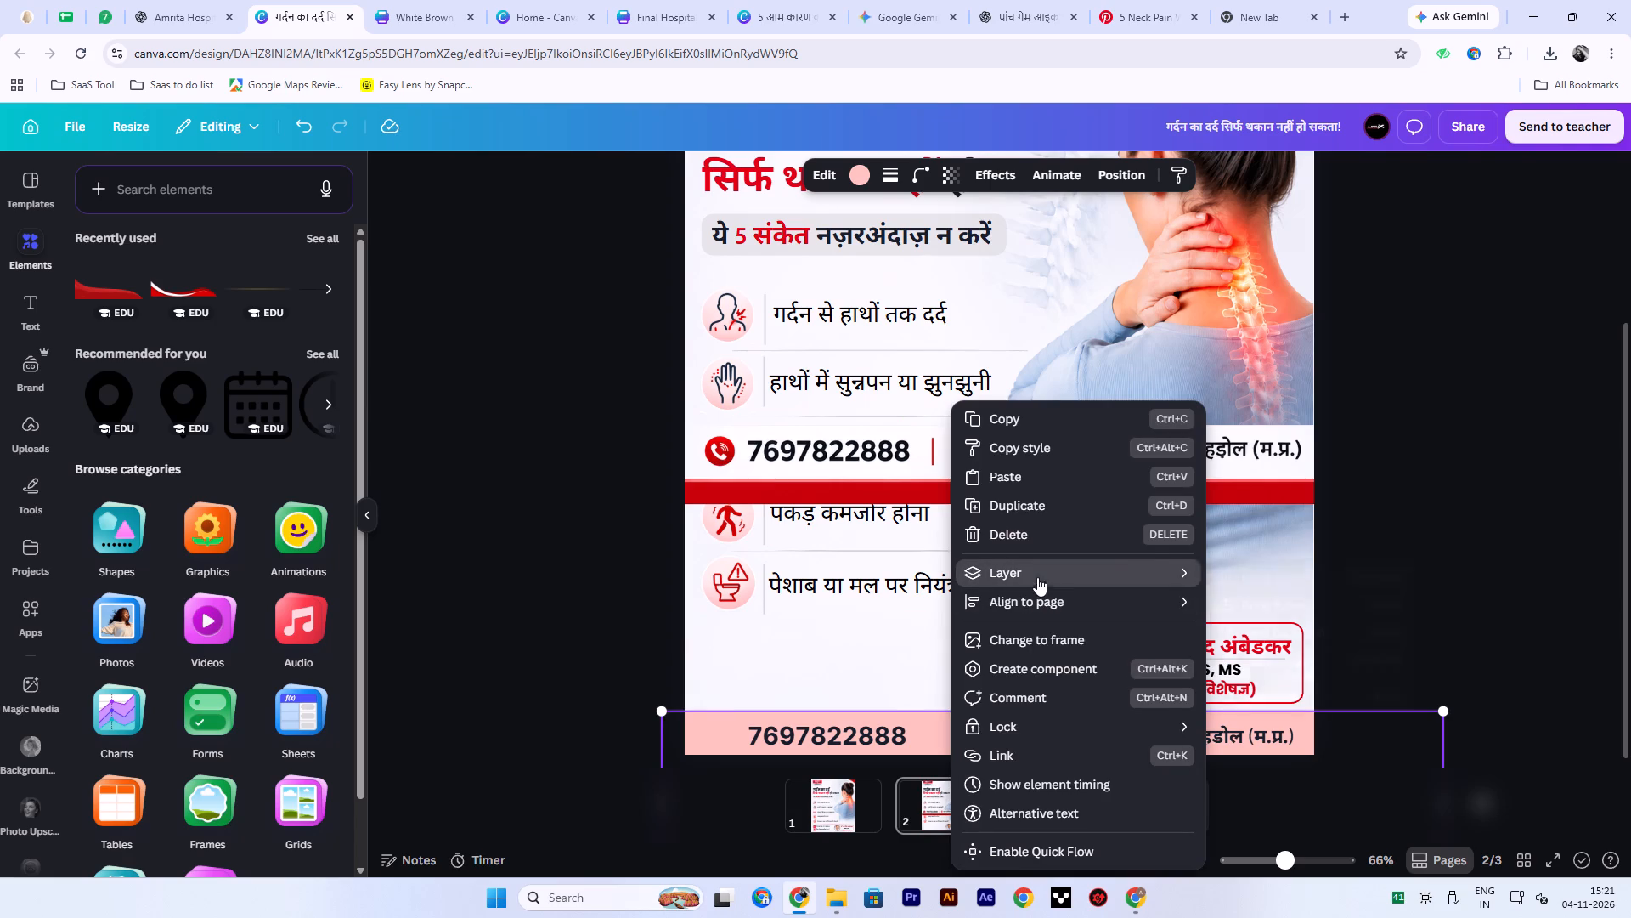
left_click(1267, 667)
double_click(1564, 515)
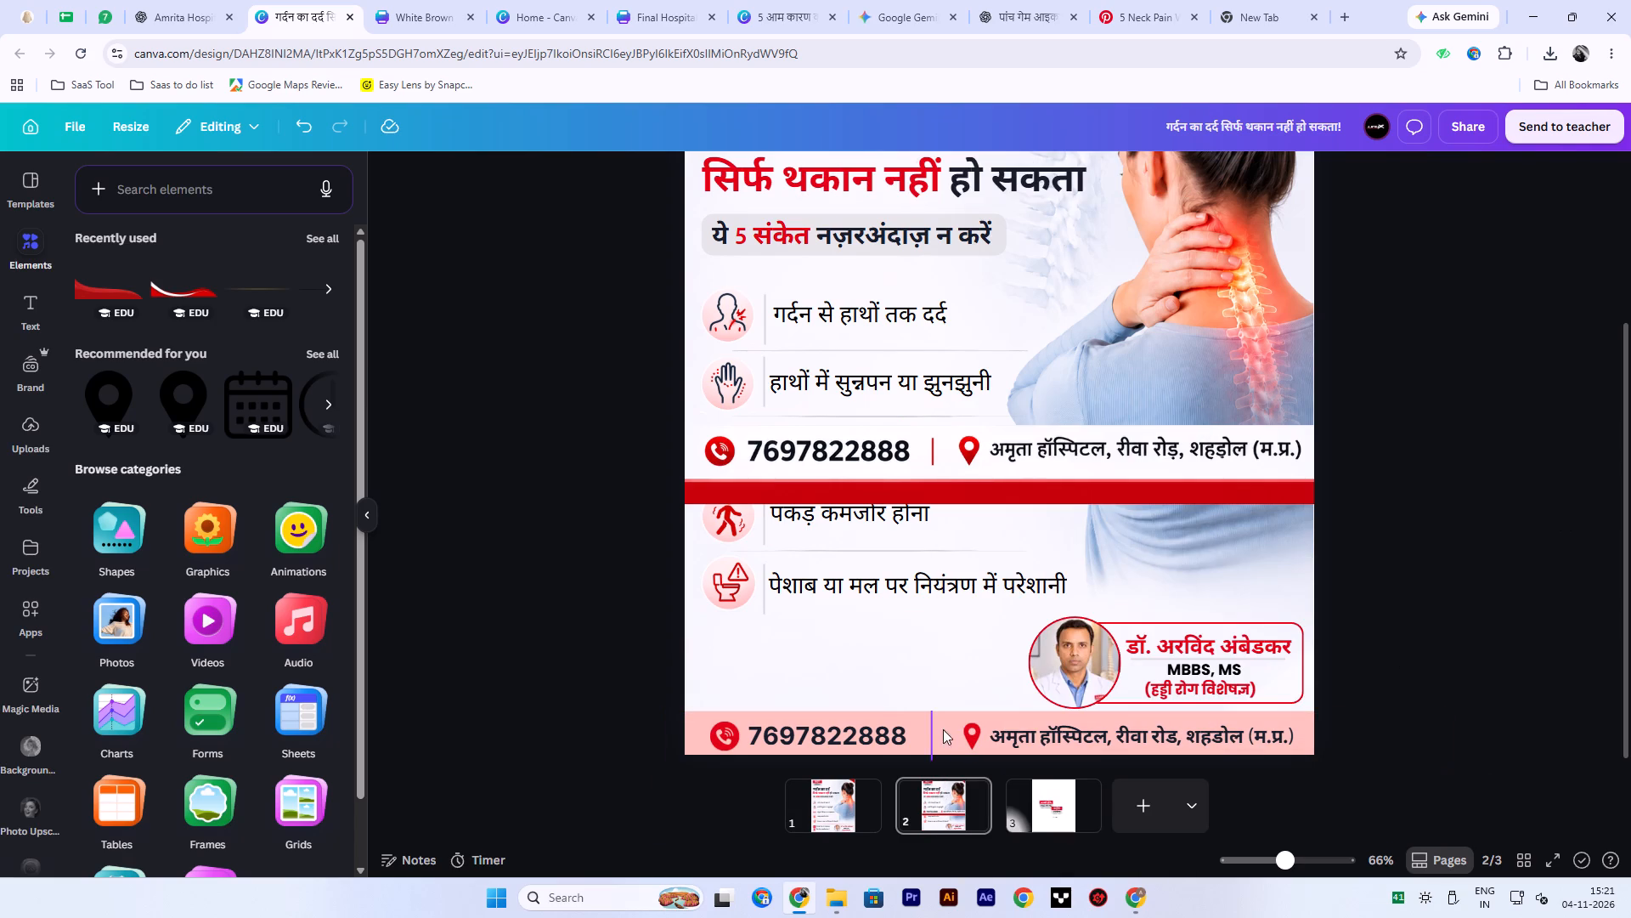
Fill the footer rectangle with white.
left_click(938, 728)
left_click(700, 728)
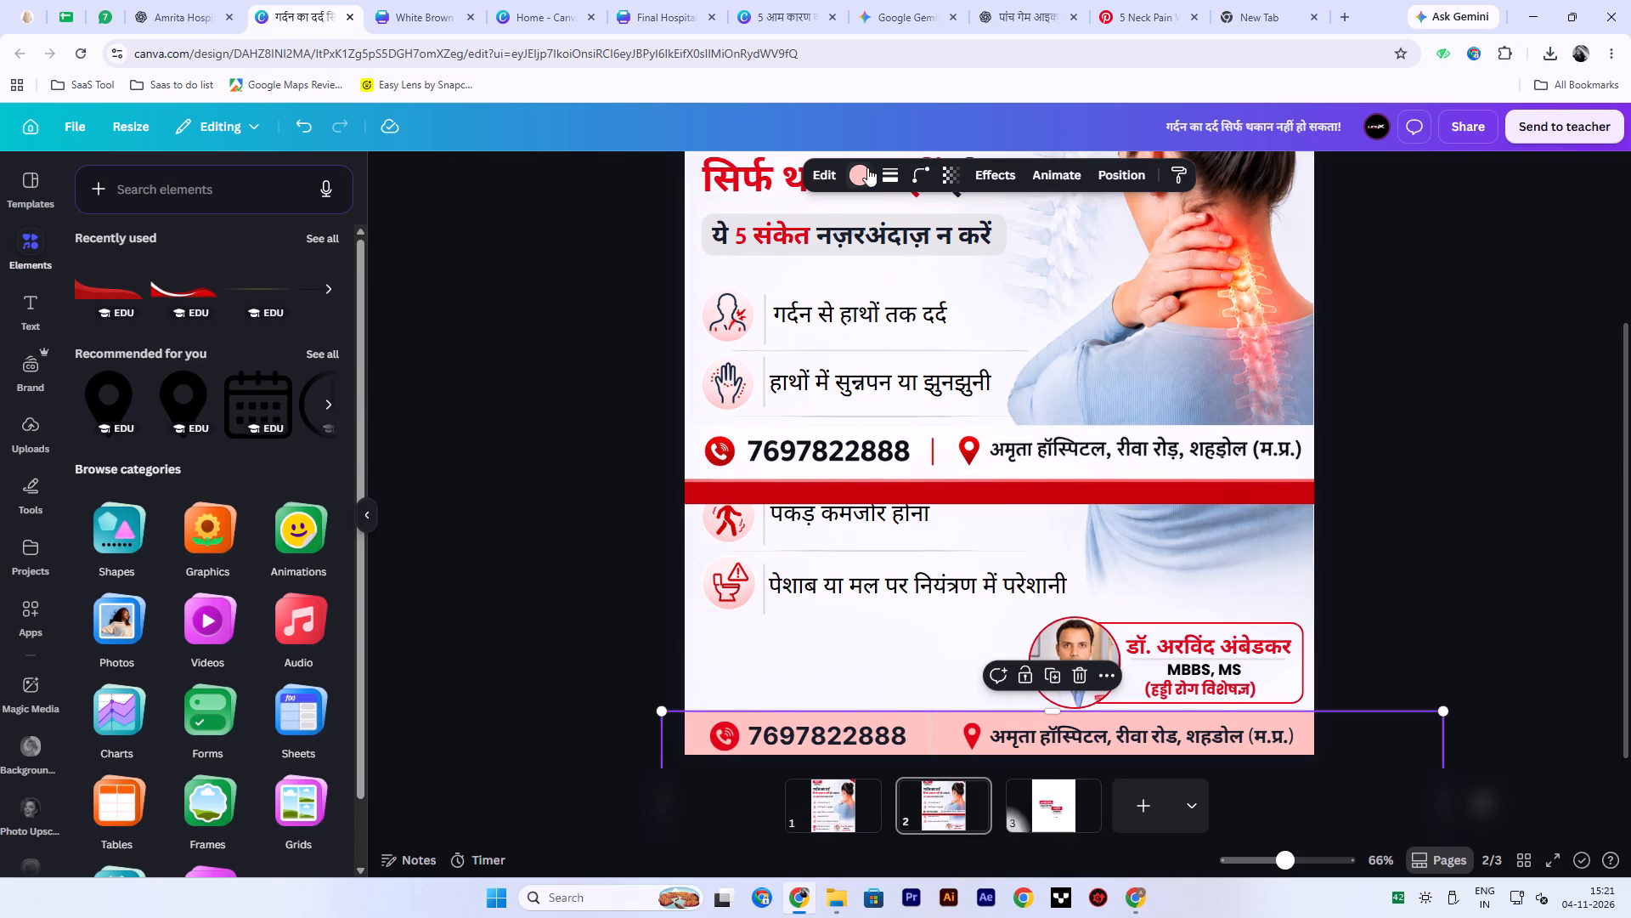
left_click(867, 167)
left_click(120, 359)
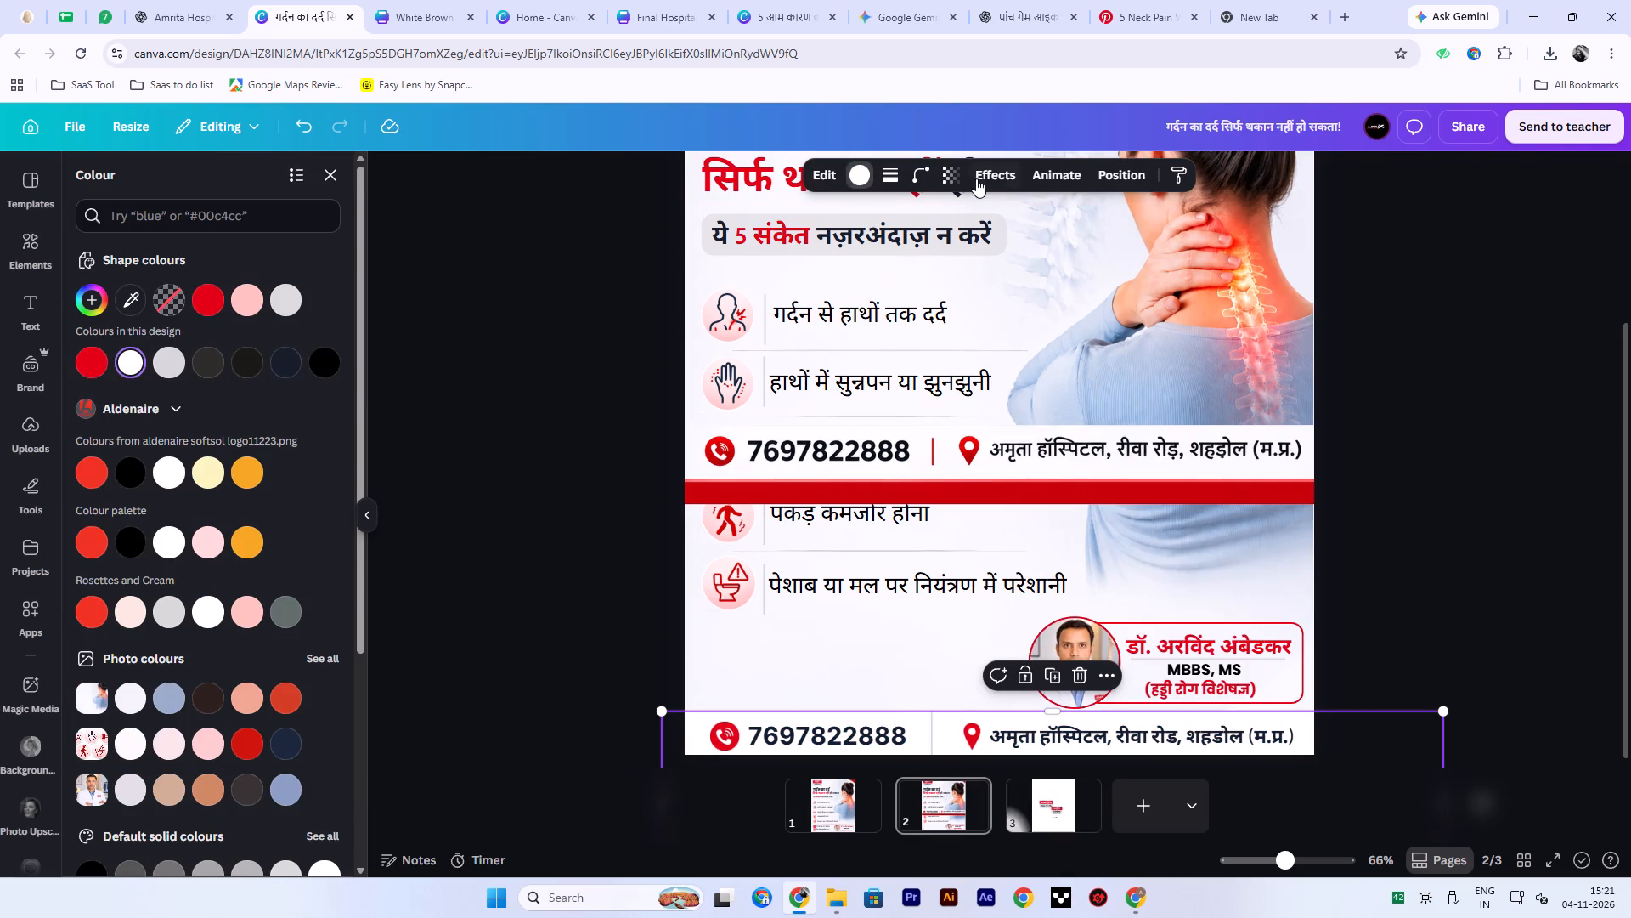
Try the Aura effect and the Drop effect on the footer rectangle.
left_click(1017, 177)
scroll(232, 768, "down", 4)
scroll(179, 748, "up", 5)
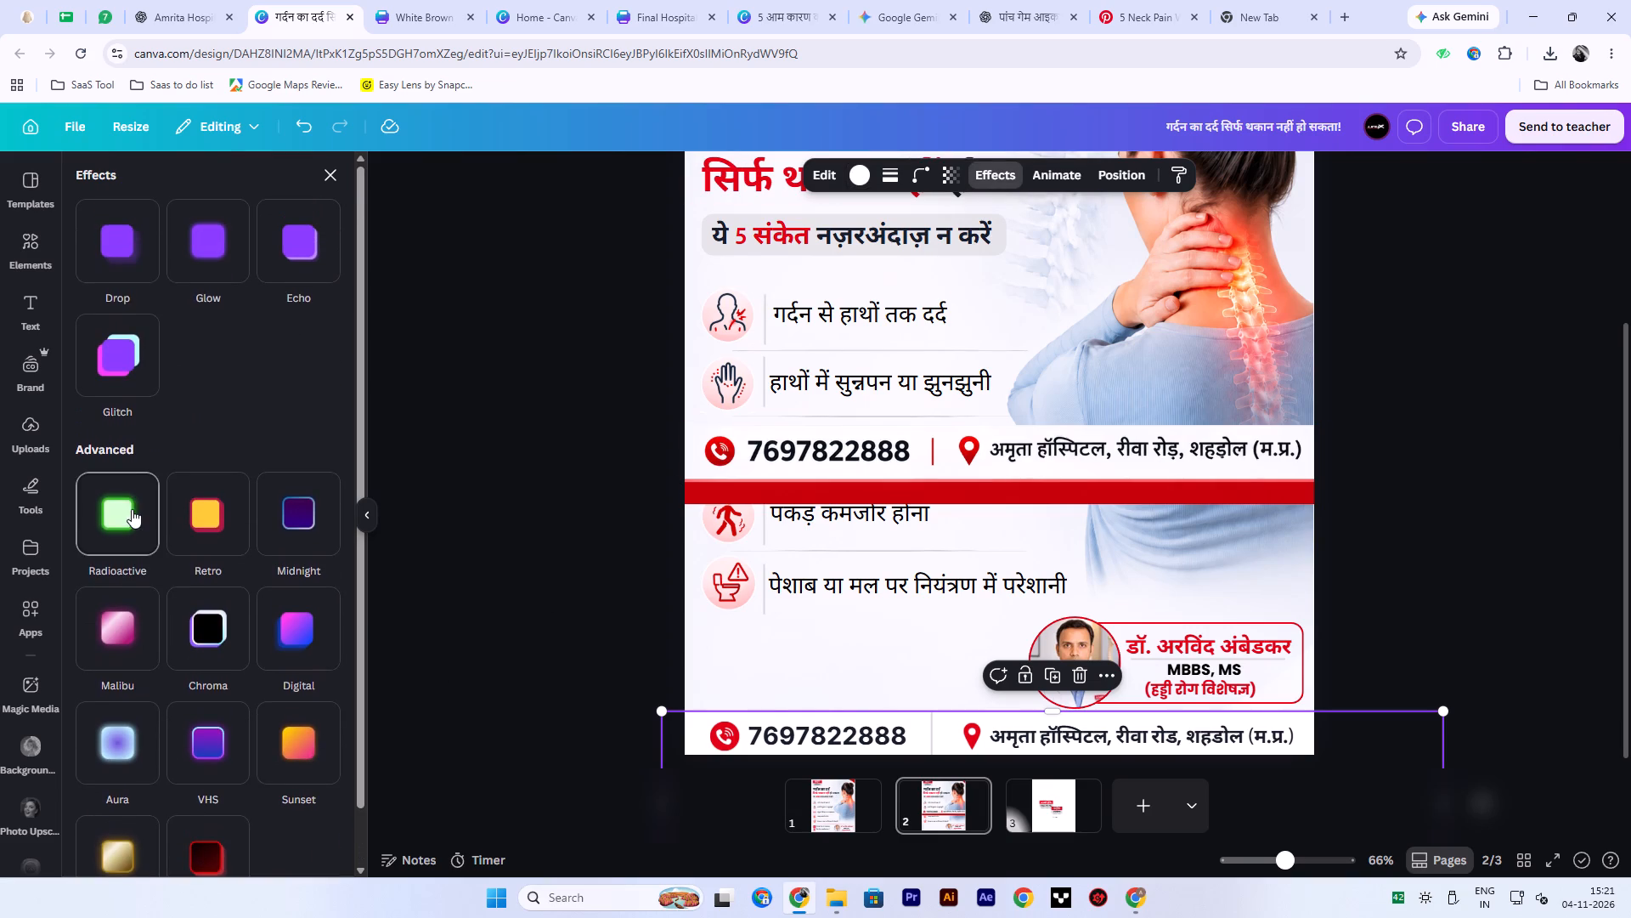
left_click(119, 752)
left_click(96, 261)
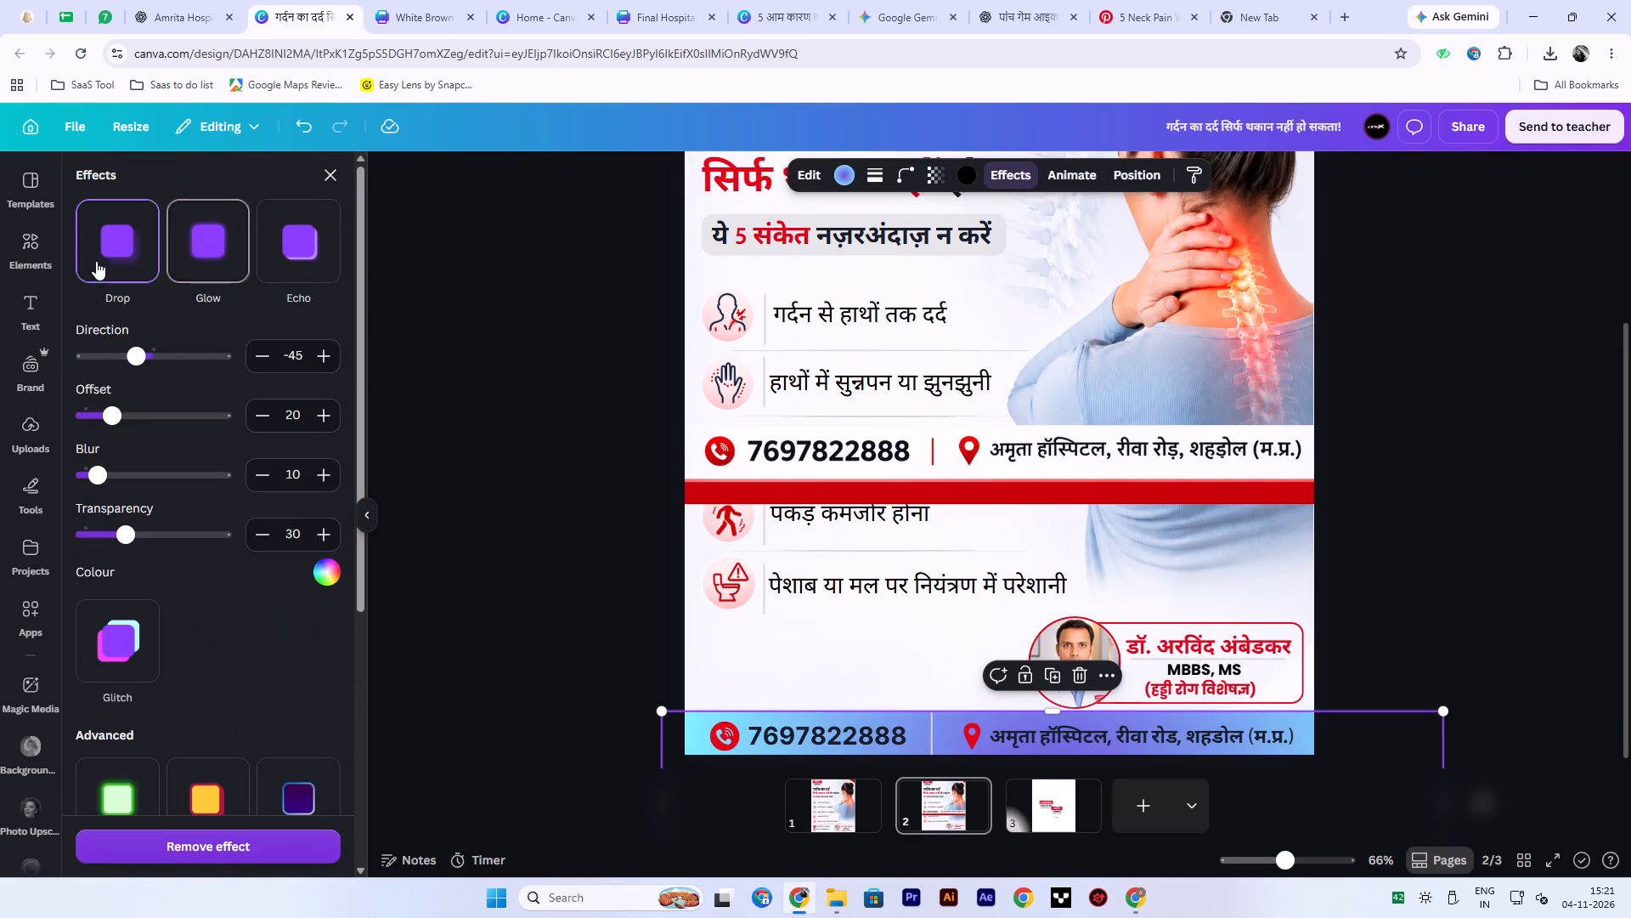
Fill the footer rectangle with light grey #d9dadb.
left_click(849, 178)
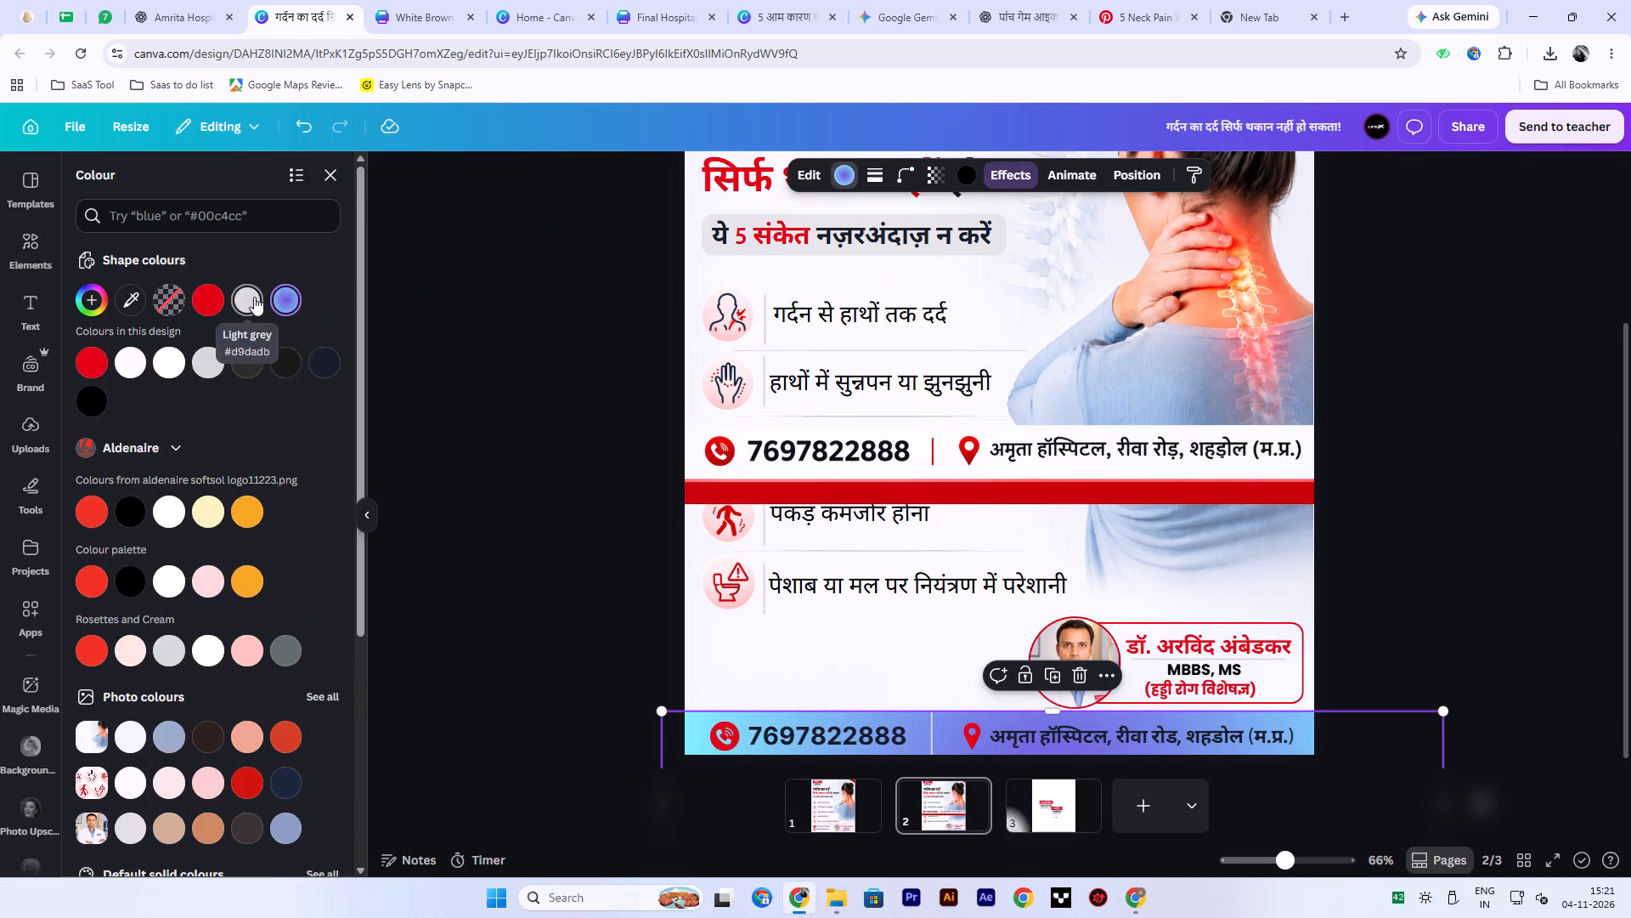
left_click(254, 297)
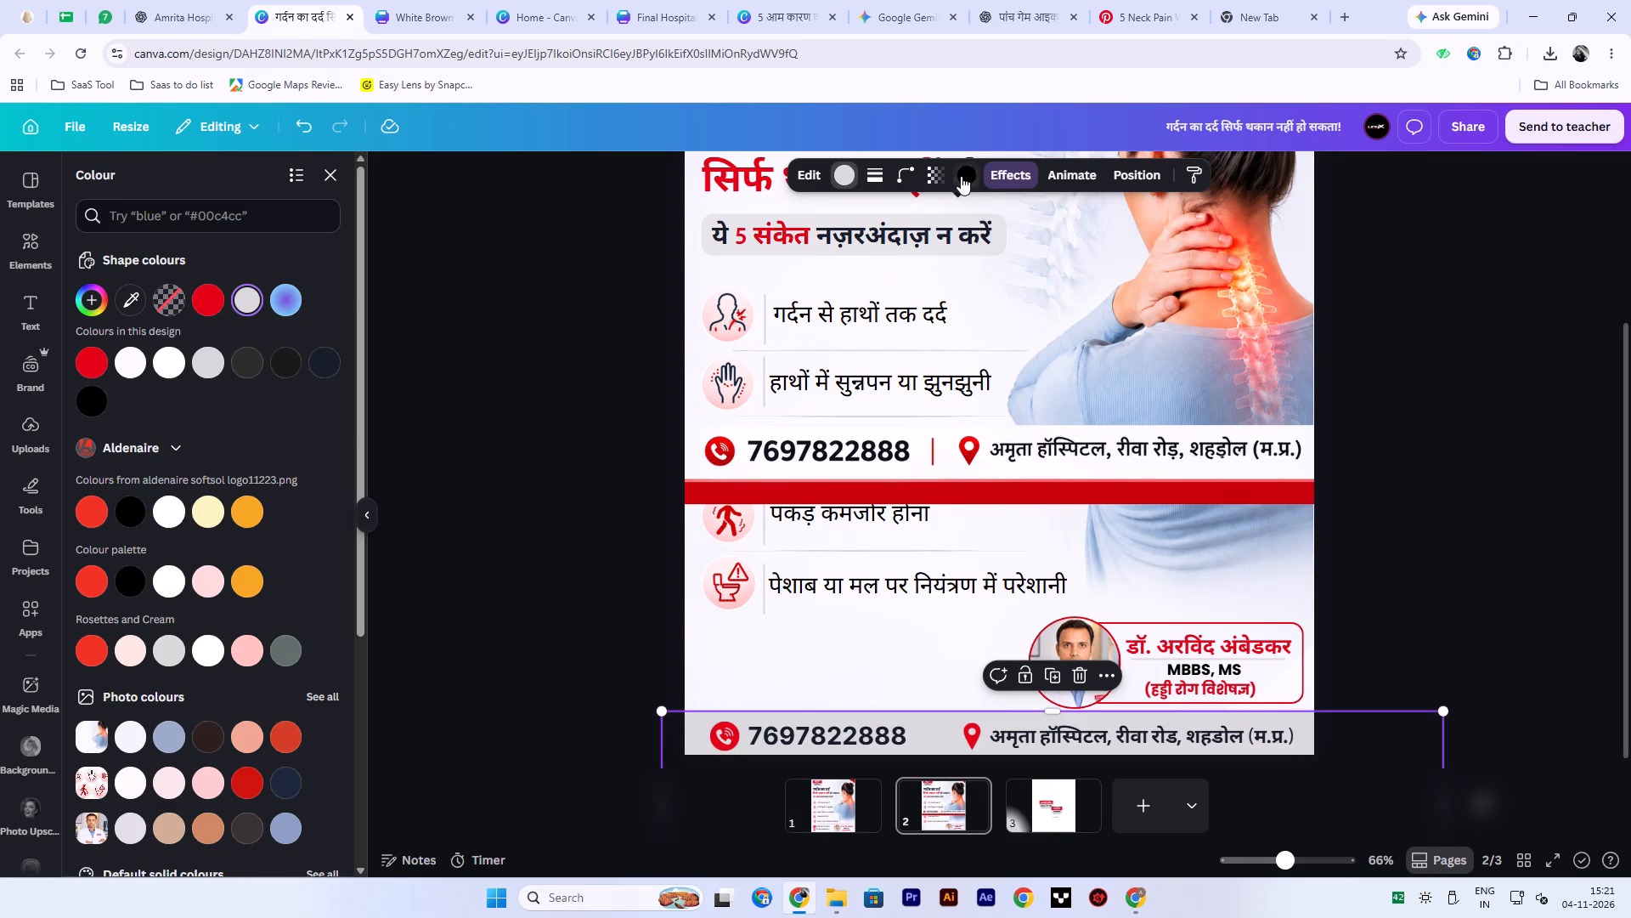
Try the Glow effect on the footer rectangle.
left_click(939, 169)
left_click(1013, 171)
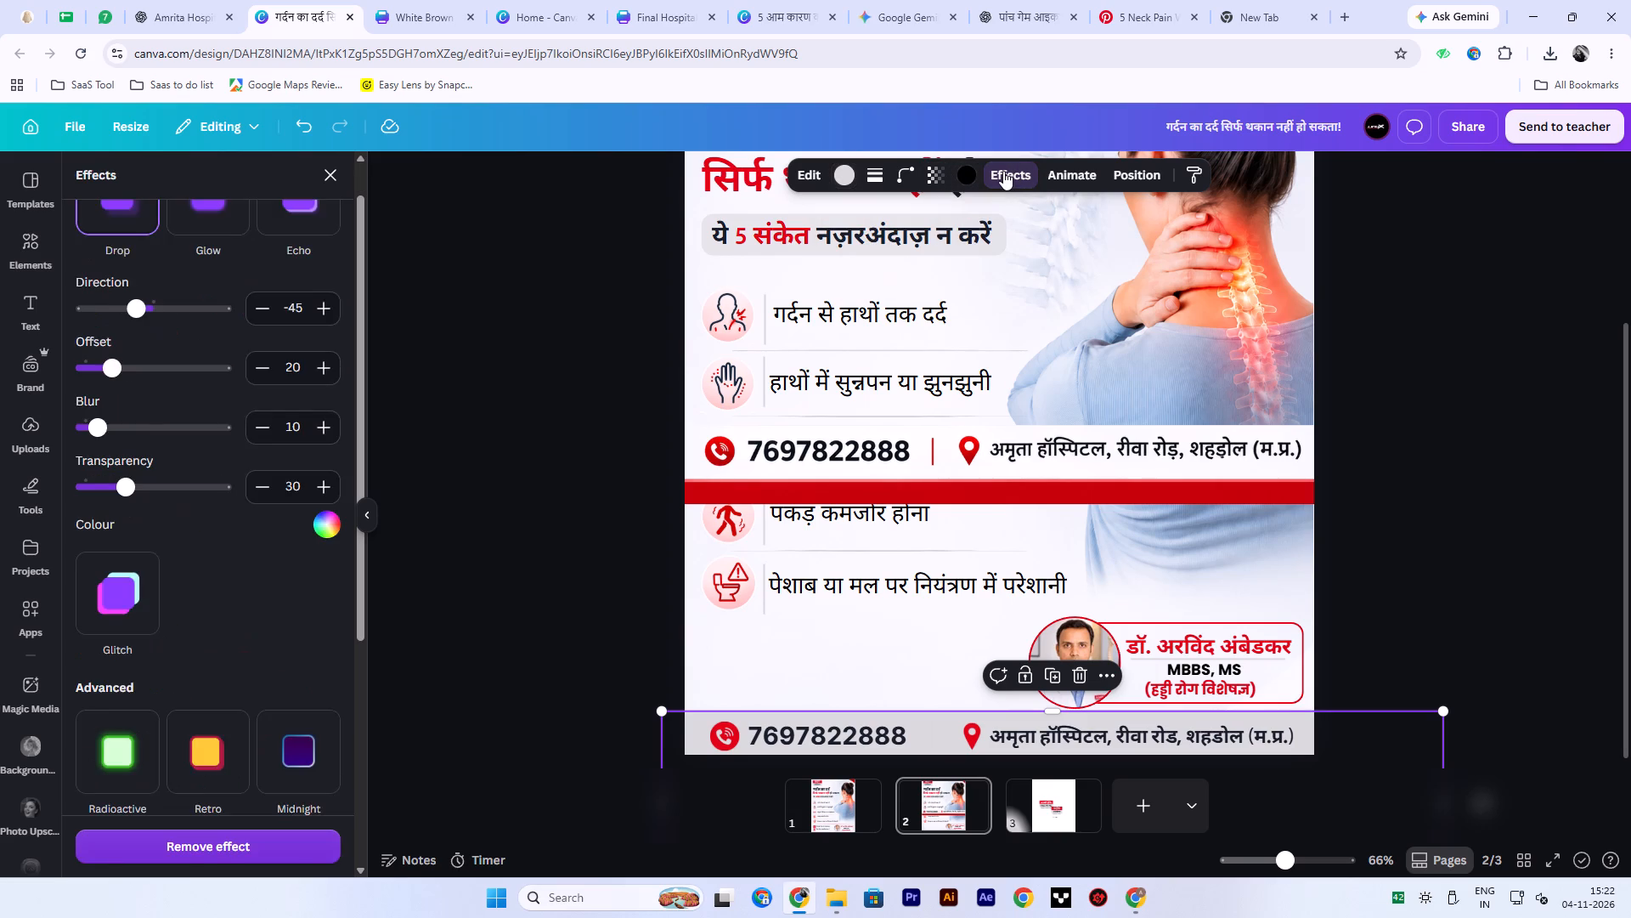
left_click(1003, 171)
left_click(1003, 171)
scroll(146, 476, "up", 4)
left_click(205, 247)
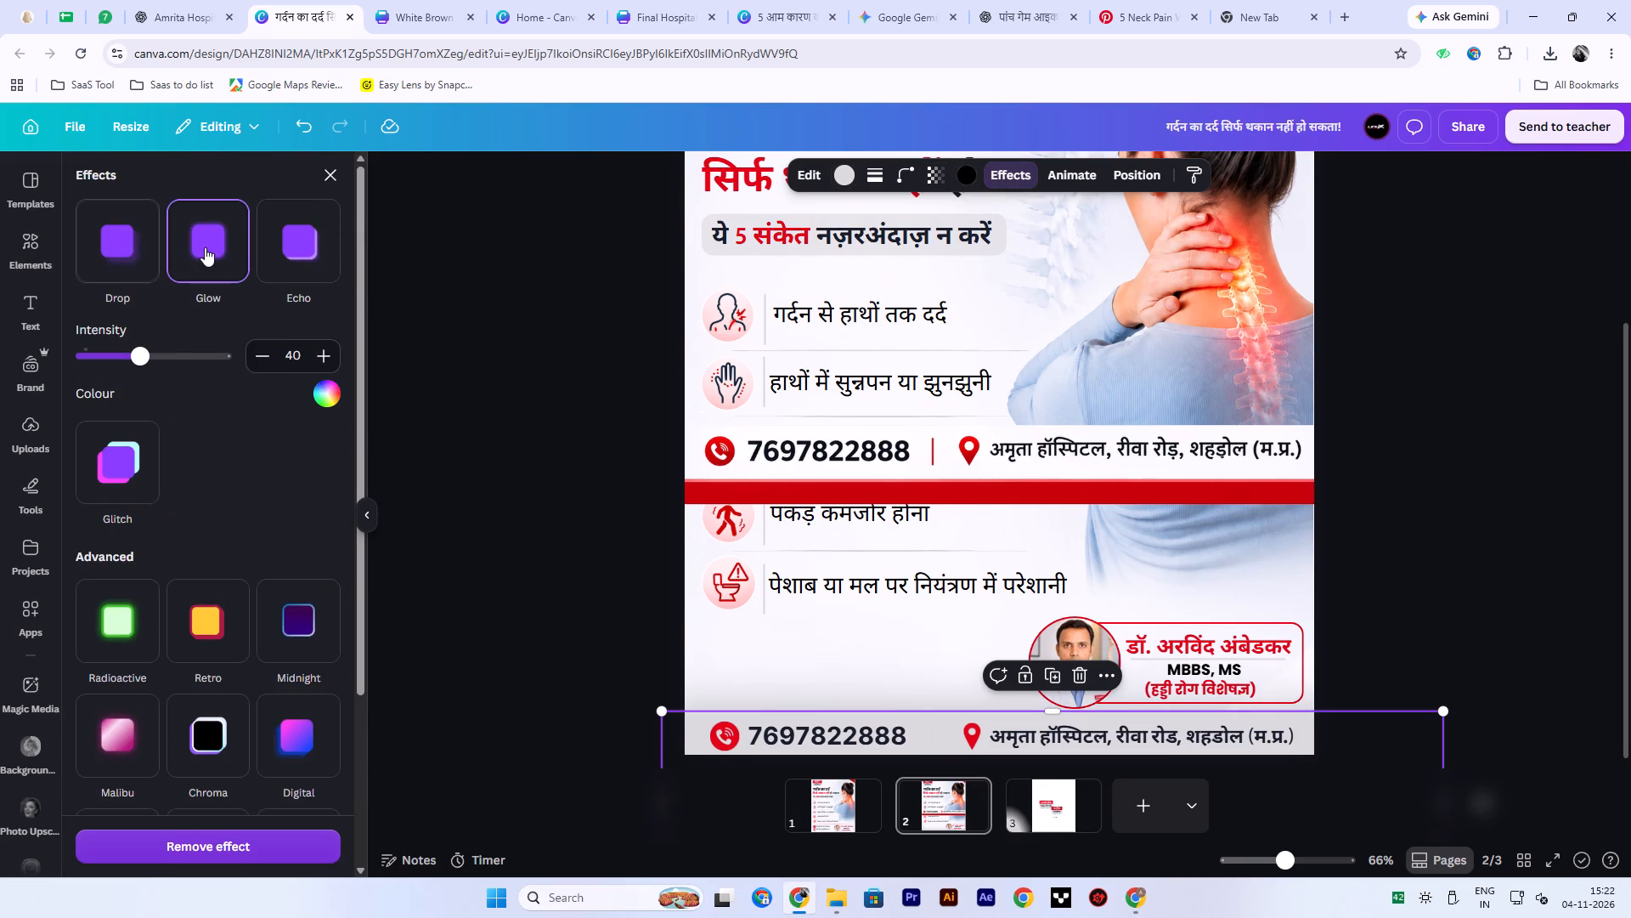
Apply a Drop shadow to the footer rectangle with direction -146, offset 0 and blur 23, and make the shadow slightly more transparent.
left_click(128, 275)
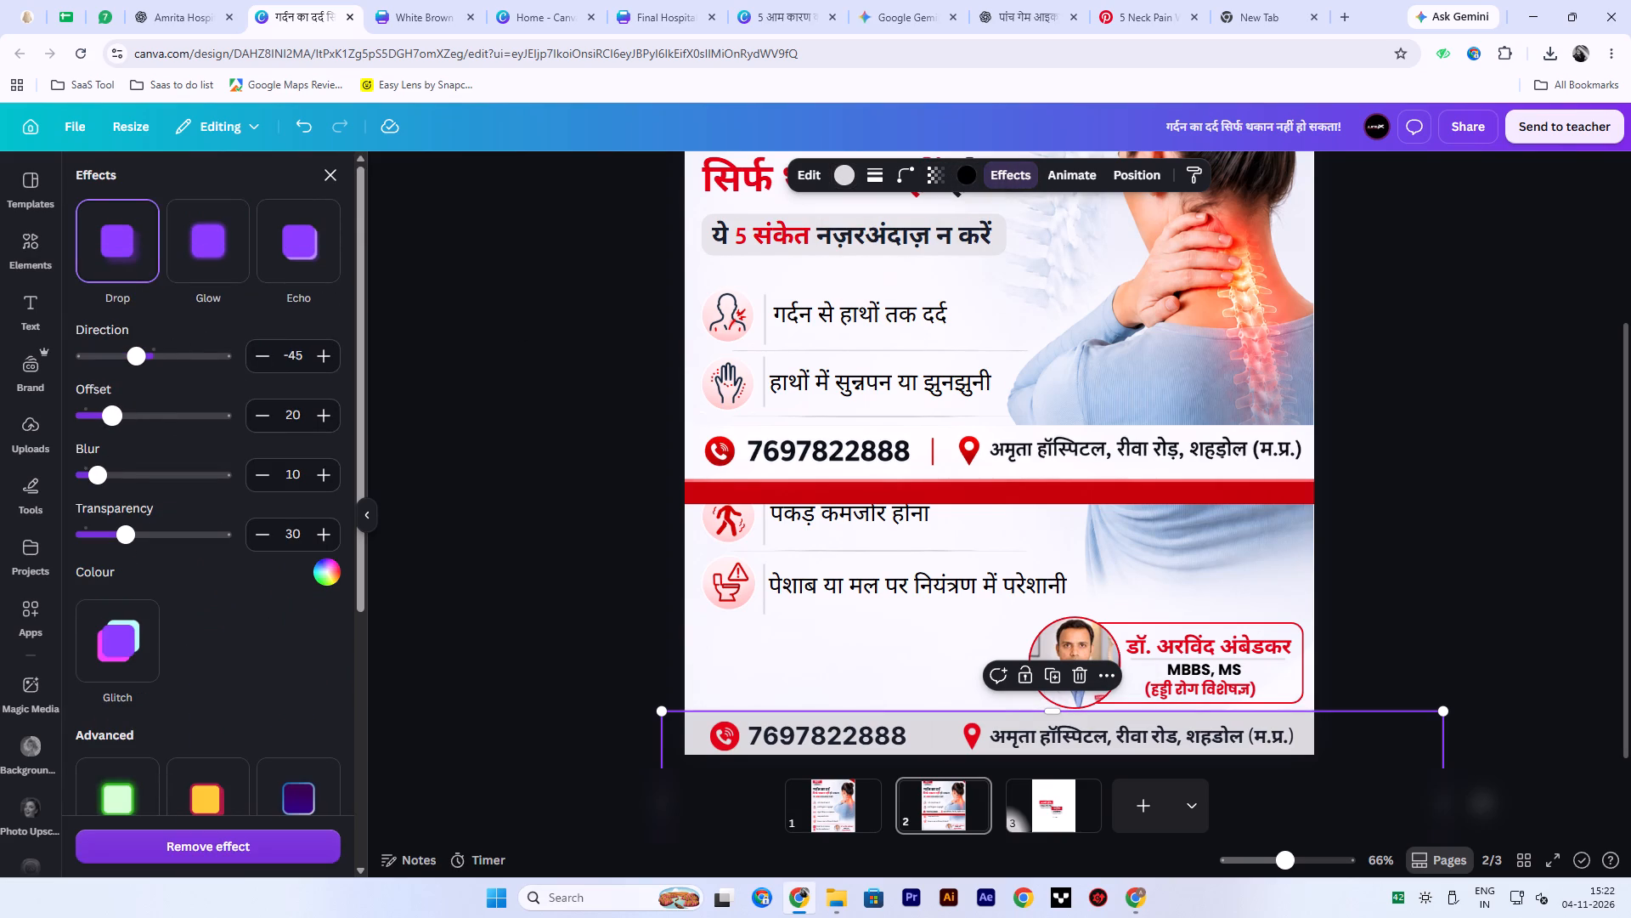
left_click_drag(109, 424, 59, 433)
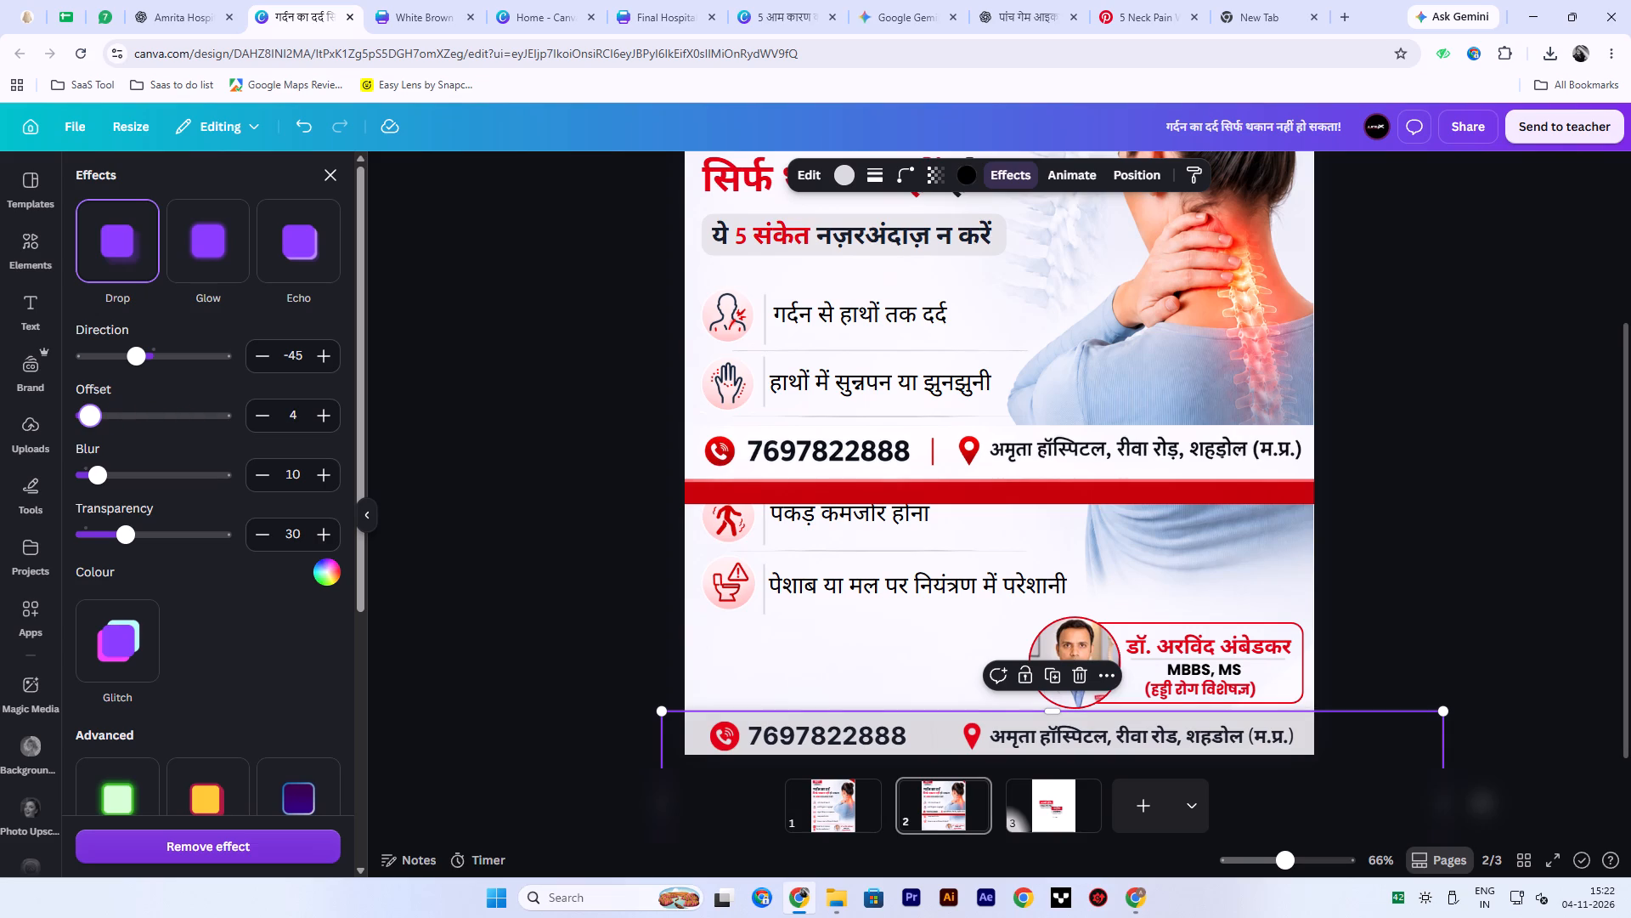
left_click_drag(59, 433, 17, 435)
left_click_drag(133, 355, 225, 365)
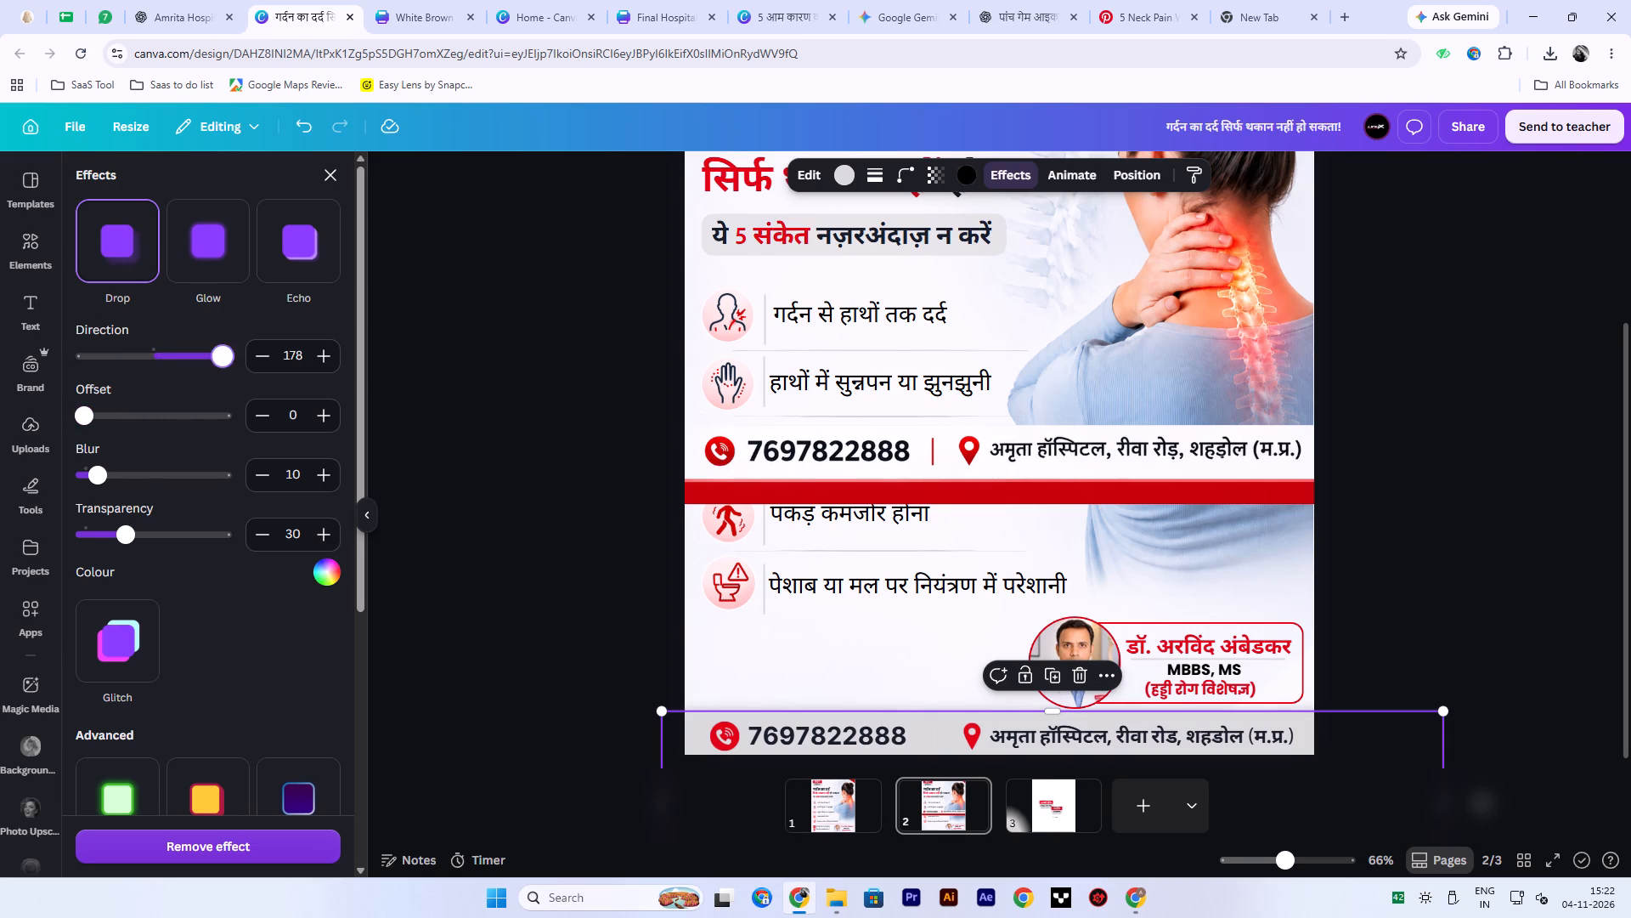
left_click_drag(225, 365, 96, 365)
left_click_drag(95, 479, 103, 485)
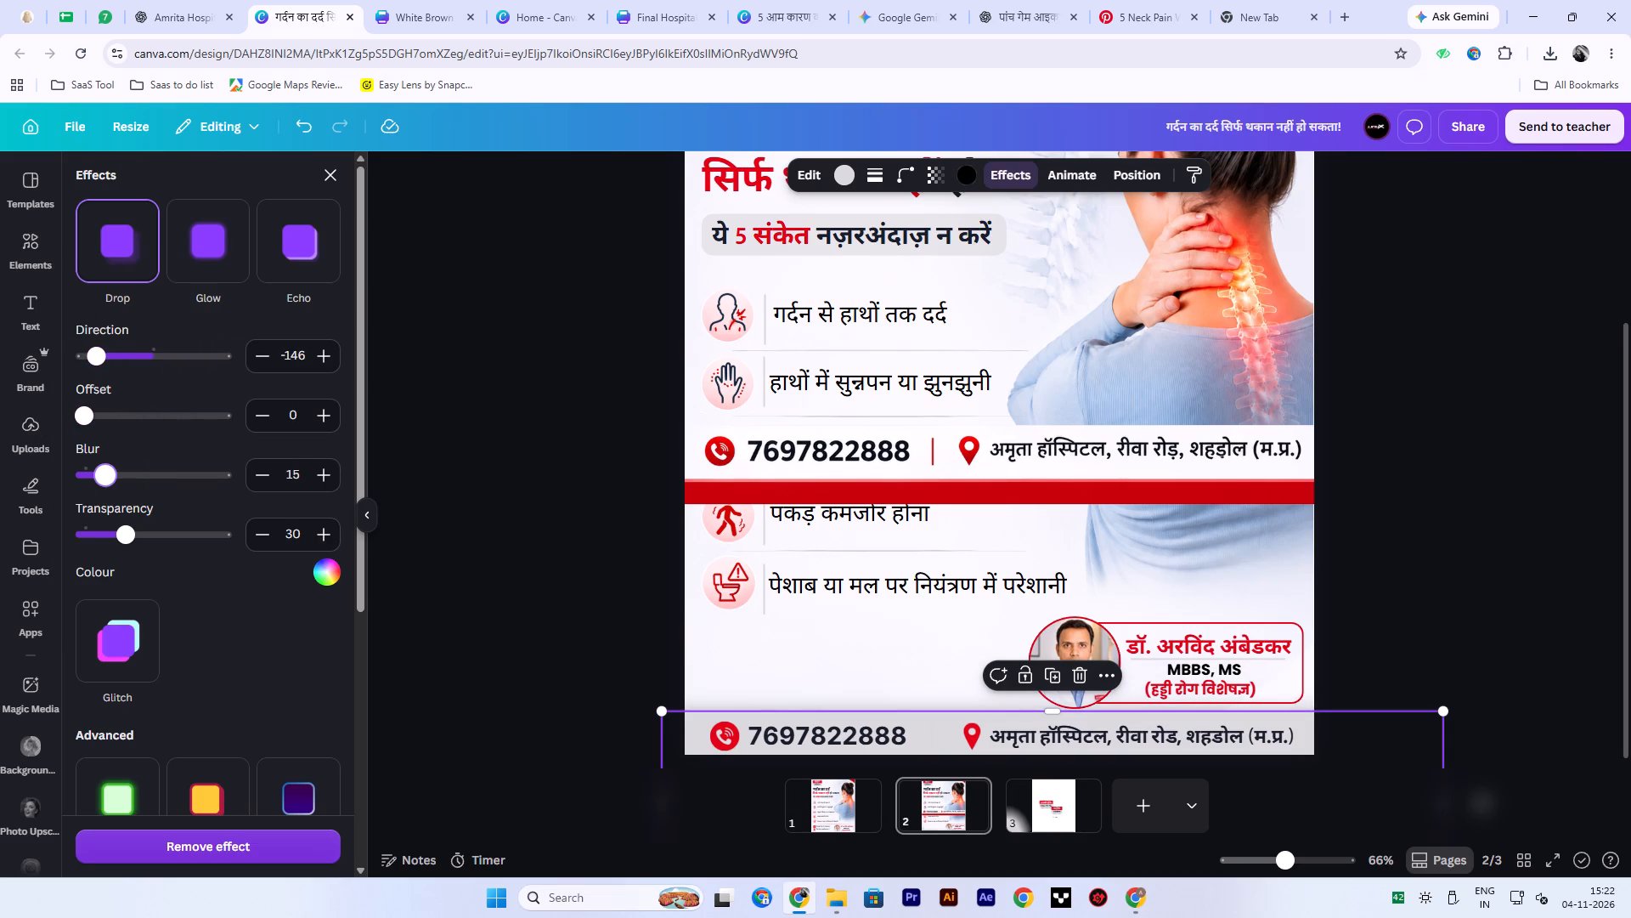
left_click_drag(103, 485, 116, 489)
left_click_drag(133, 541, 173, 554)
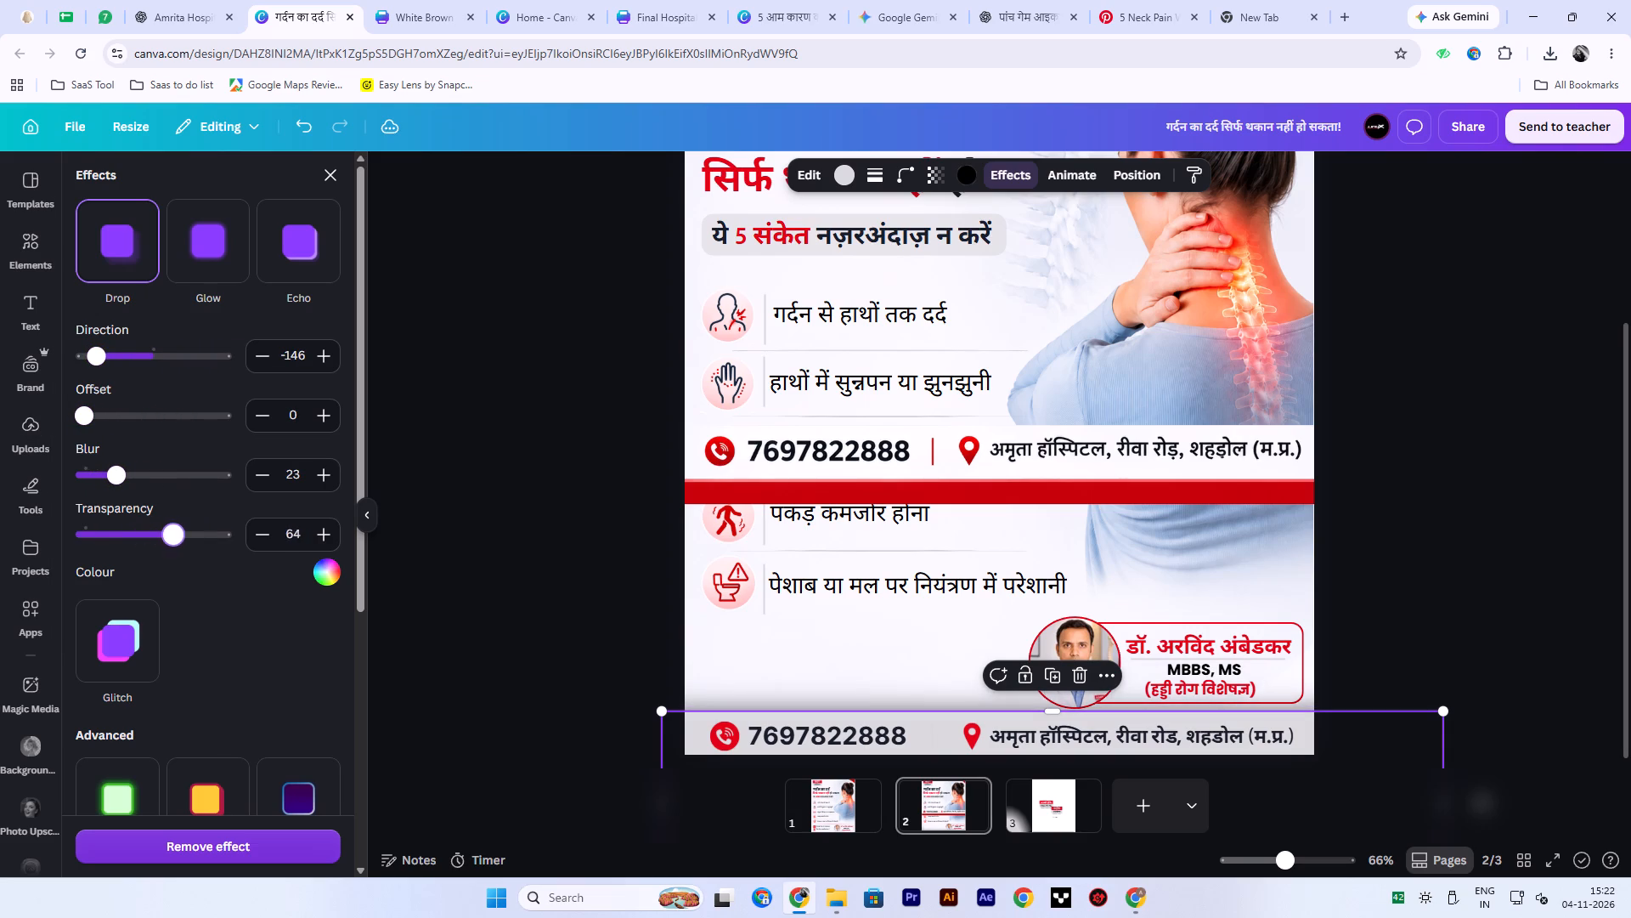
left_click_drag(173, 554, 148, 552)
double_click(1376, 545)
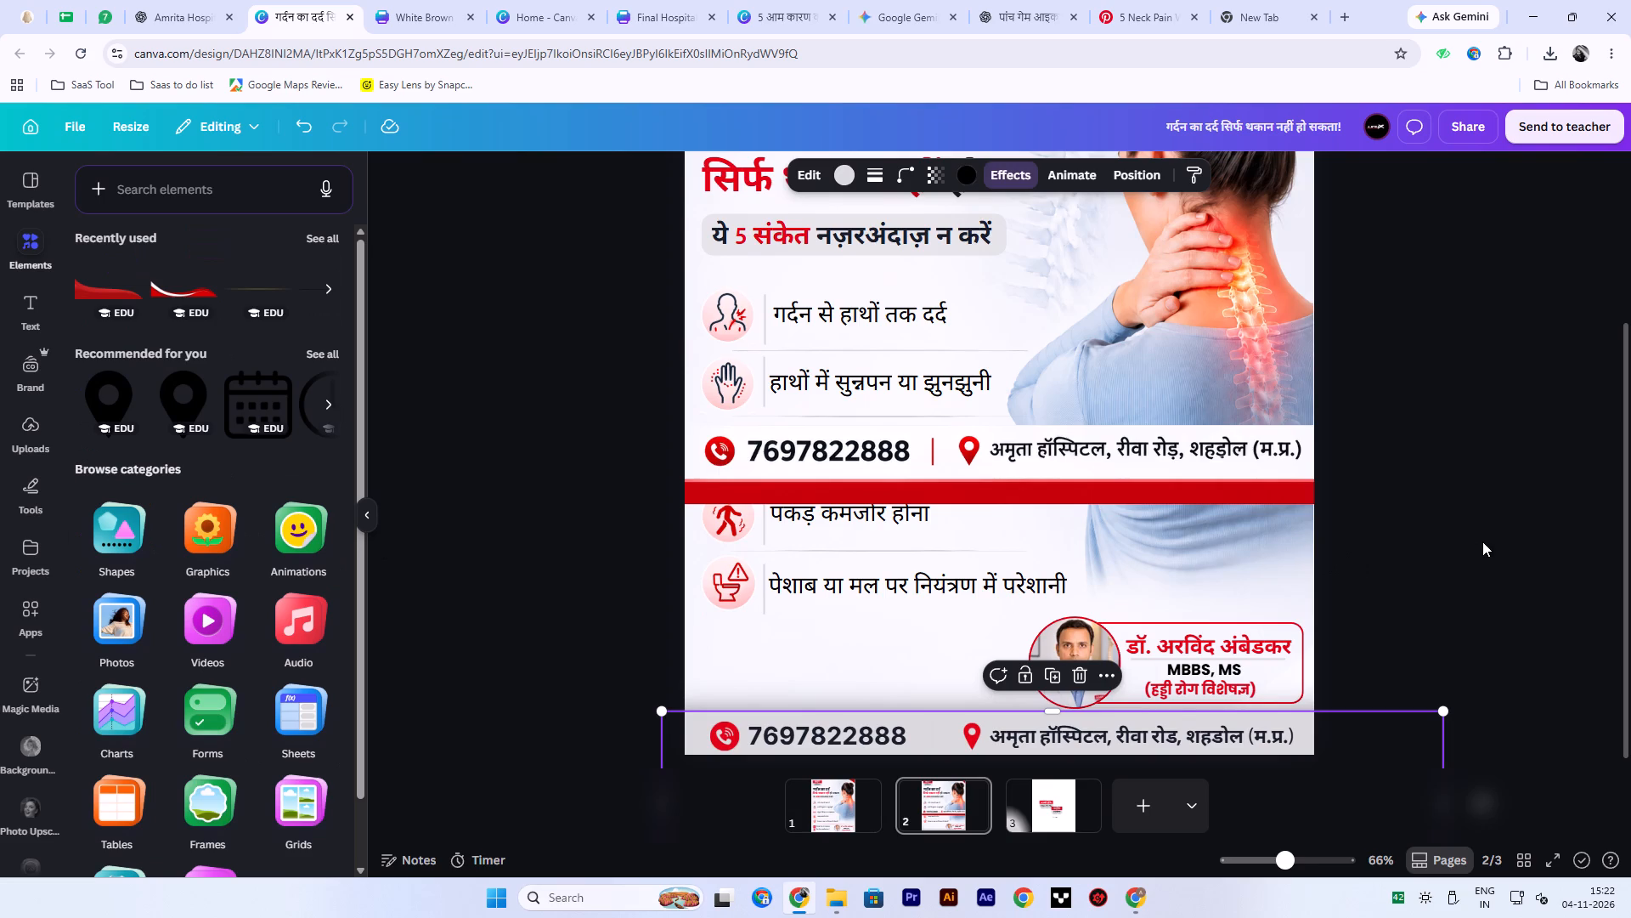
Bring the doctor's photo and name card to the front, above the footer band's shadow.
scroll(1476, 558, "down", 2, "ctrl")
left_click_drag(1306, 677, 955, 631)
right_click(1063, 699)
left_click(1136, 520)
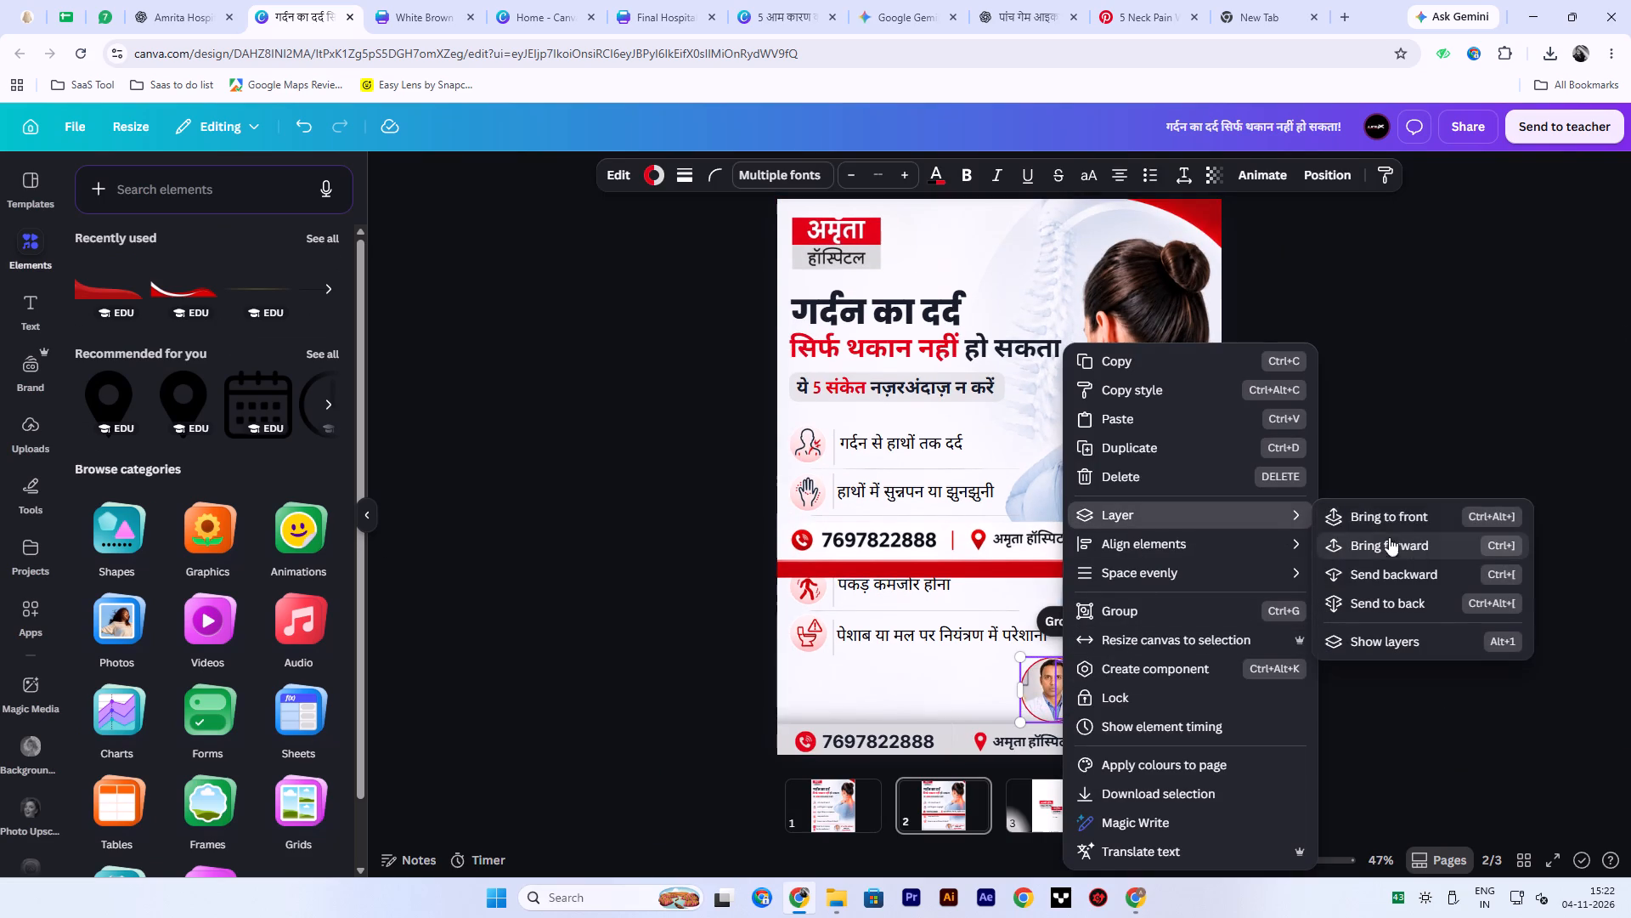
triple_click(1390, 518)
double_click(1561, 399)
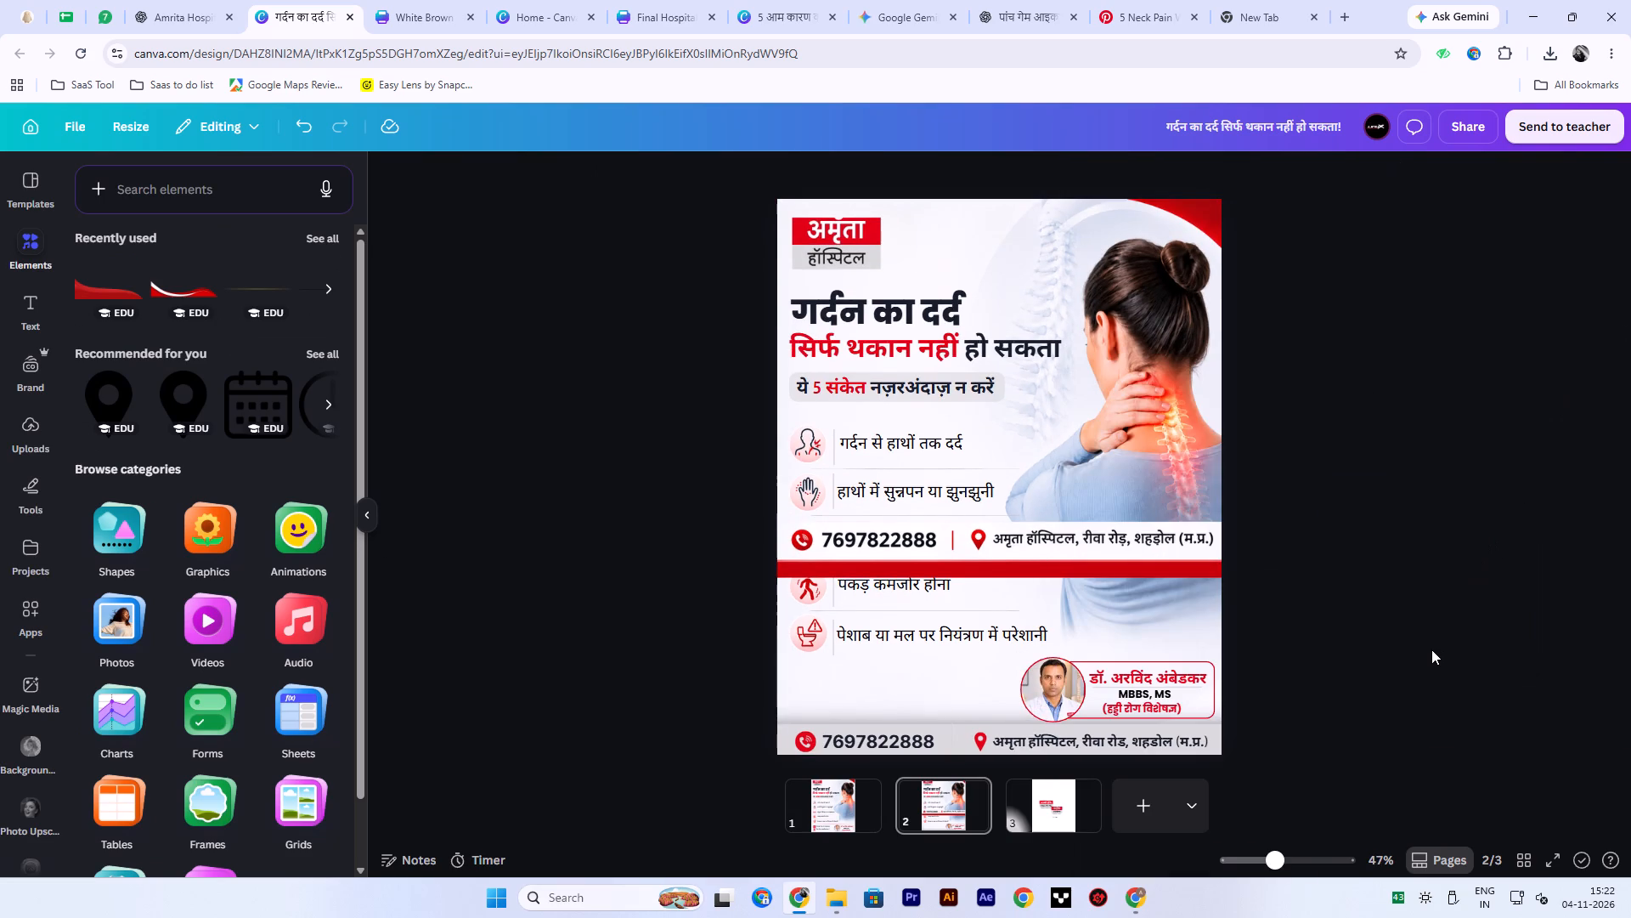
Nudge the doctor's photo and name card up together, slightly away from the footer band.
left_click_drag(1280, 724, 1088, 688)
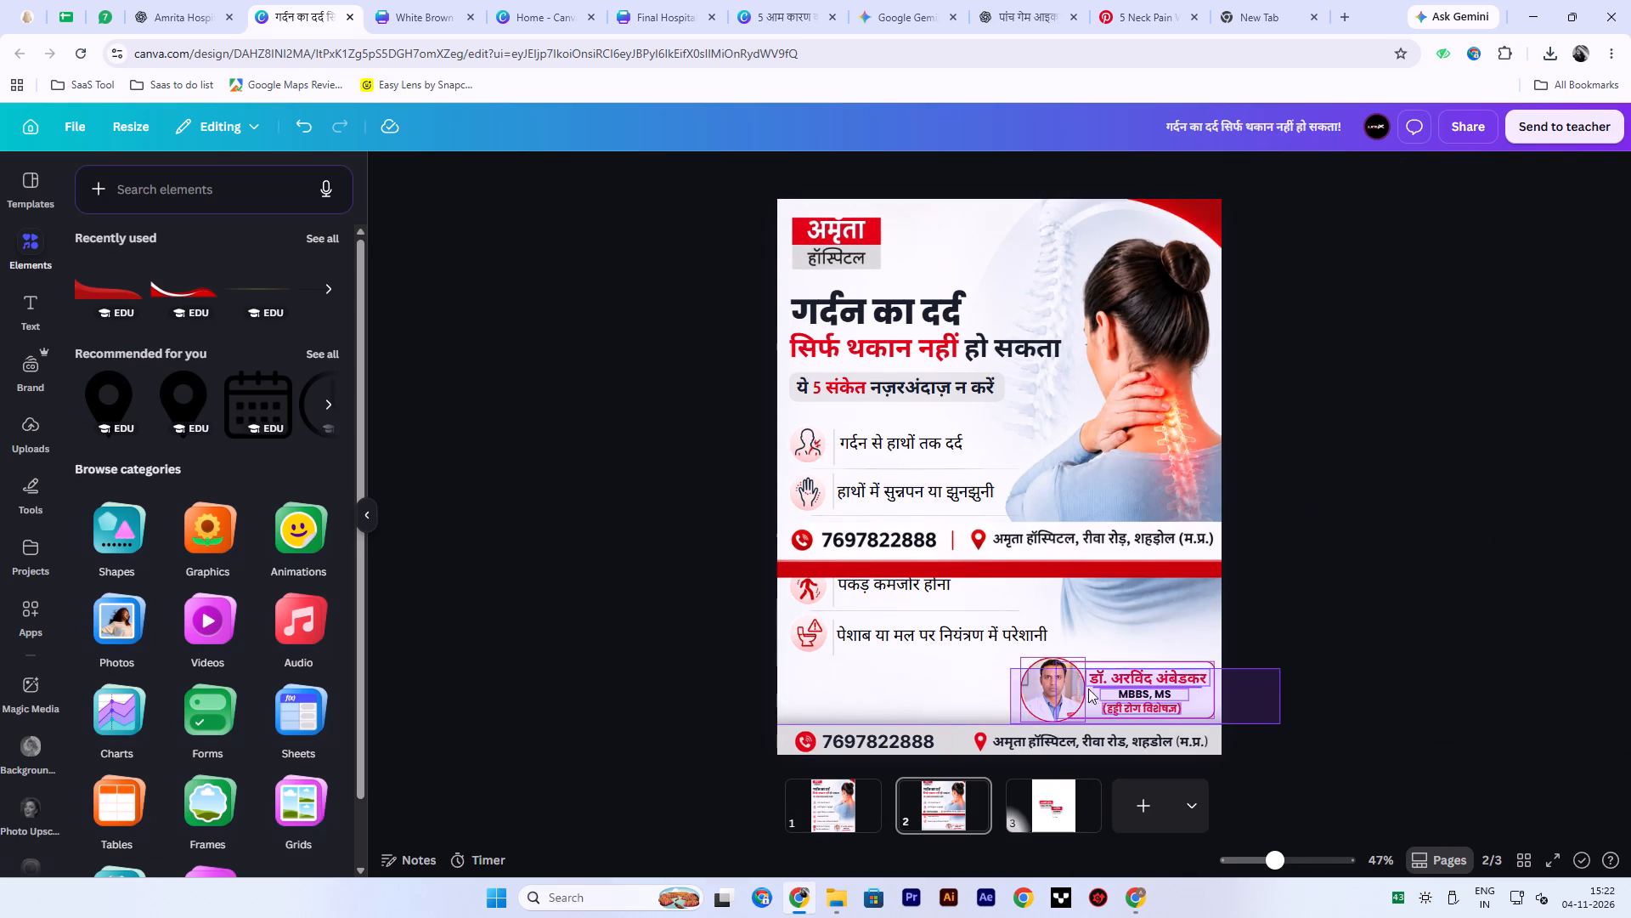
left_click_drag(1088, 688, 1284, 716)
left_click(1344, 678)
left_click_drag(1303, 668, 988, 717)
key("Up")
key("Up")
key("Up")
key("Up")
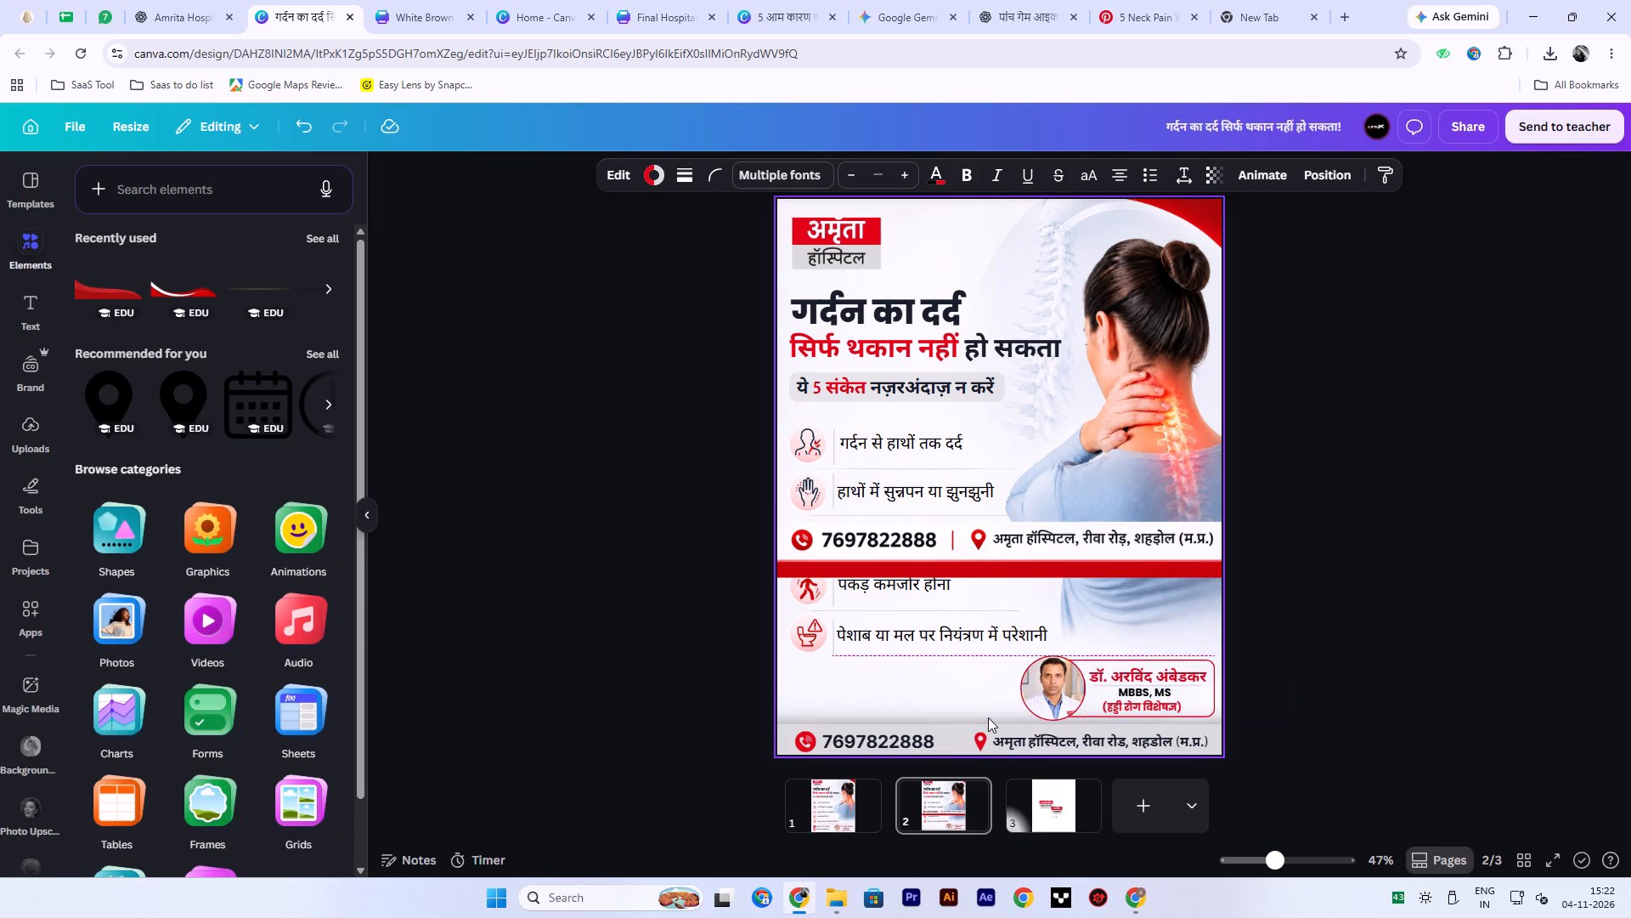
key("Up")
key("Up")
key("Up")
key("Up")
key("Up")
left_click(1515, 679)
left_click(1461, 694)
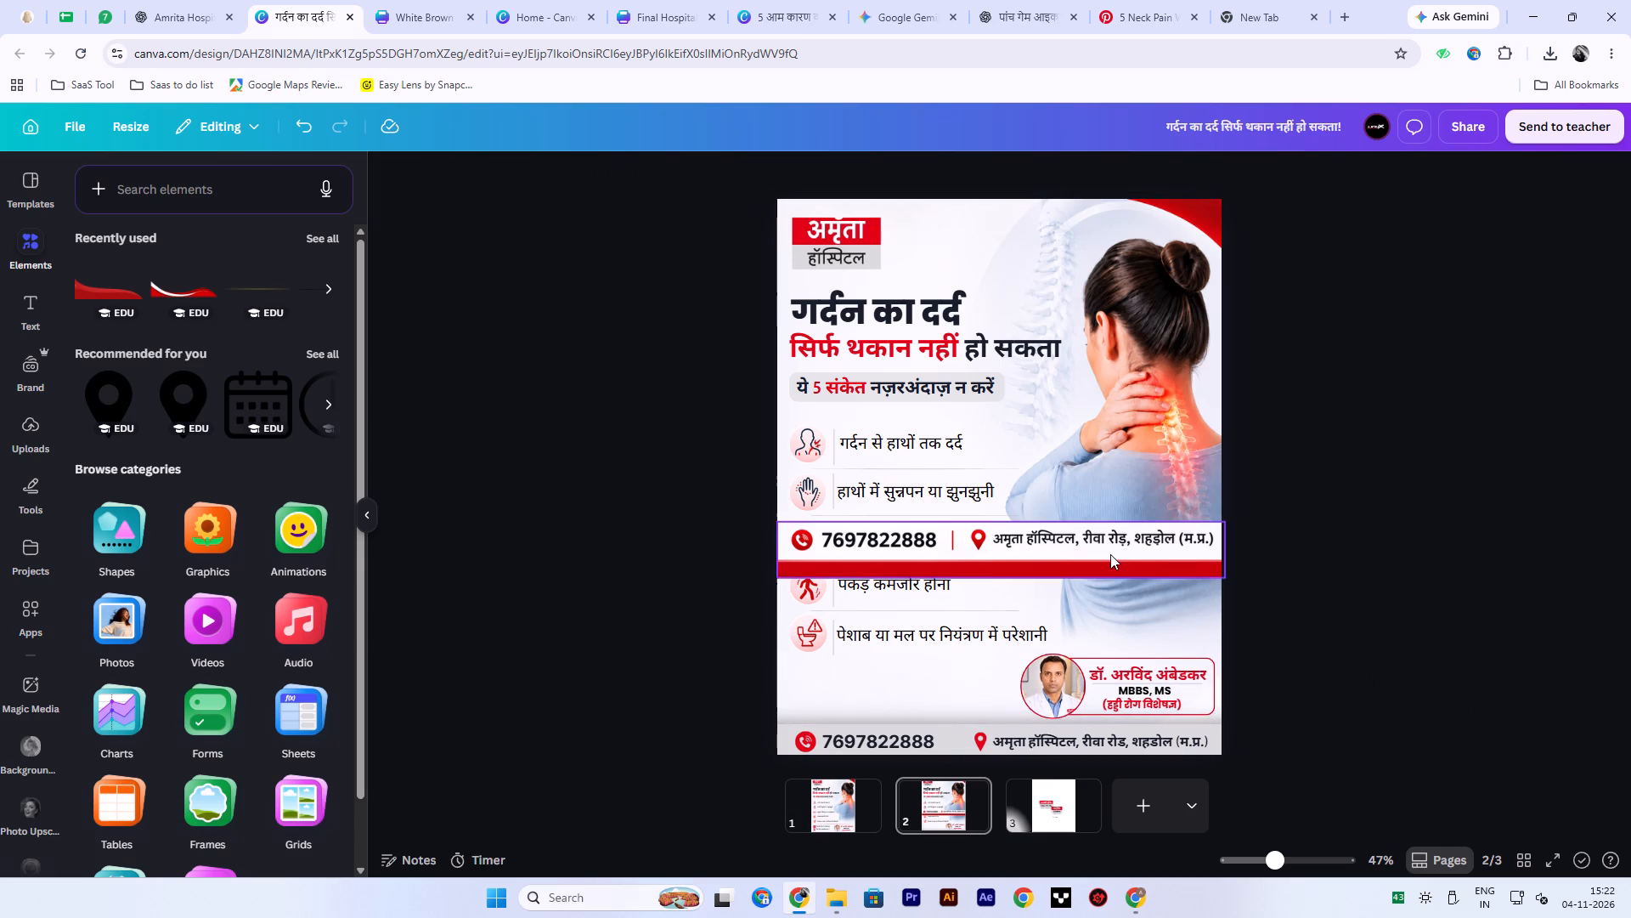
Delete the reference footer strip image covering the middle of the poster.
left_click(1110, 554)
key("Delete")
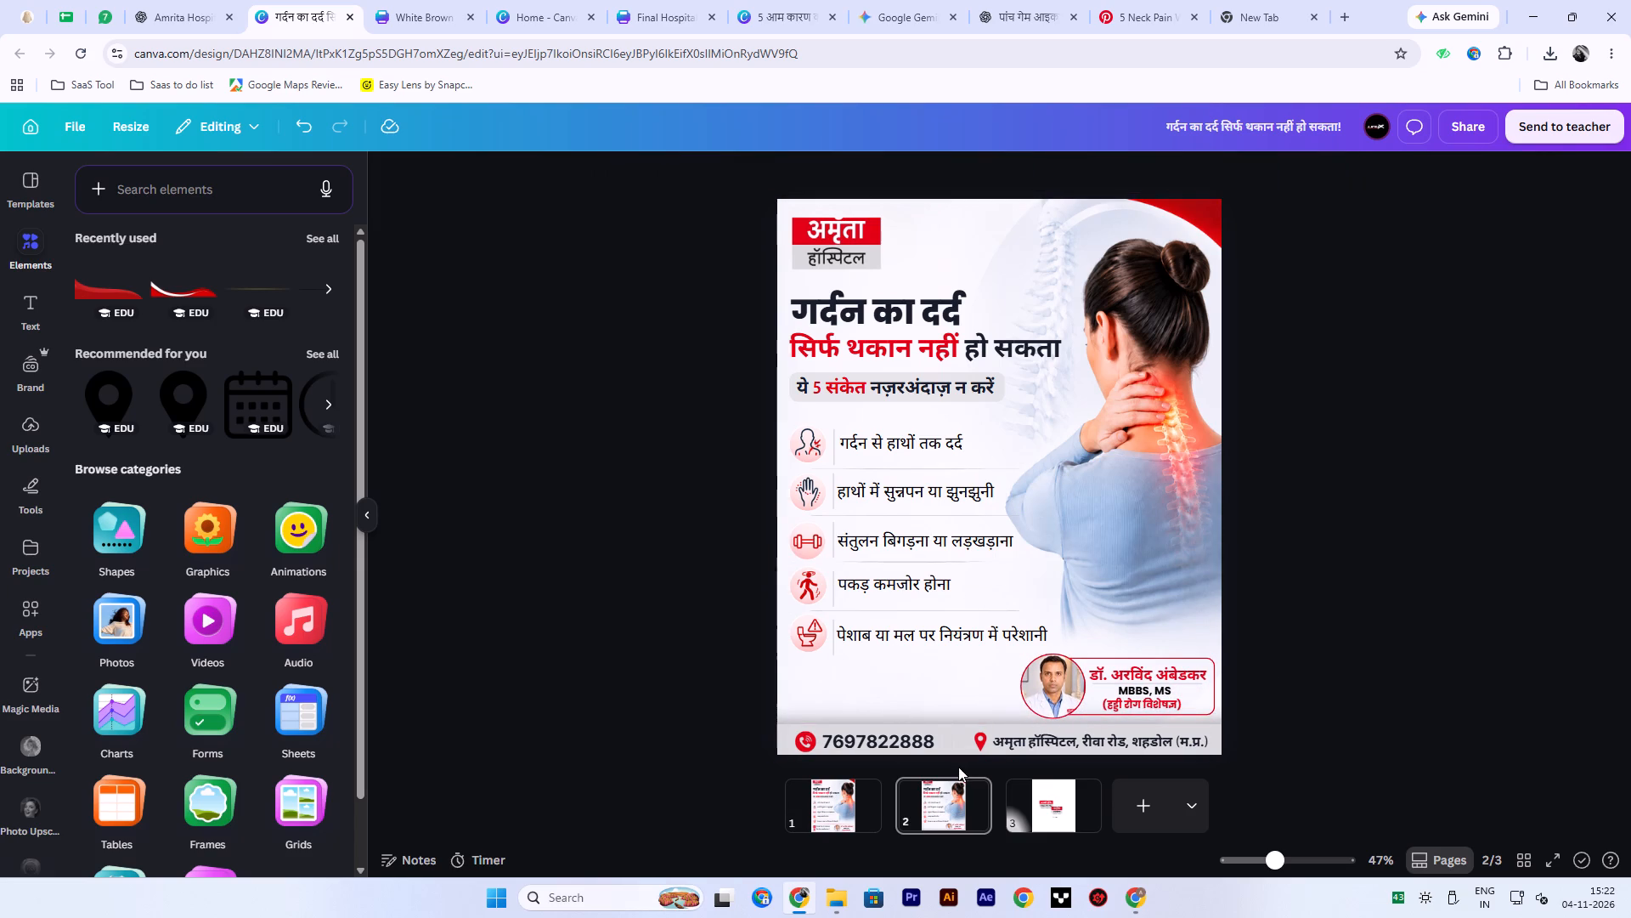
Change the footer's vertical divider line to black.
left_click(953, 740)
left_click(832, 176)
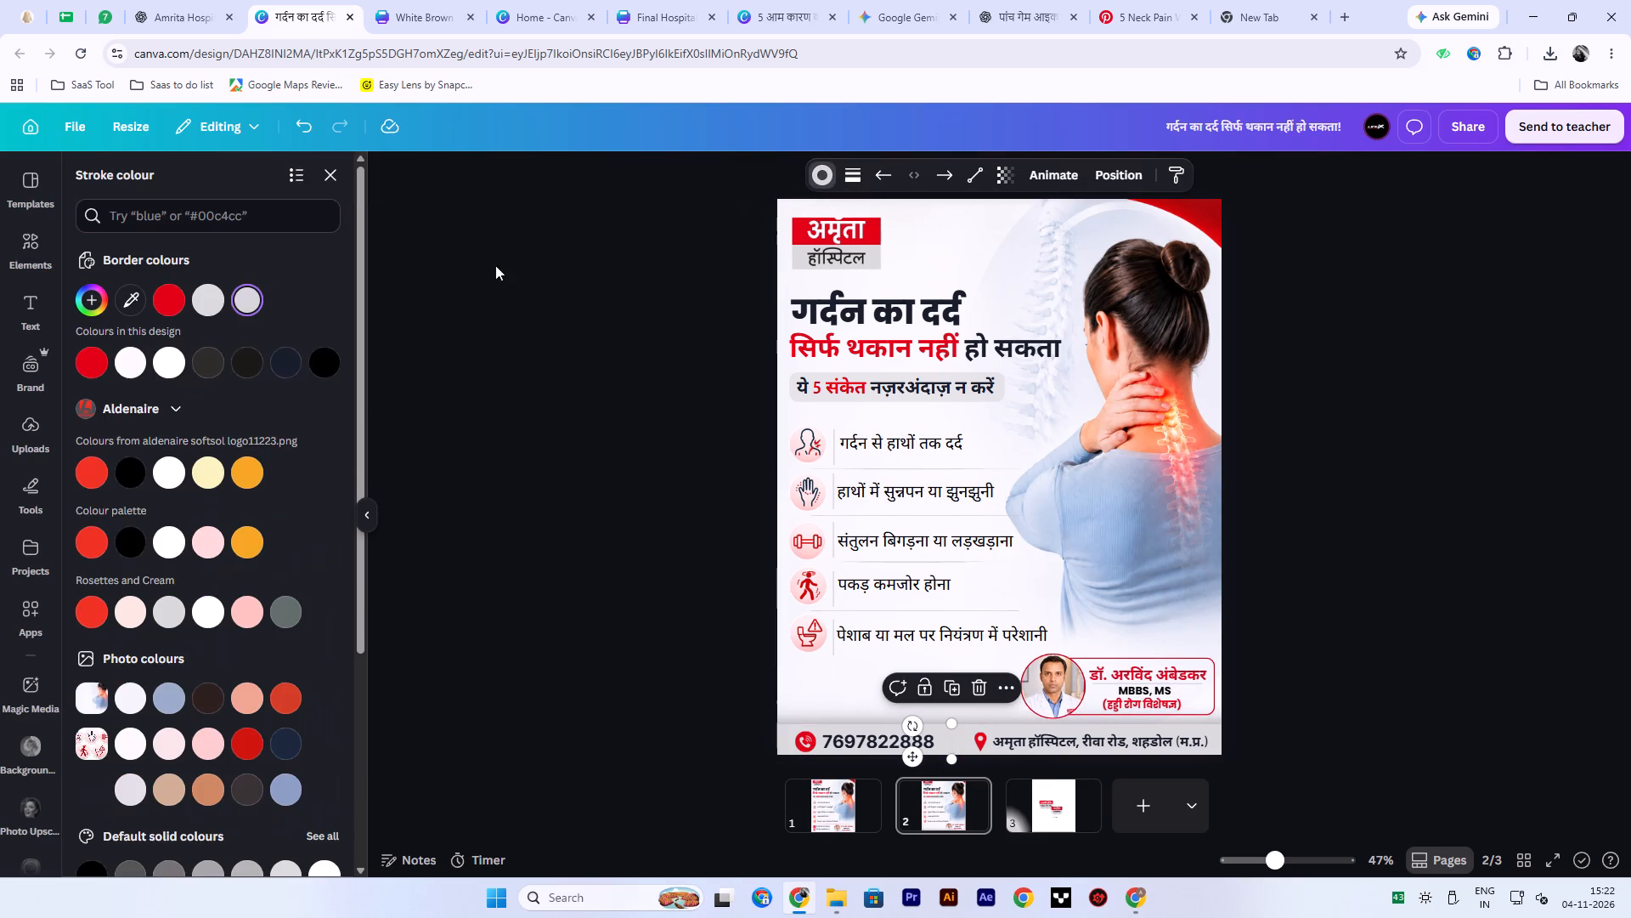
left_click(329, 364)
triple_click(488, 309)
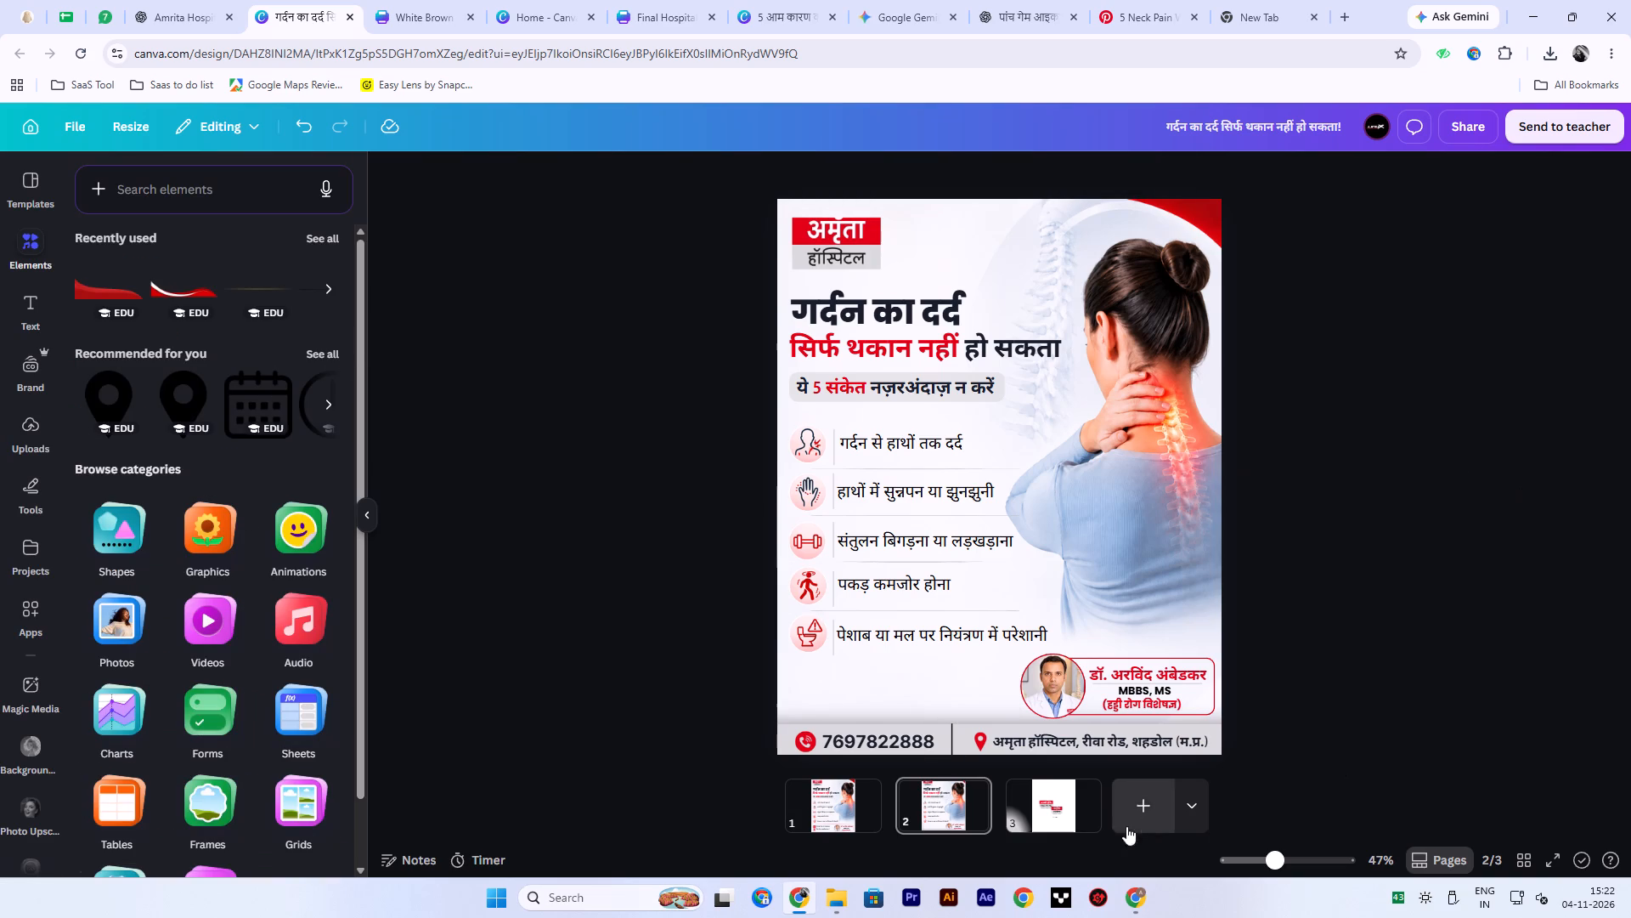
Change the footer's vertical divider line to the poster's red.
scroll(1320, 700, "up", 5, "ctrl")
scroll(1014, 678, "down", 4)
left_click(883, 711)
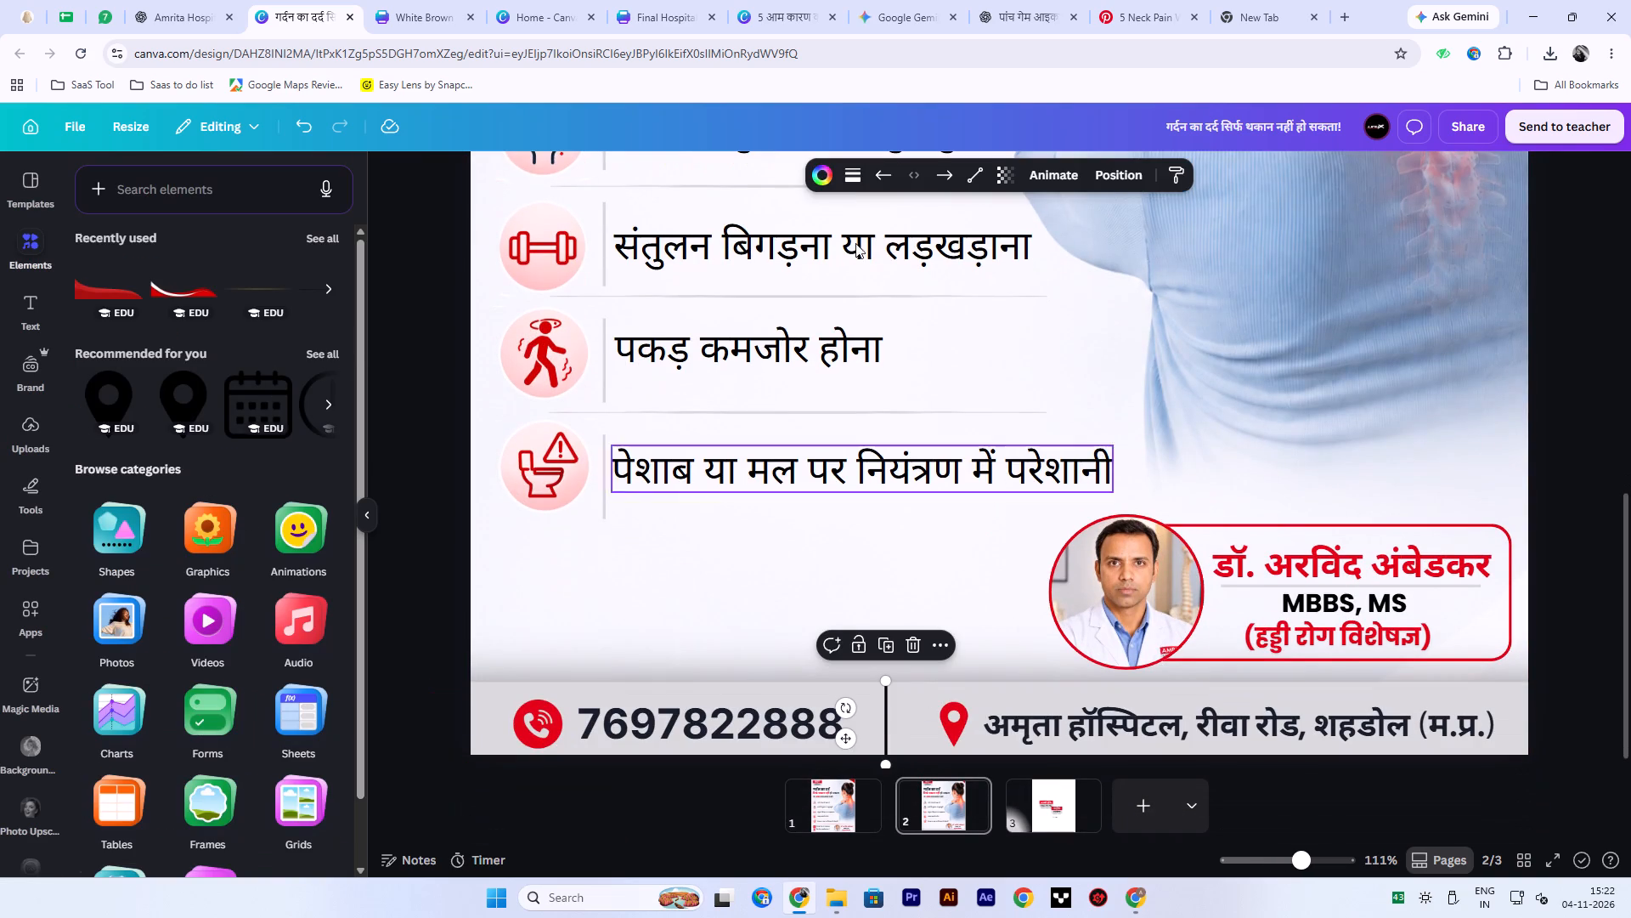
left_click(821, 173)
left_click(180, 293)
scroll(612, 426, "down", 4, "ctrl")
double_click(1538, 466)
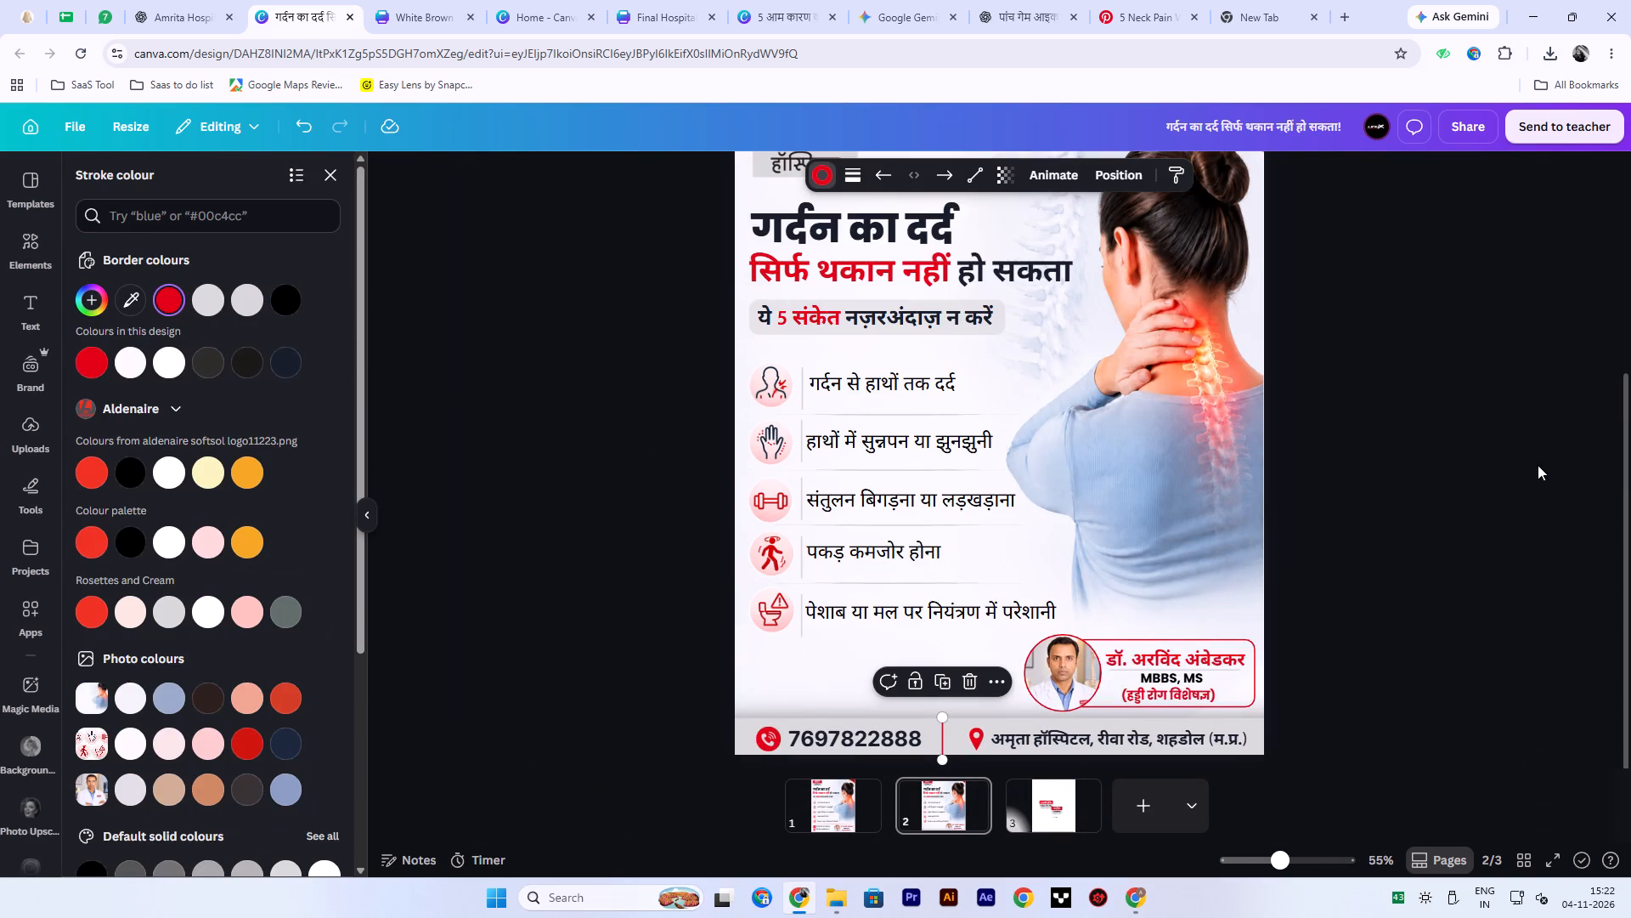
scroll(973, 727, "up", 7, "ctrl")
scroll(908, 703, "down", 3)
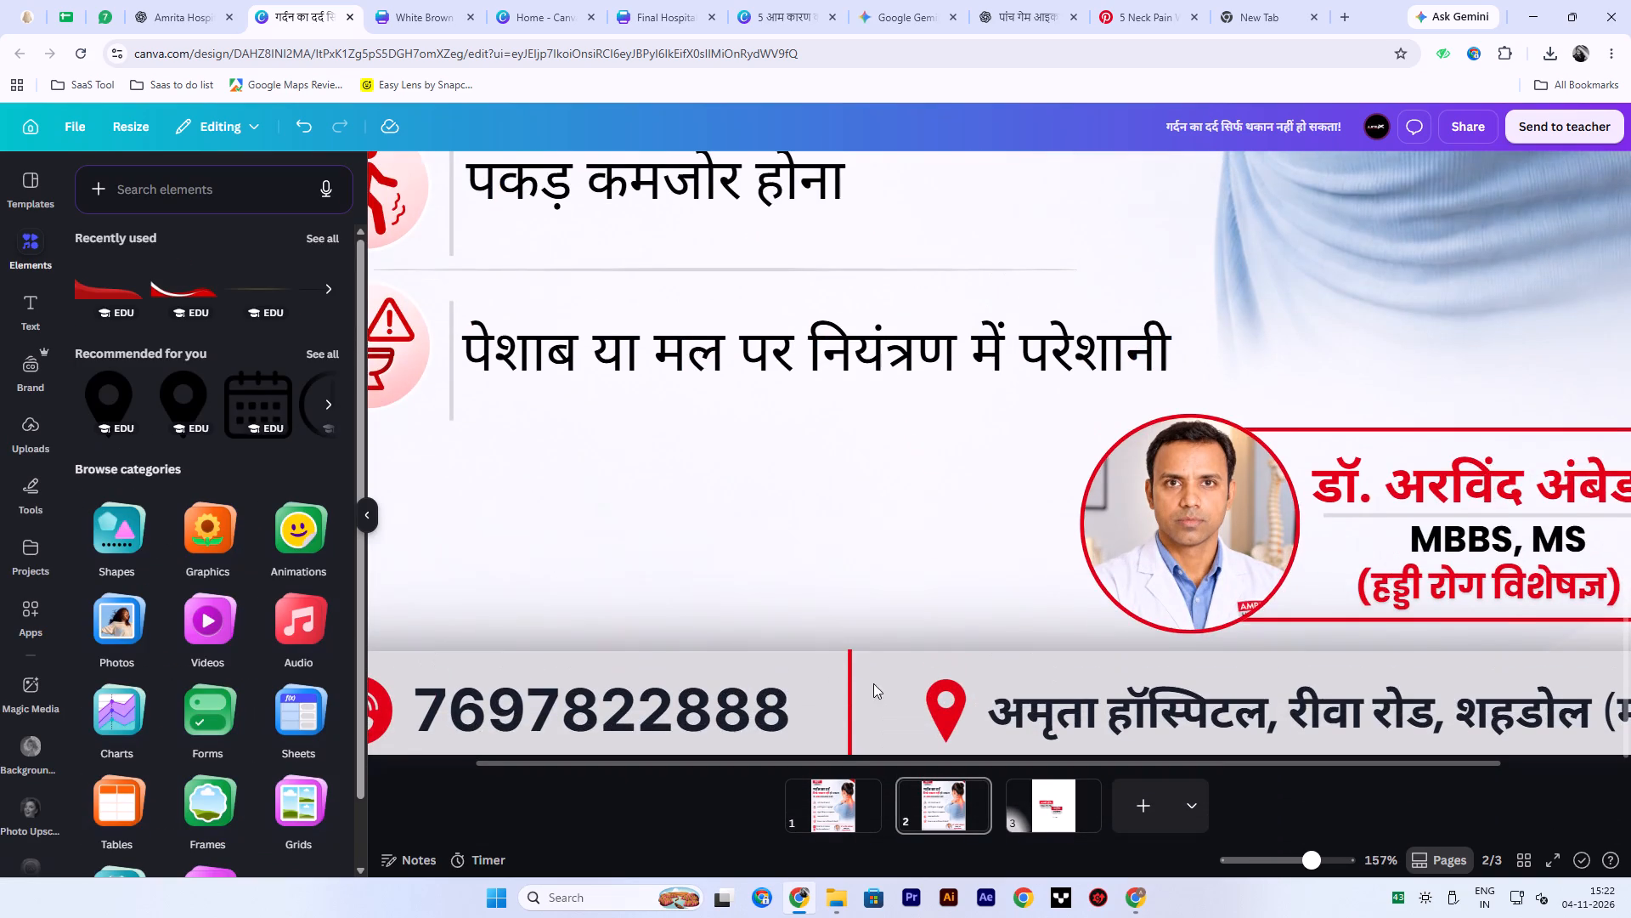
left_click(841, 671)
left_click_drag(851, 649, 851, 677, "shift")
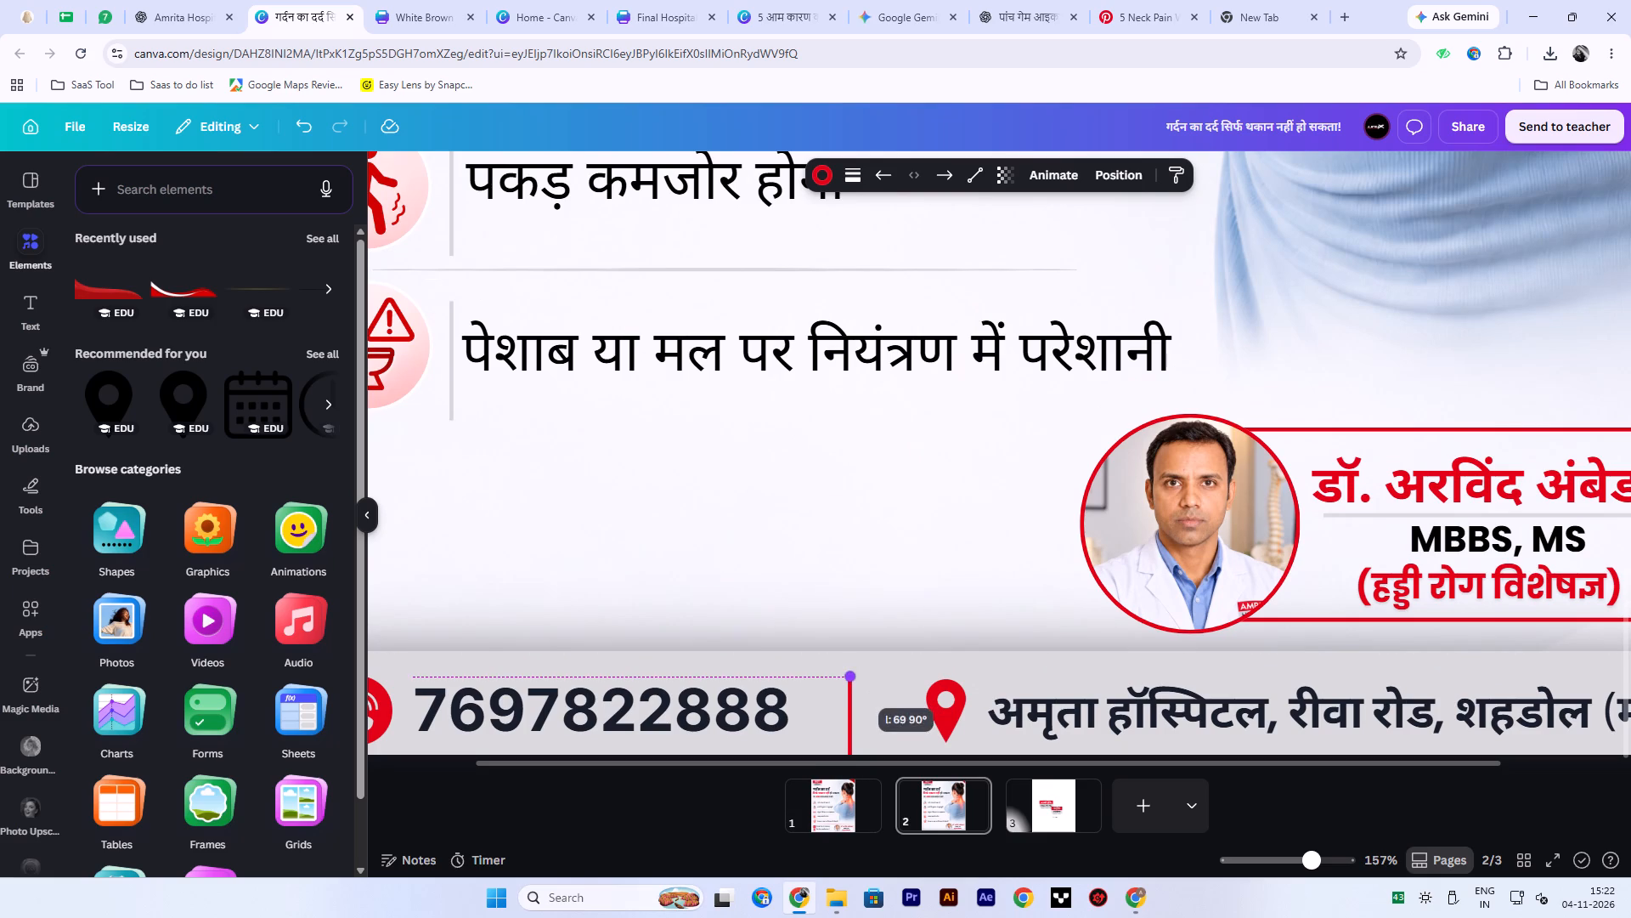
left_click_drag(851, 677, 851, 677, "shift")
left_click_drag(850, 714, 855, 697)
left_click_drag(850, 660, 851, 672, "shift")
left_click_drag(850, 701, 850, 693)
left_click(956, 524)
scroll(980, 556, "down", 6, "ctrl")
left_click(1494, 475)
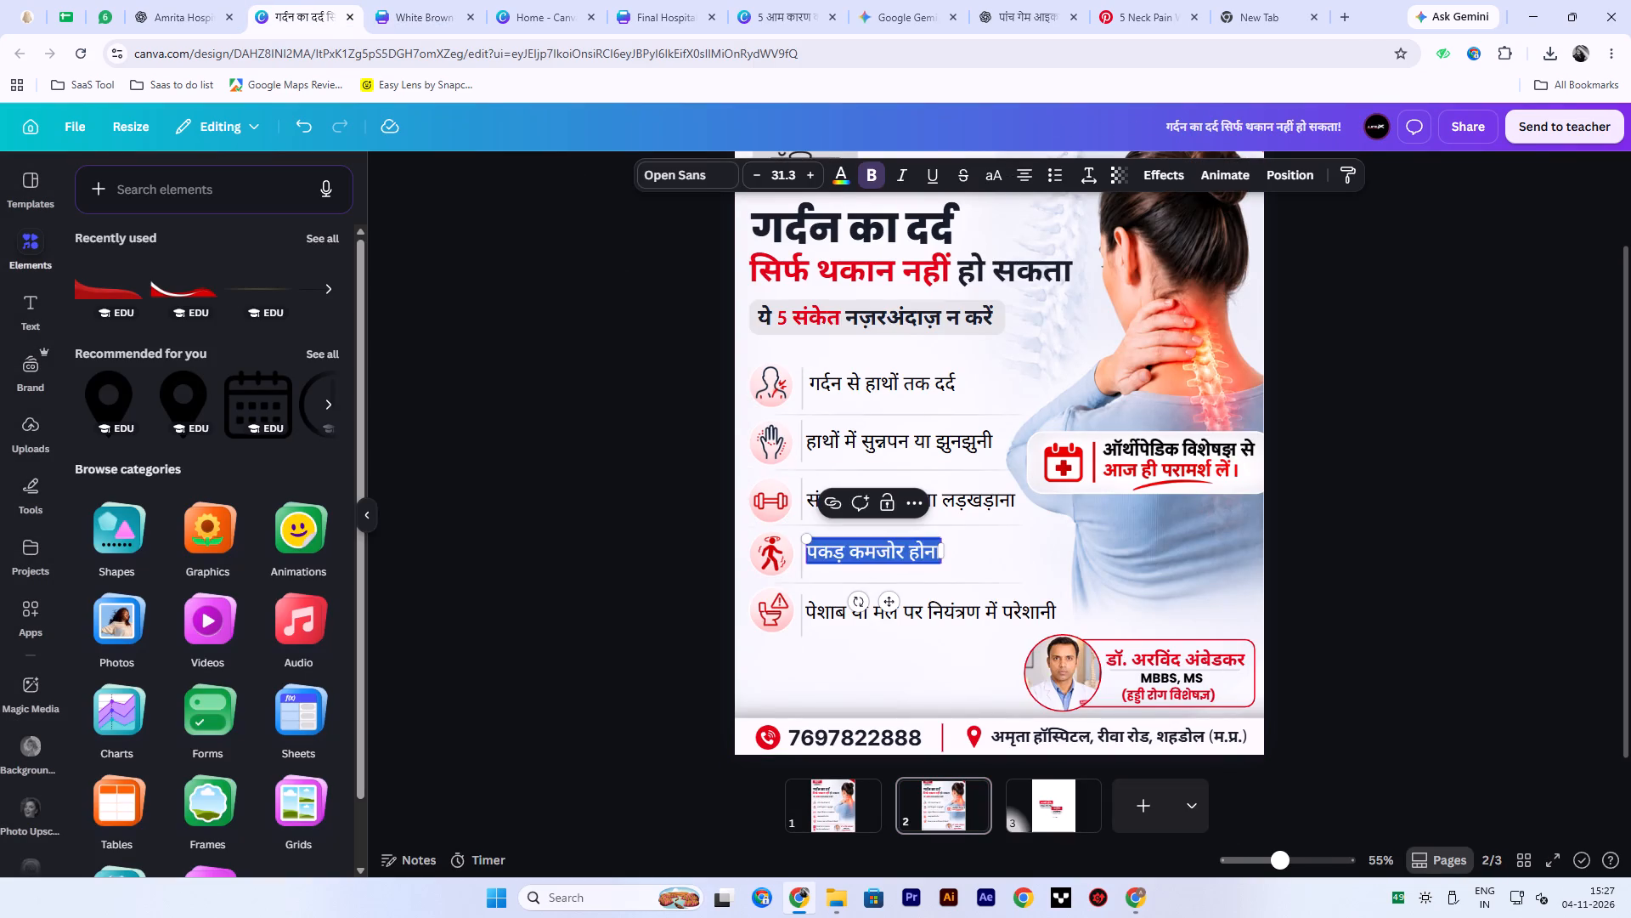
key("ctrl+v")
key("BackSpace")
key("BackSpace")
key("BackSpace")
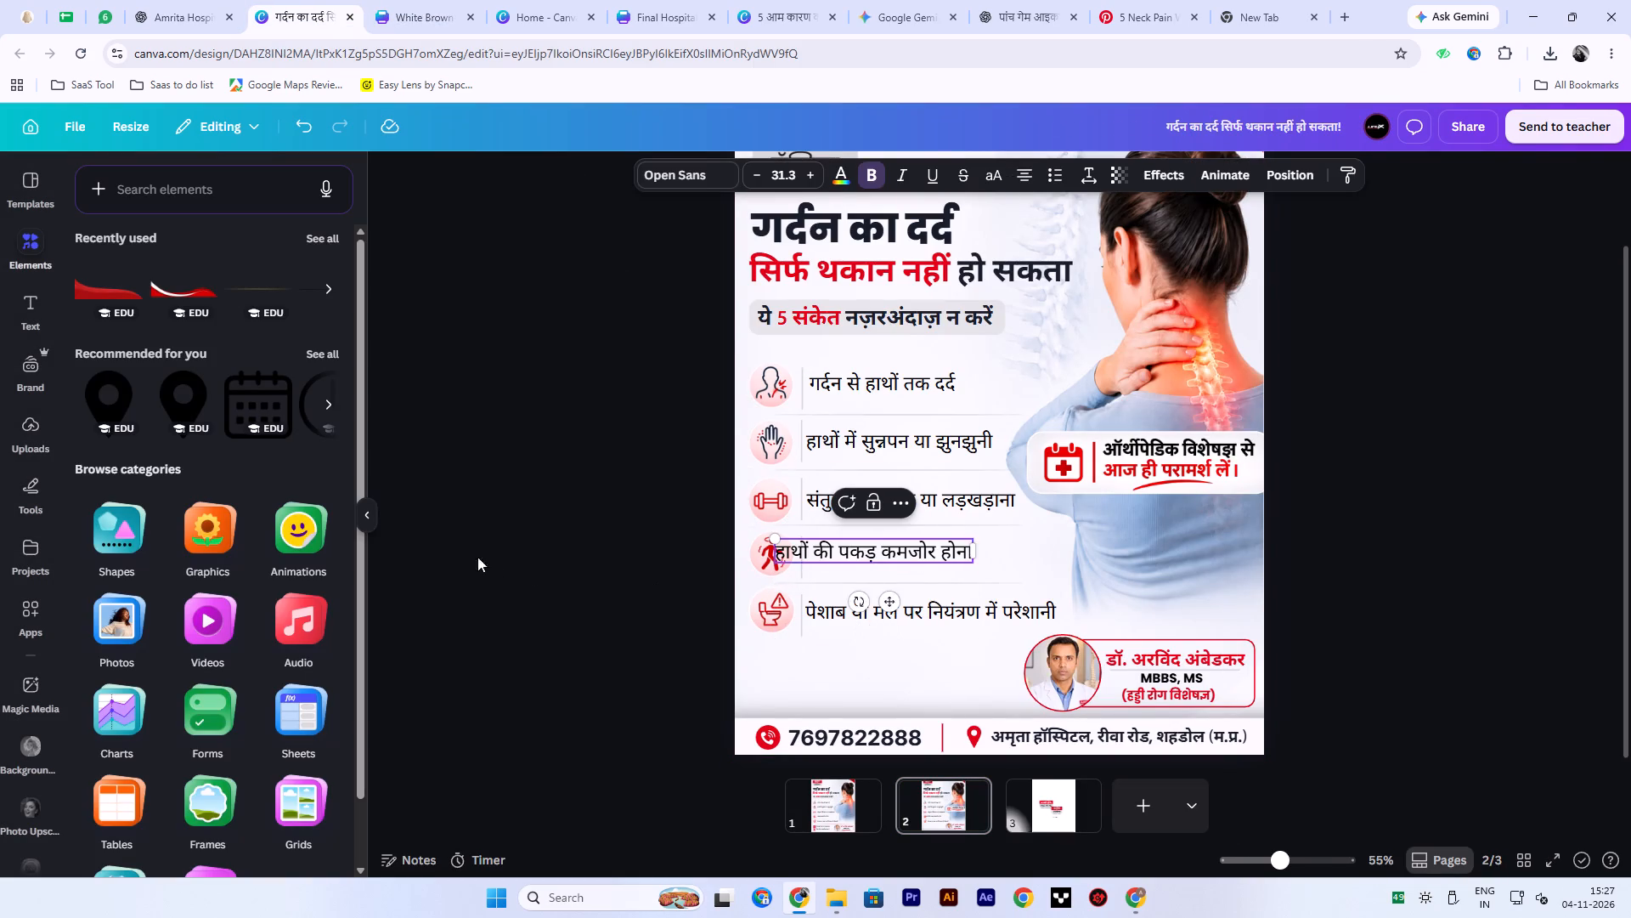
left_click(446, 548)
Swap two symptom lines: place "हाथों की पकड़ कमजोर होना" beside the dumbbell icon and "संतुलन बिगड़ना या लड़खड़ाना" beside the walking-figure icon.
left_click_drag(876, 561, 906, 568)
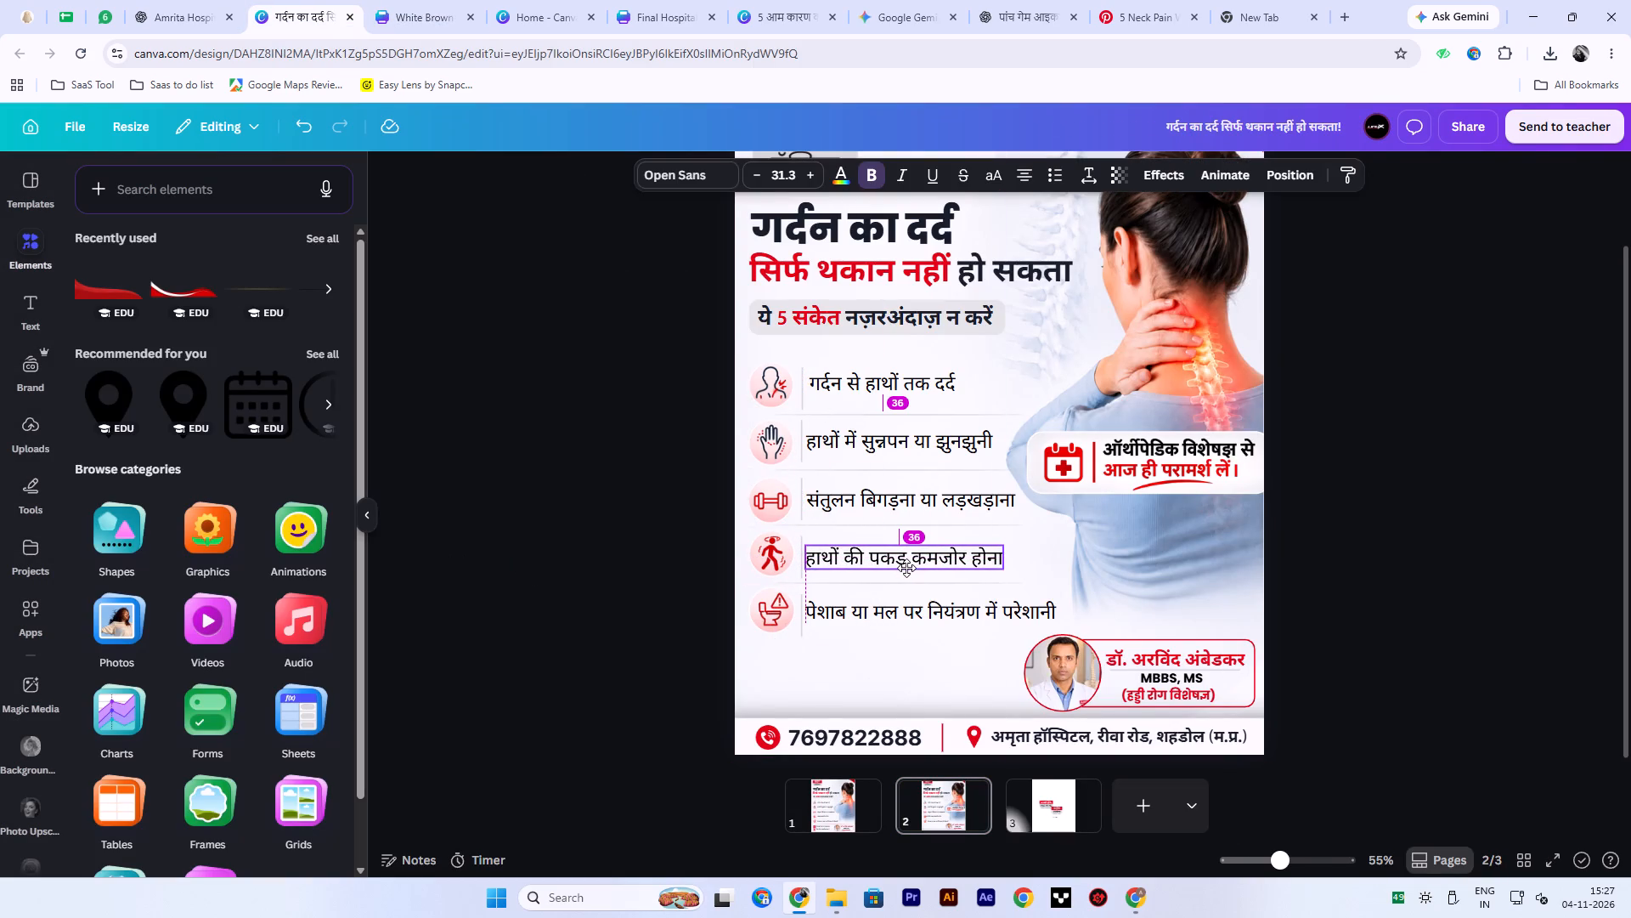
left_click_drag(906, 568, 907, 568)
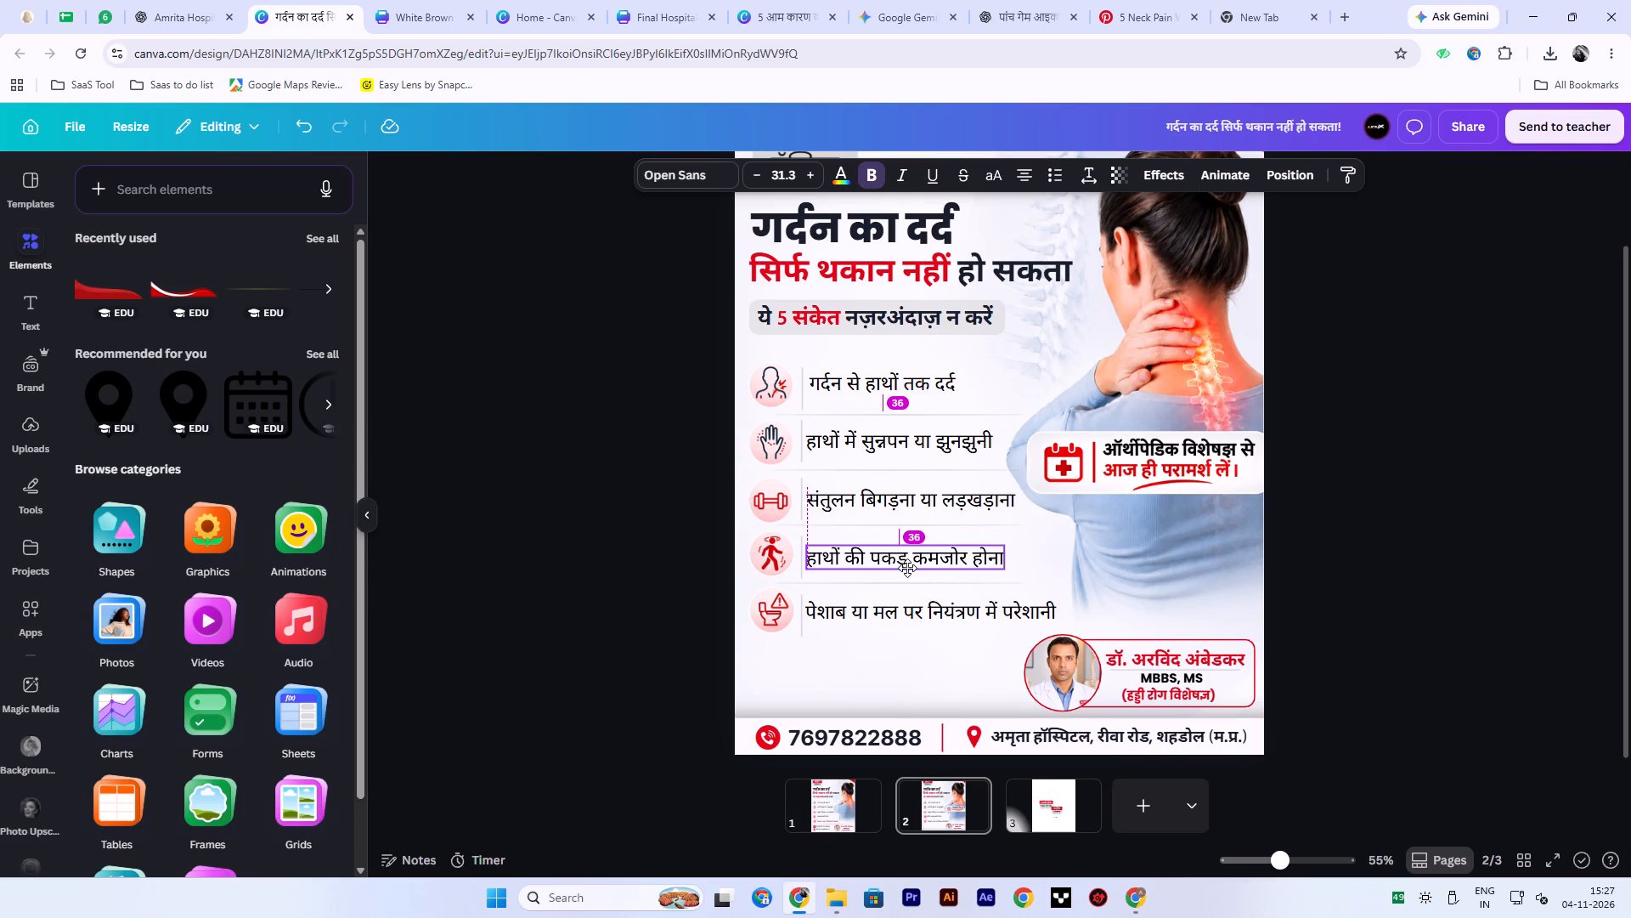
left_click_drag(907, 568, 908, 496)
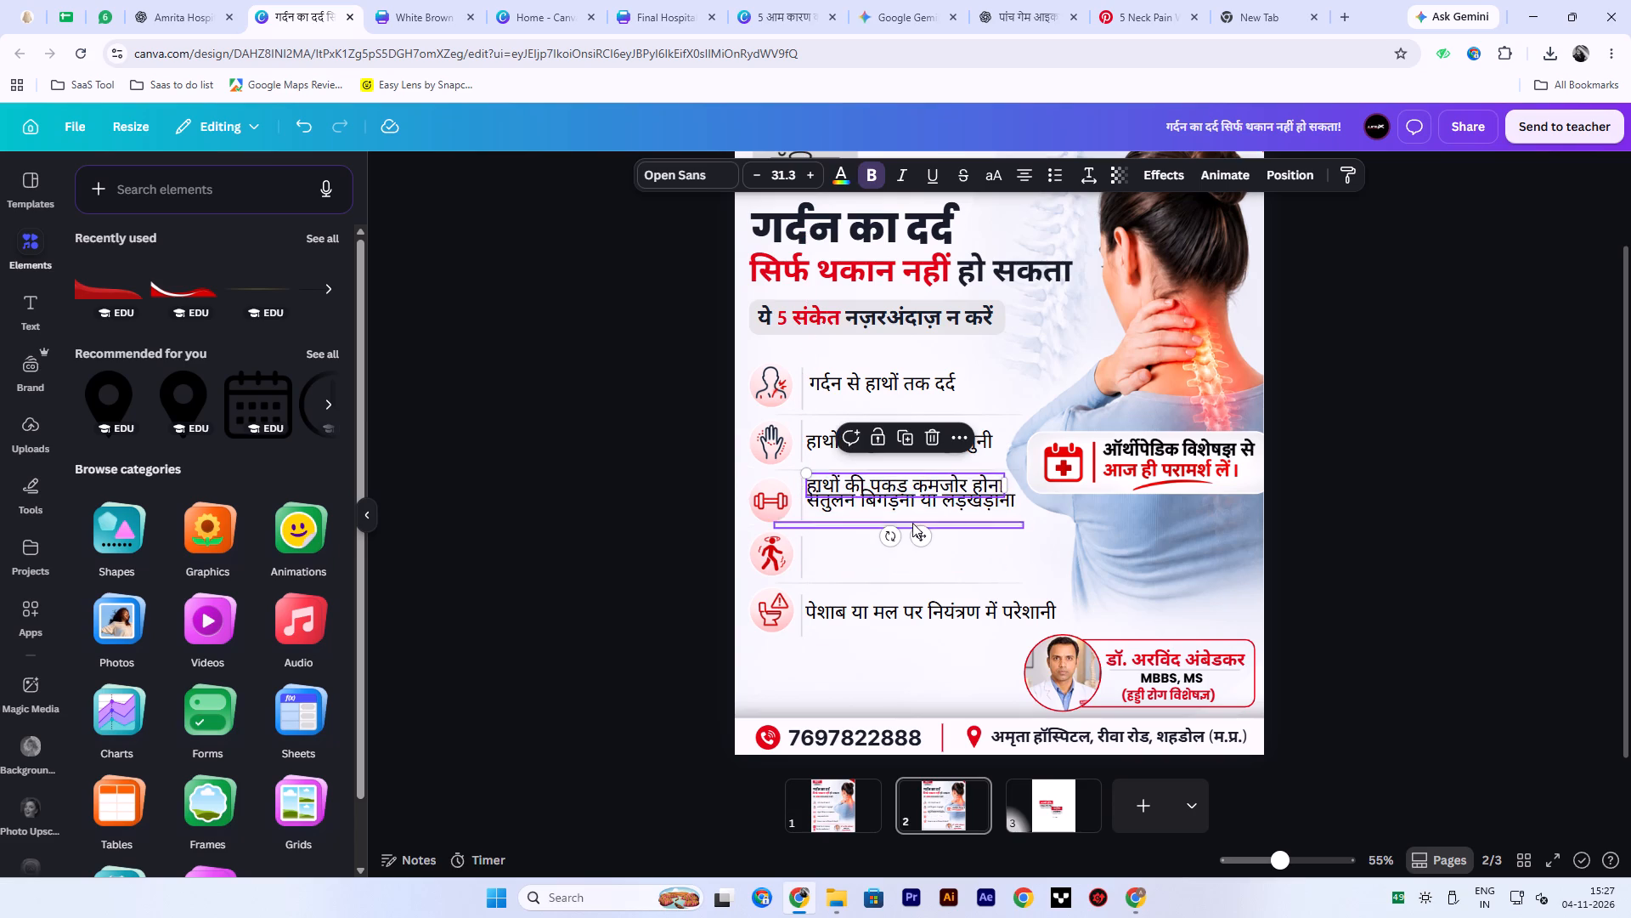
left_click_drag(934, 508, 935, 566)
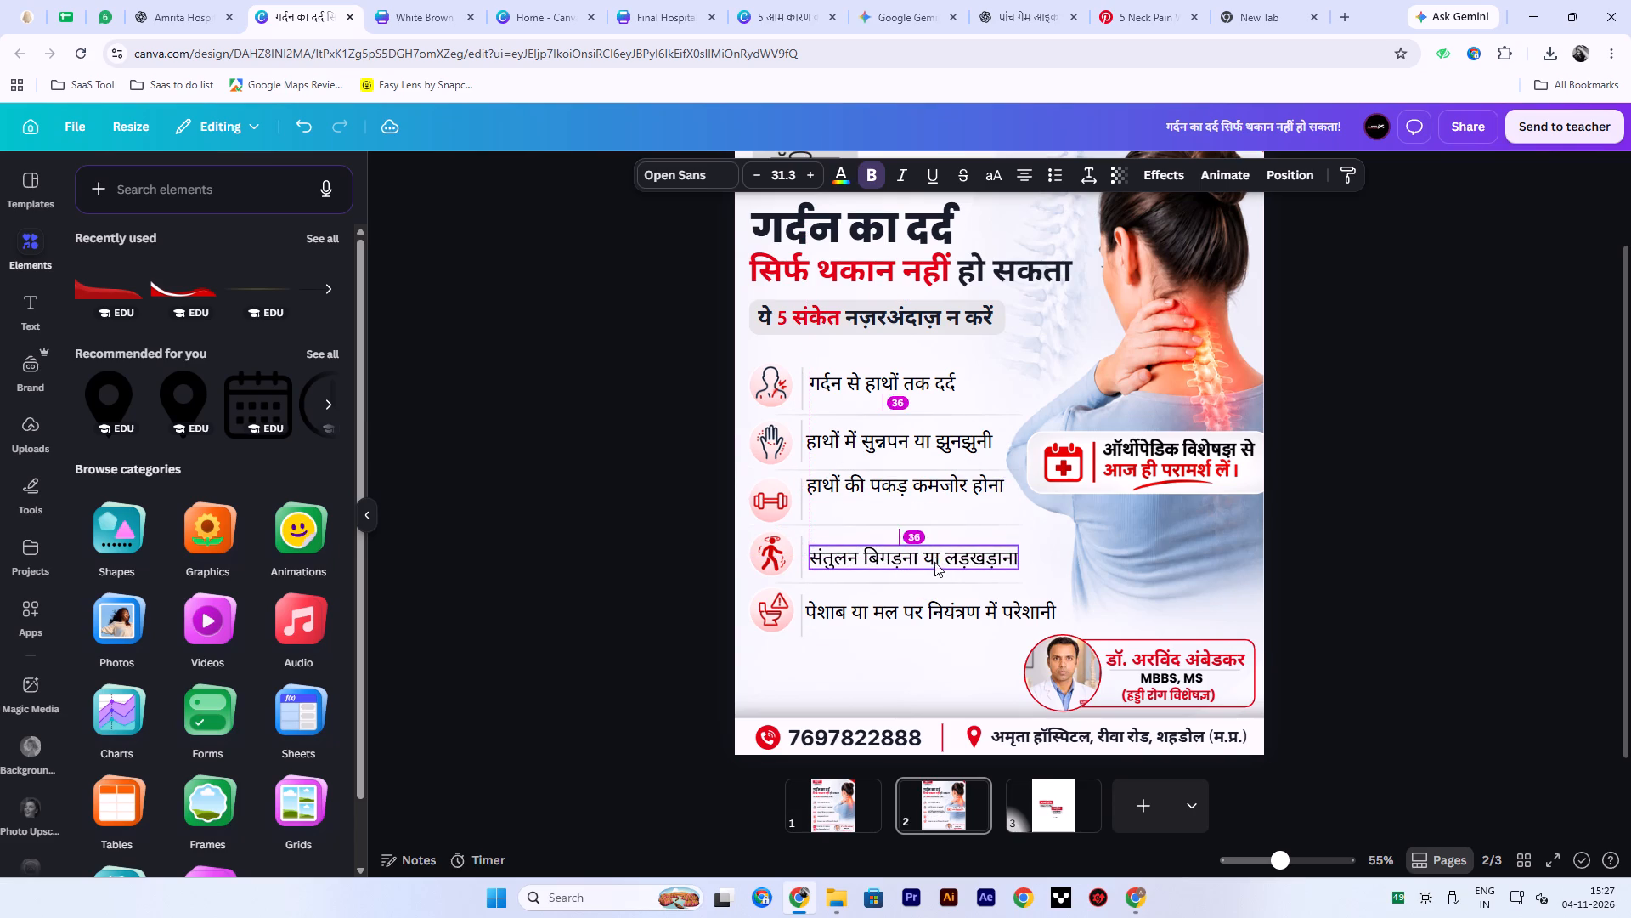
left_click_drag(896, 487, 898, 500)
left_click(499, 512)
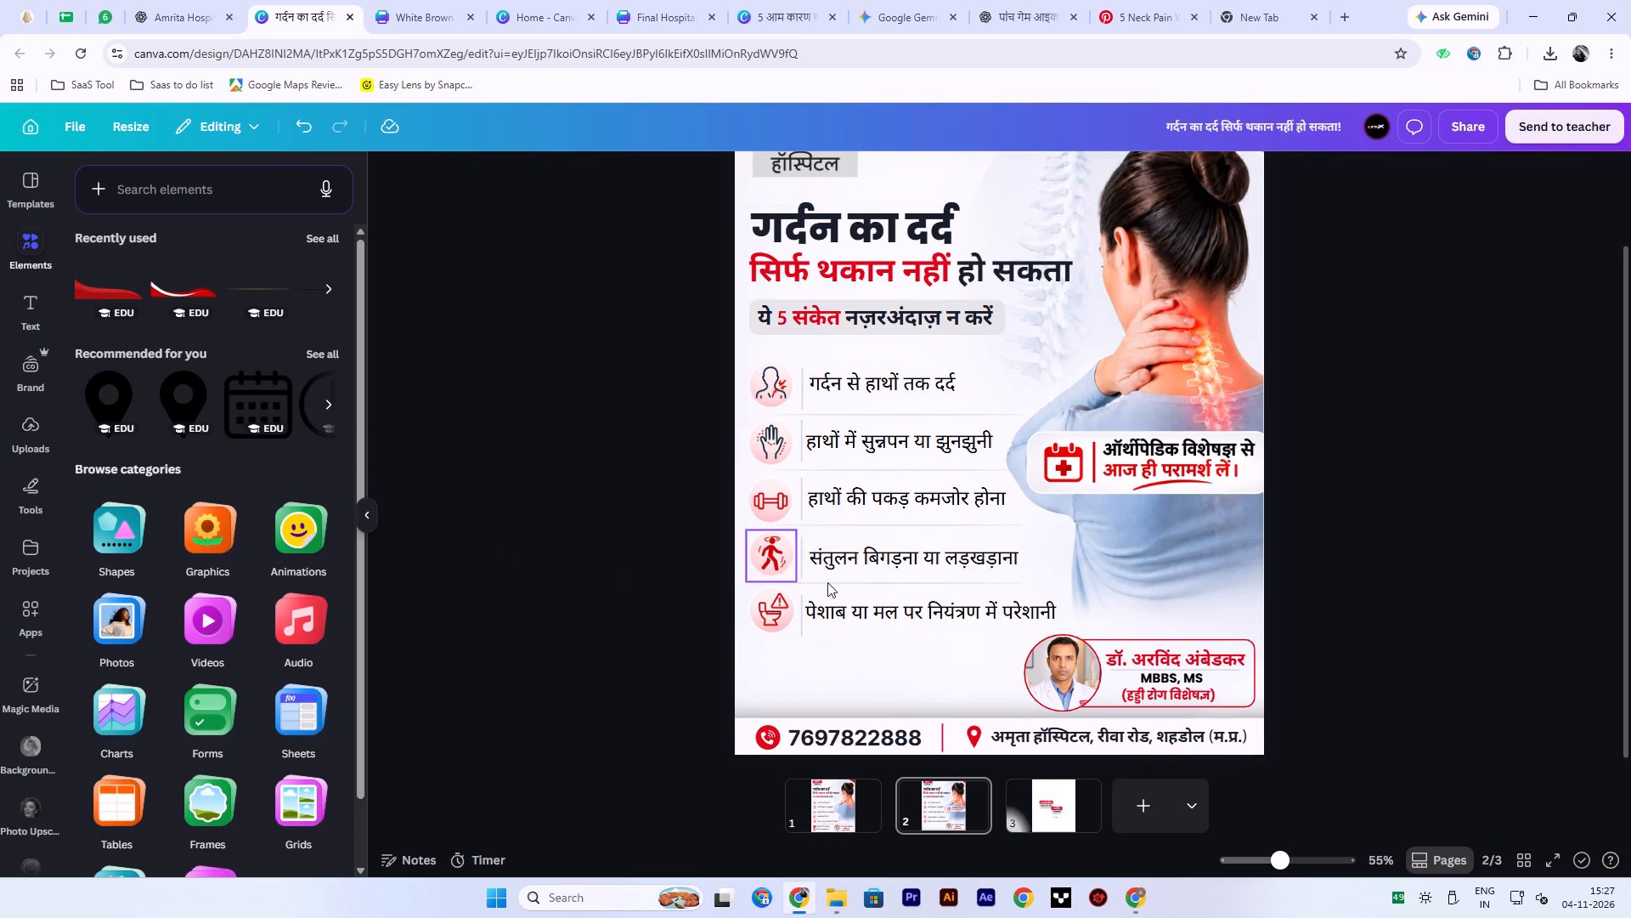
Nudge "संतुलन बिगड़ना या लड़खड़ाना" slightly up and left to line up with the symptom line above it.
left_click(854, 556)
key("Up")
key("Up")
key("Up")
key("Up")
key("Up")
key("Left")
key("Left")
key("Left")
key("Left")
key("Right")
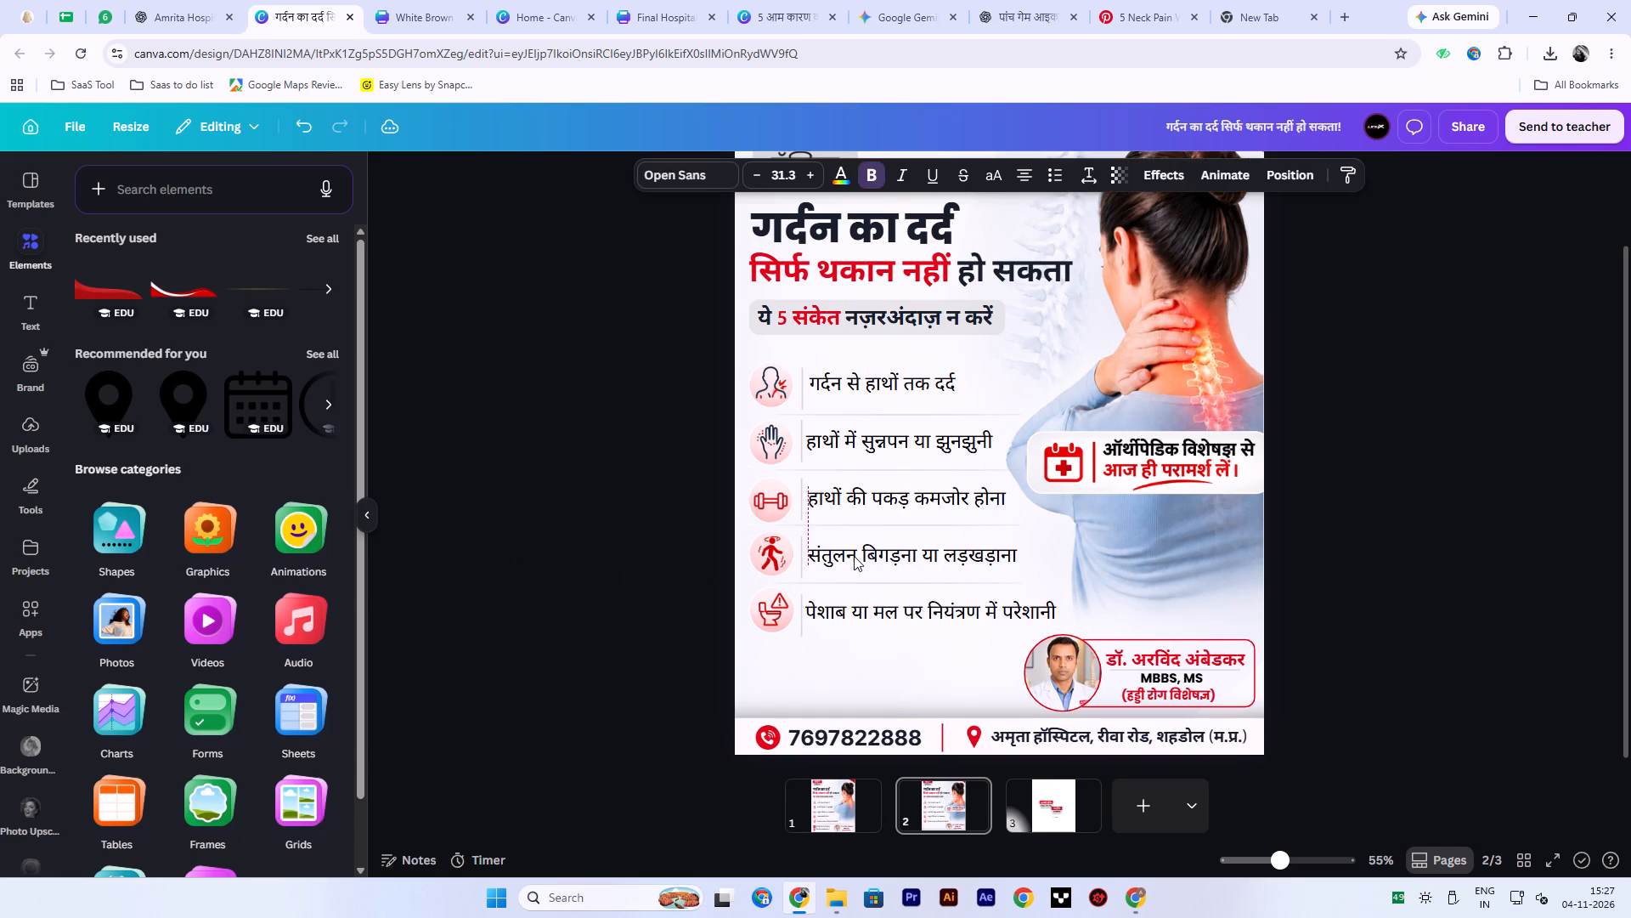
key("Up")
left_click(1587, 528)
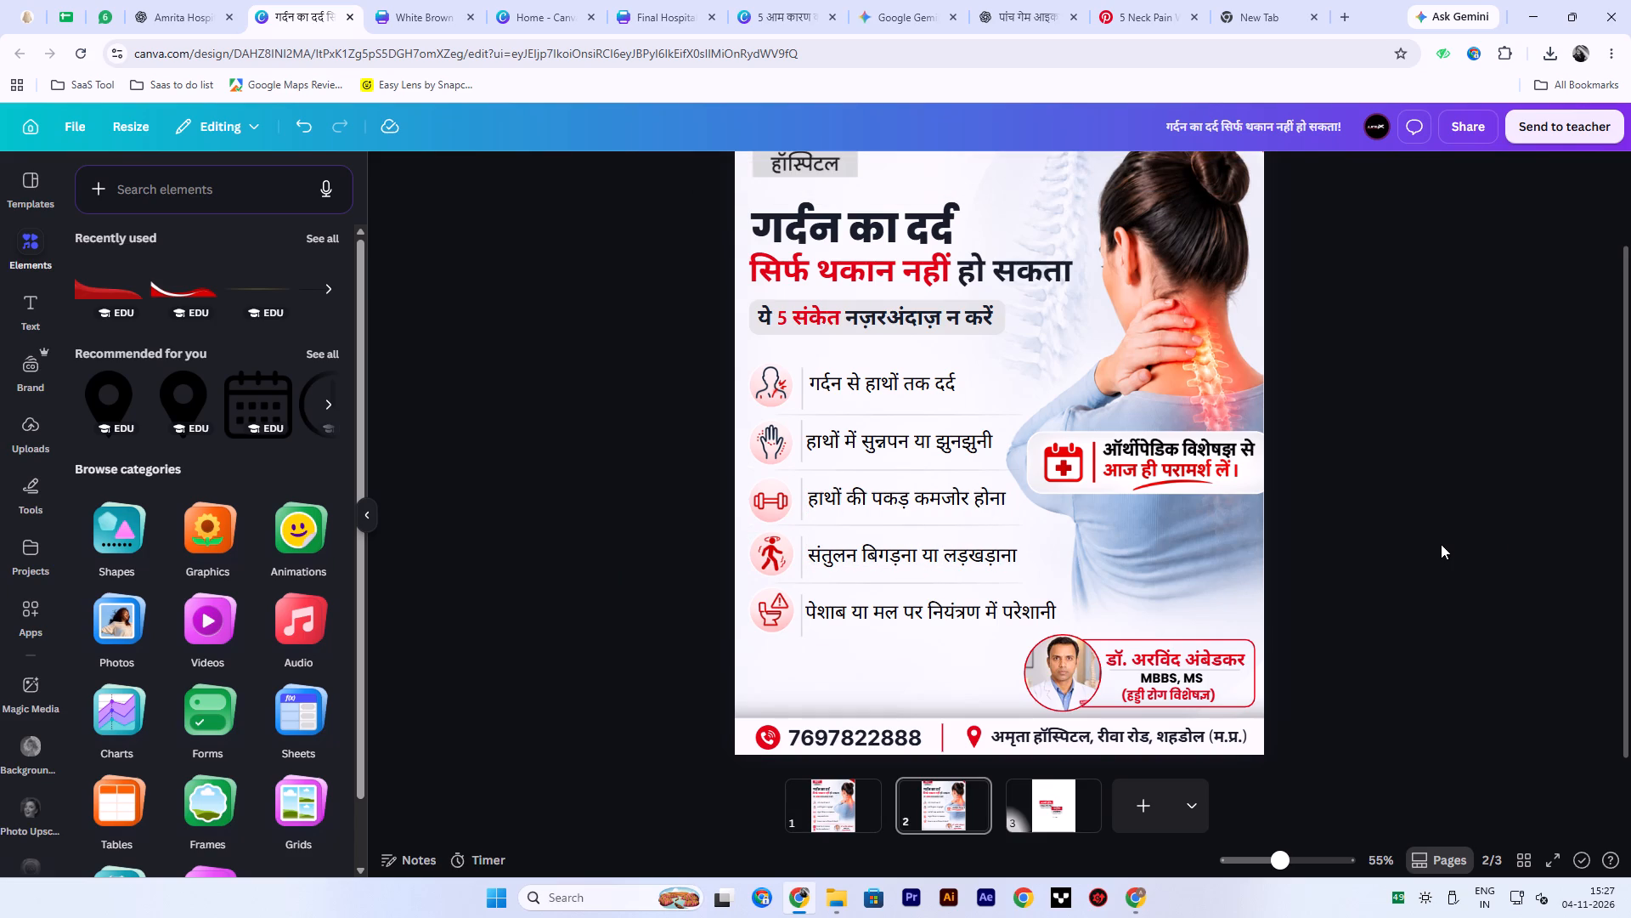
Duplicate page 2 of the neck-pain poster and go to page 2.
right_click(931, 799)
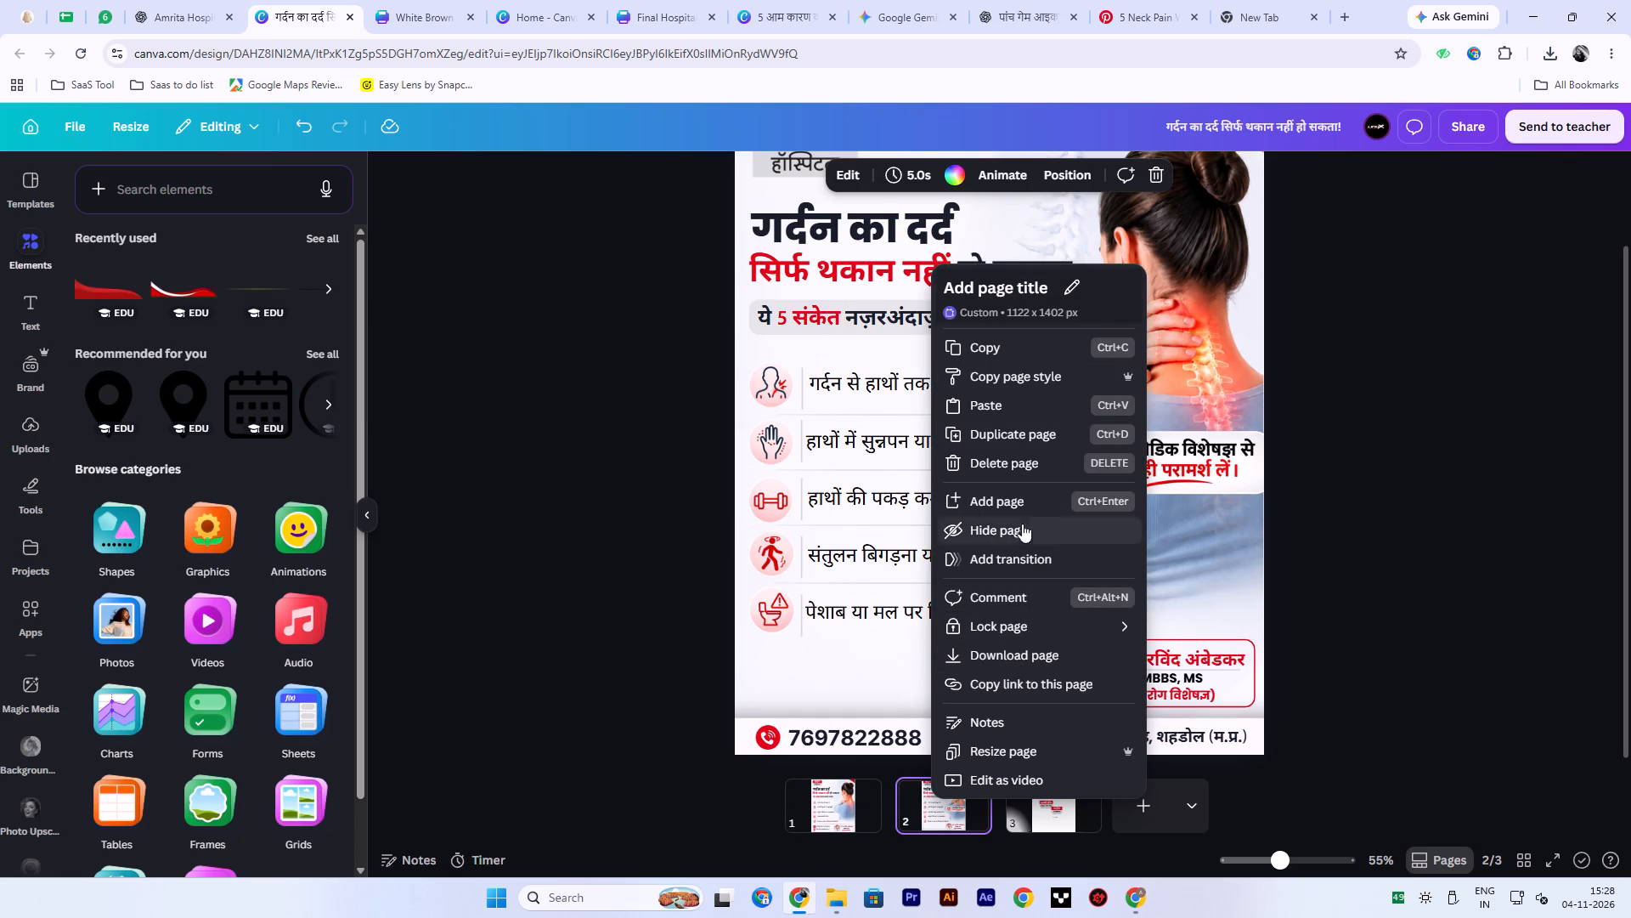
left_click(1020, 427)
left_click(1375, 591)
left_click(872, 812)
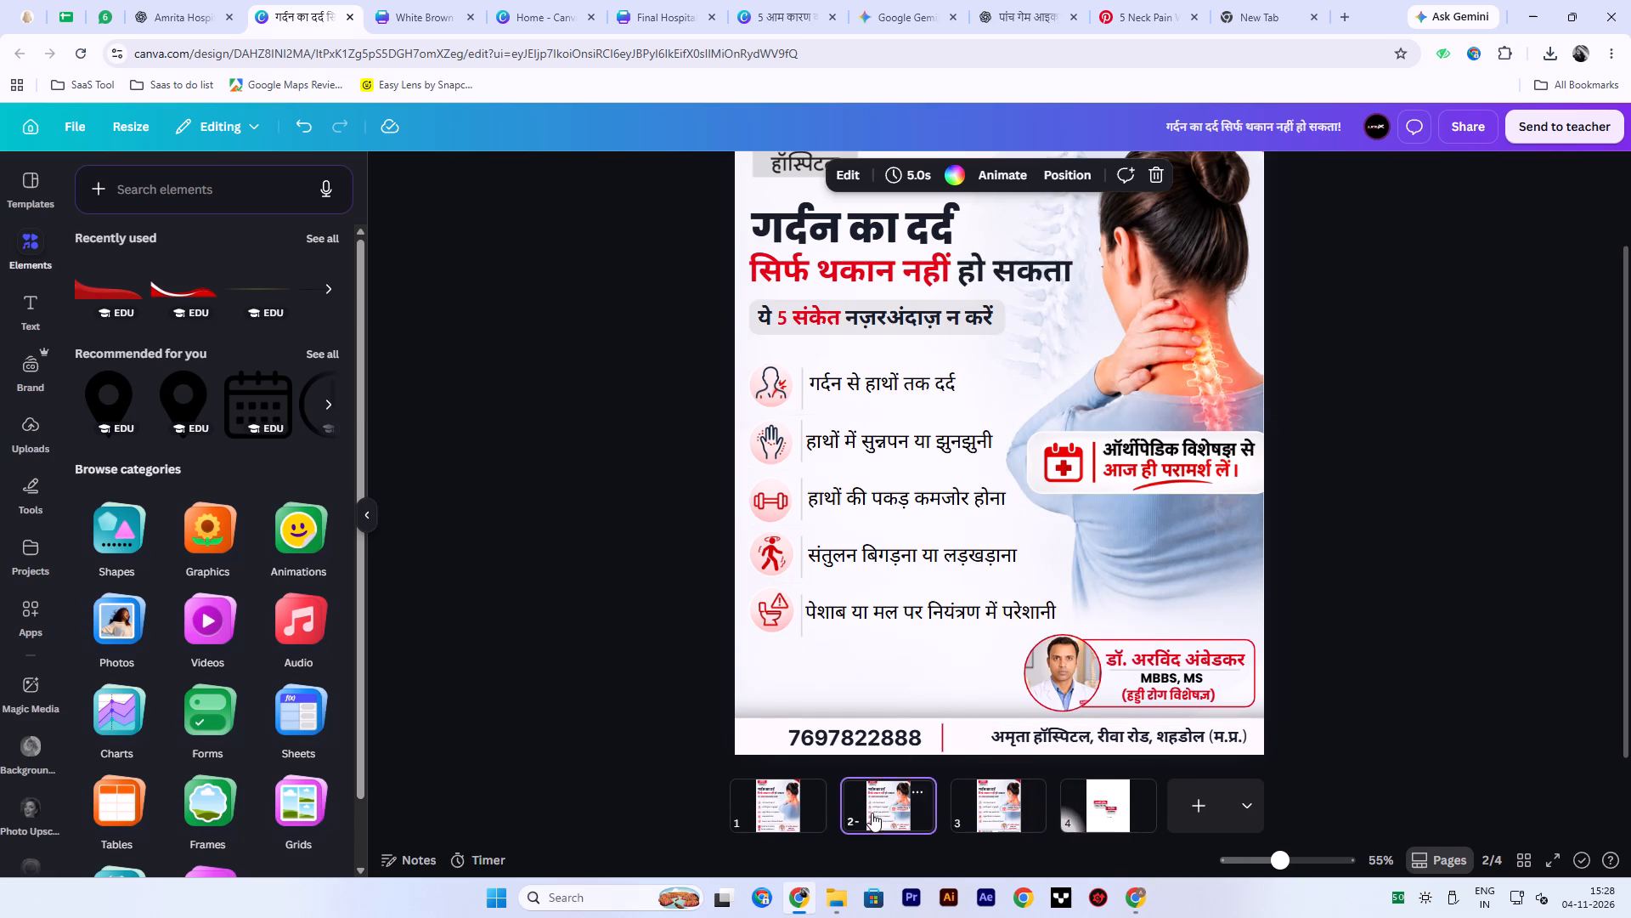
Copy page 1's whole footer block, with the phone number, address, doctor's card, divider lines and red bottom strip.
left_click(753, 802)
left_click_drag(708, 644, 1239, 728)
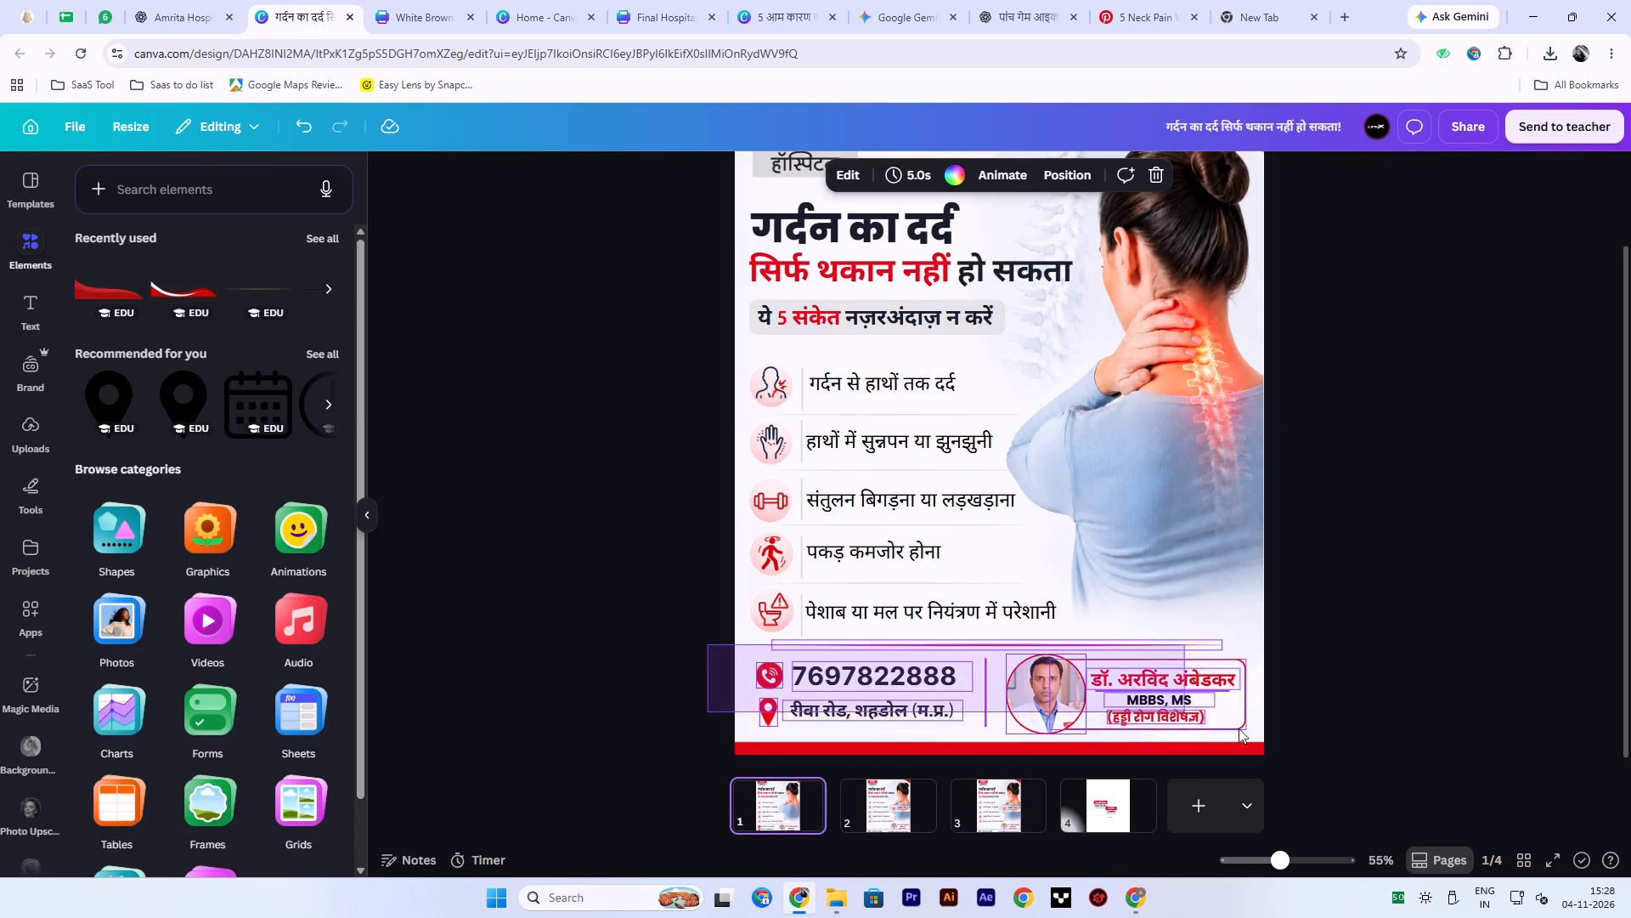
left_click_drag(1239, 728, 1358, 773)
key("ctrl+c")
On page 2, delete the doctor's card, the contact footer and the orthopaedic consultation banner.
left_click(866, 802)
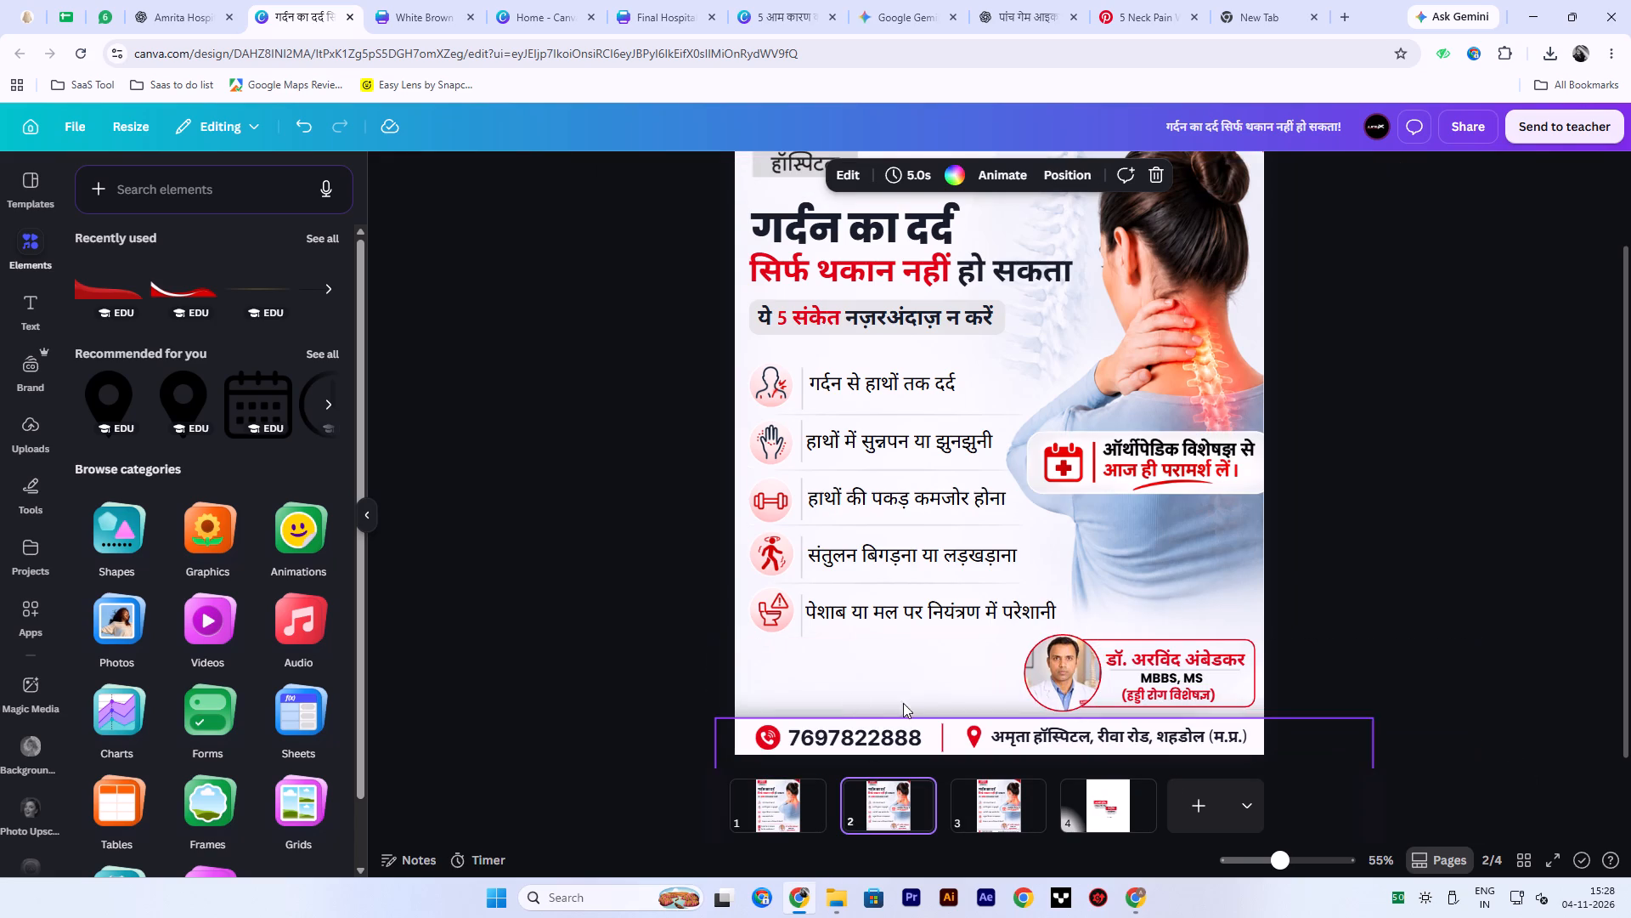
left_click_drag(705, 648, 1489, 753)
key("Delete")
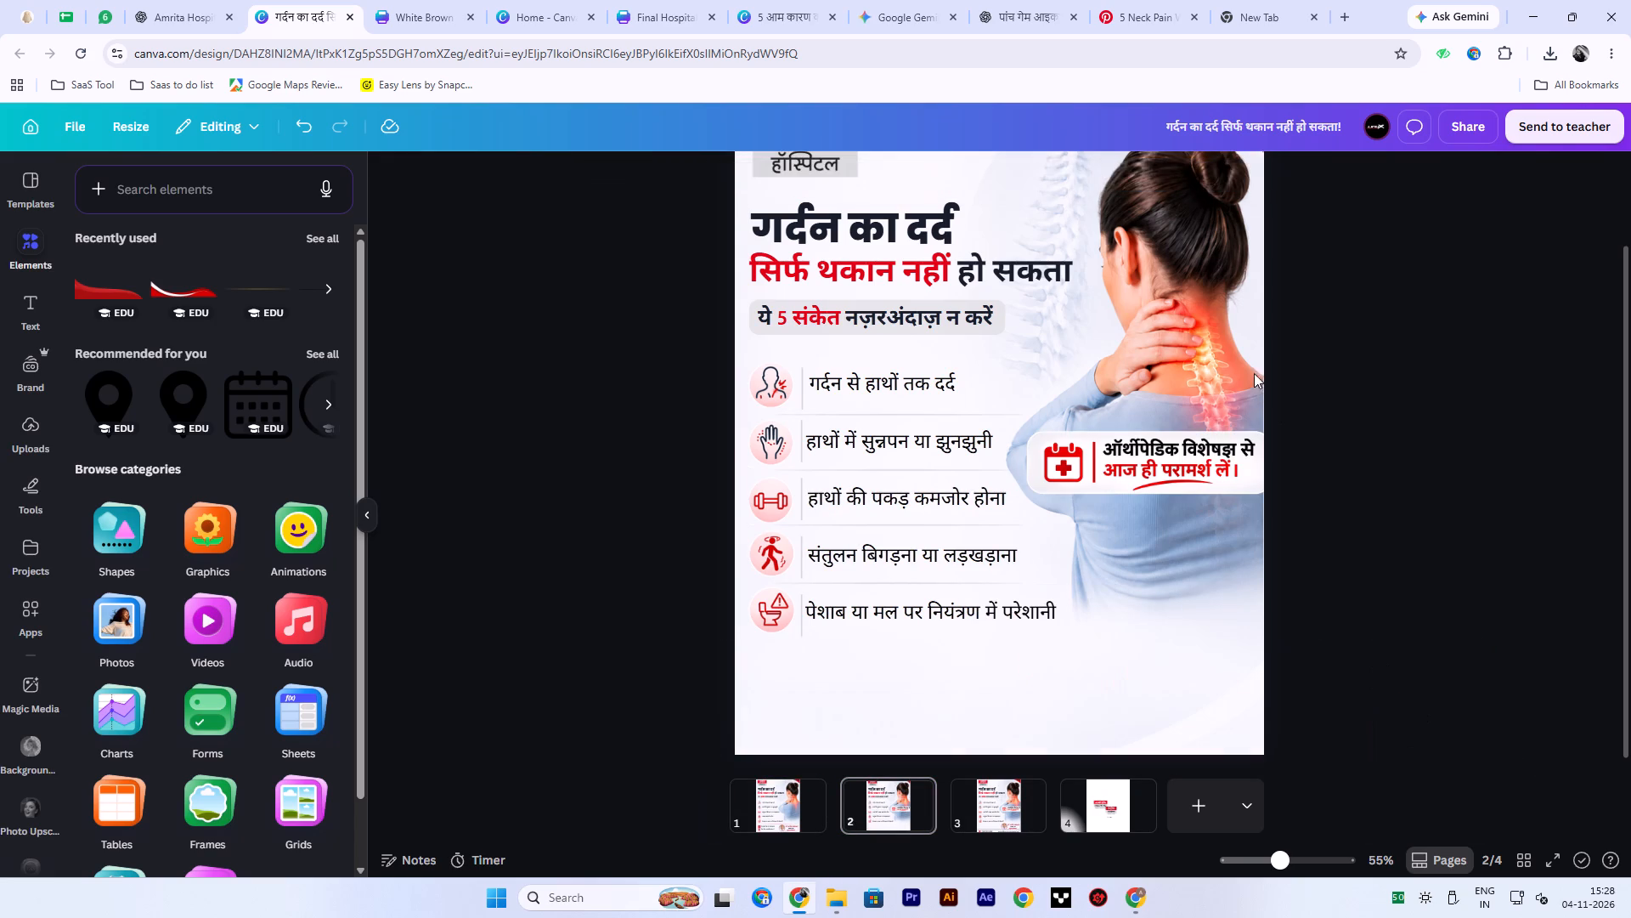
left_click(1194, 470)
key("Delete")
left_click(1036, 670)
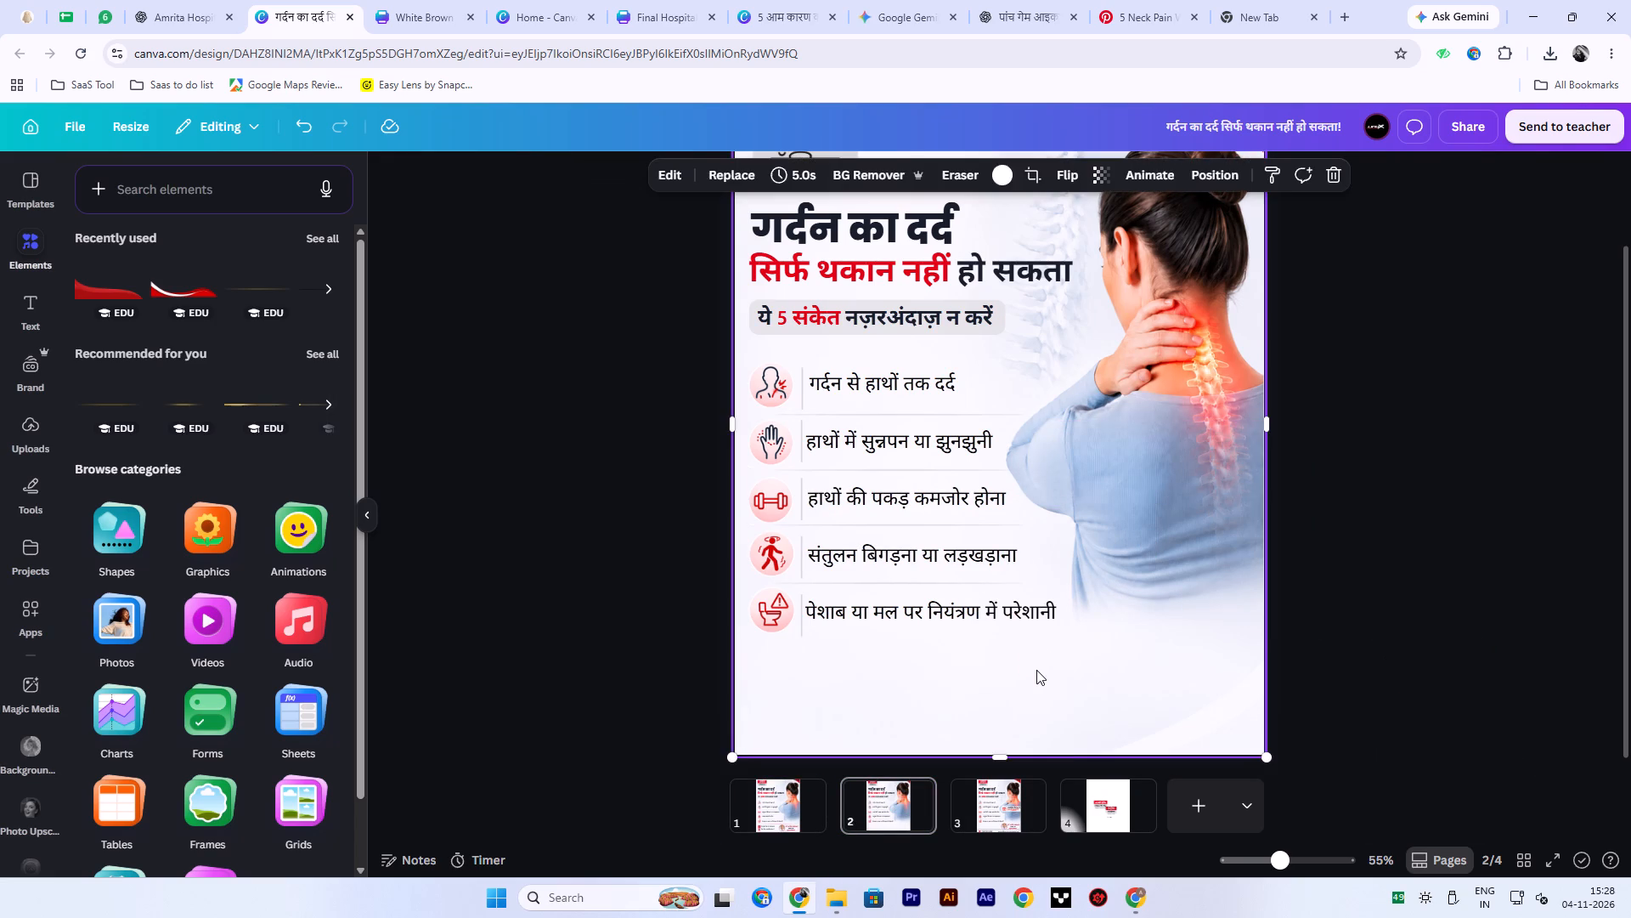
Paste the copied footer block with contact details, doctor's card, divider lines and red strip onto page 2.
key("ctrl+v")
double_click(1514, 571)
scroll(1341, 582, "down", 2, "ctrl")
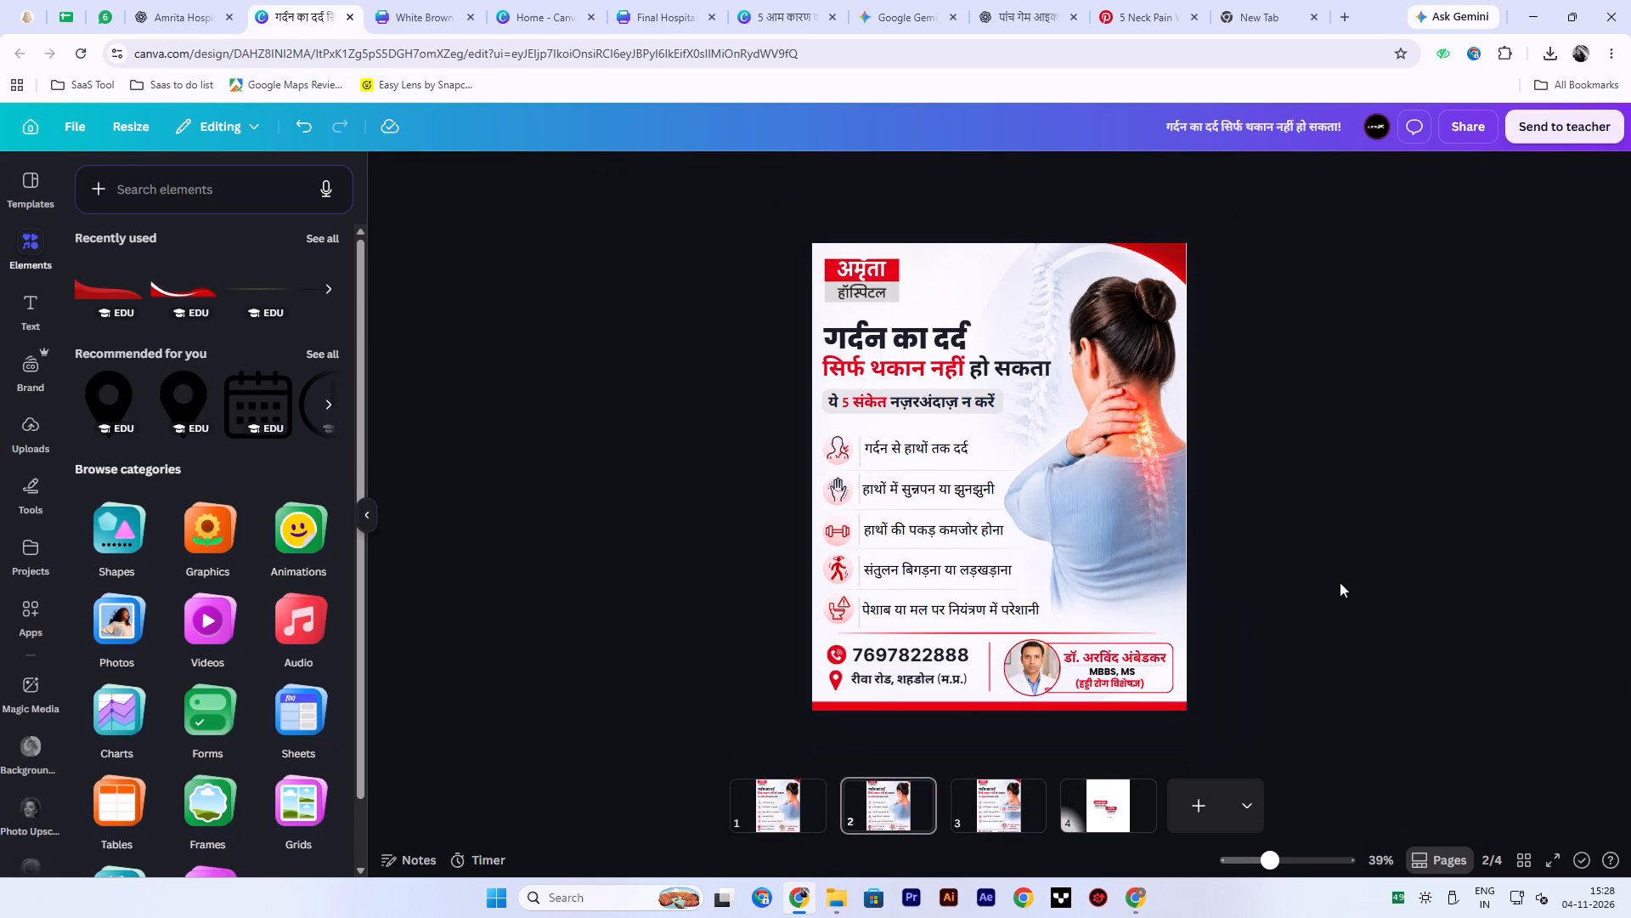
Nudge the red location pin beside the address slightly right to align it under the phone icon.
scroll(1336, 581, "up", 1, "ctrl")
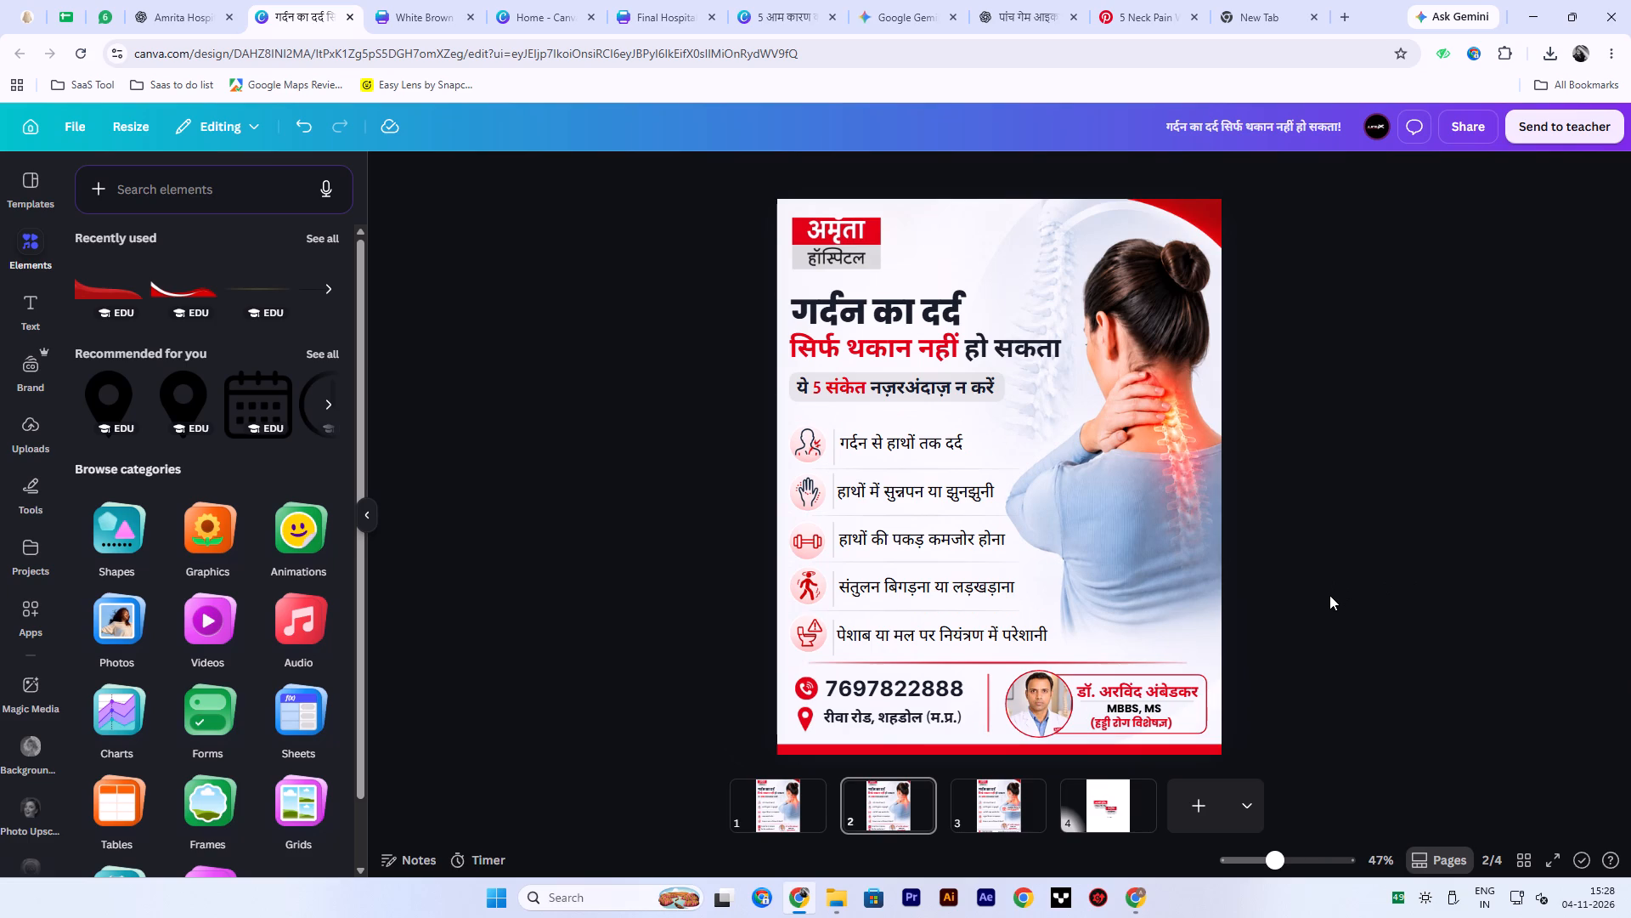
scroll(716, 700, "up", 5, "ctrl")
scroll(569, 668, "down", 3)
left_click(545, 672)
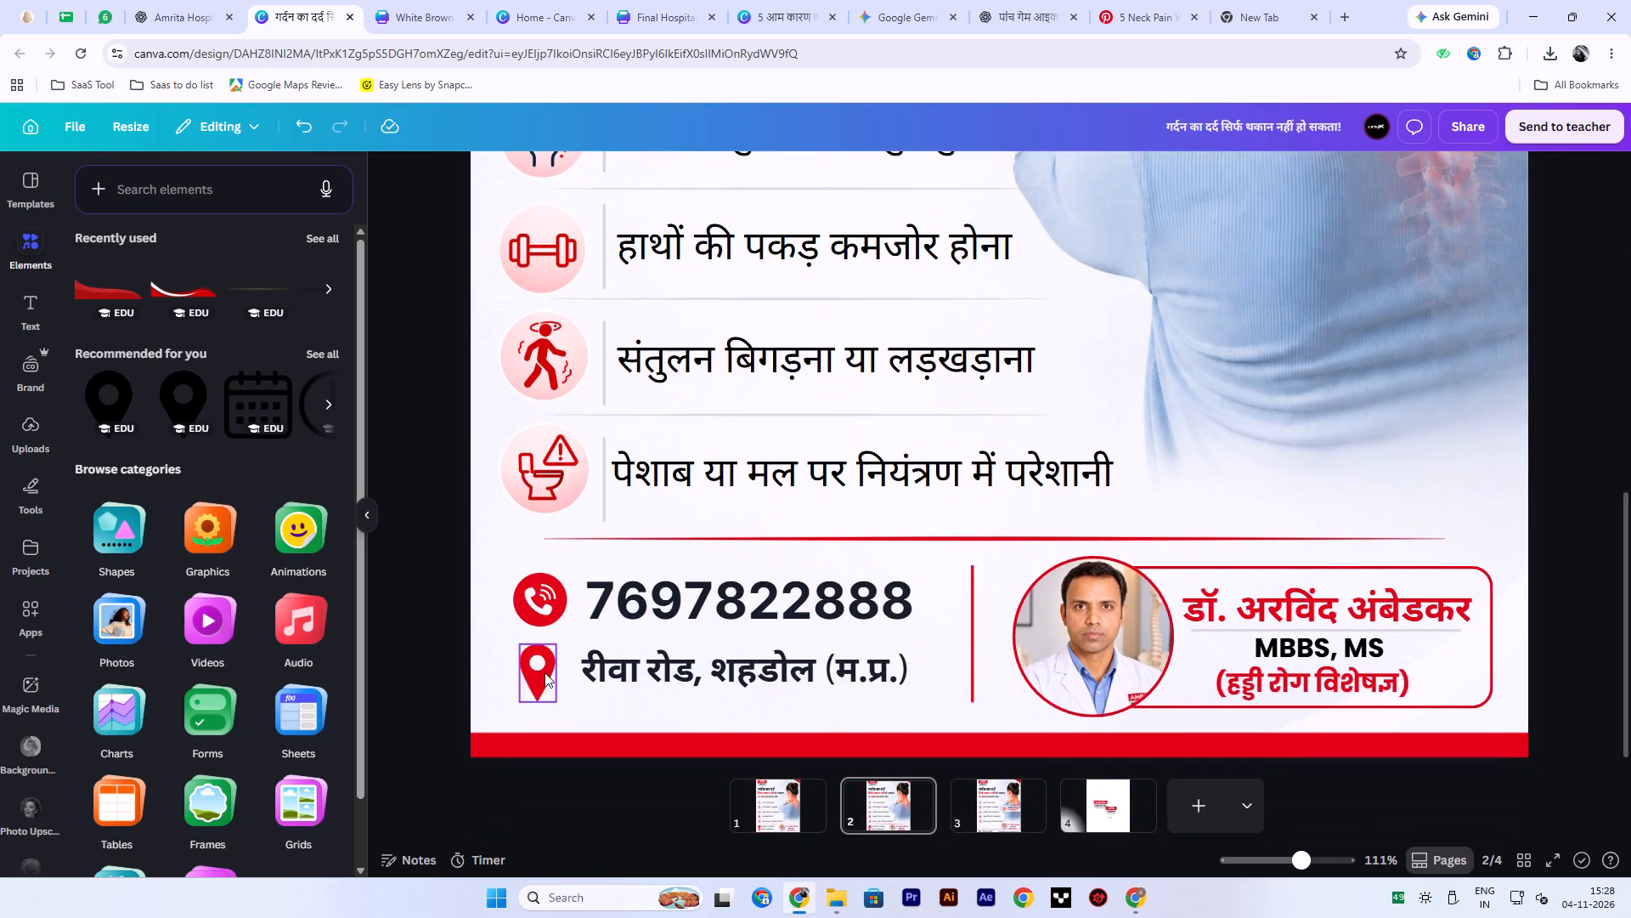
key("Right")
key("Right")
key("Right")
key("Left")
left_click(443, 605)
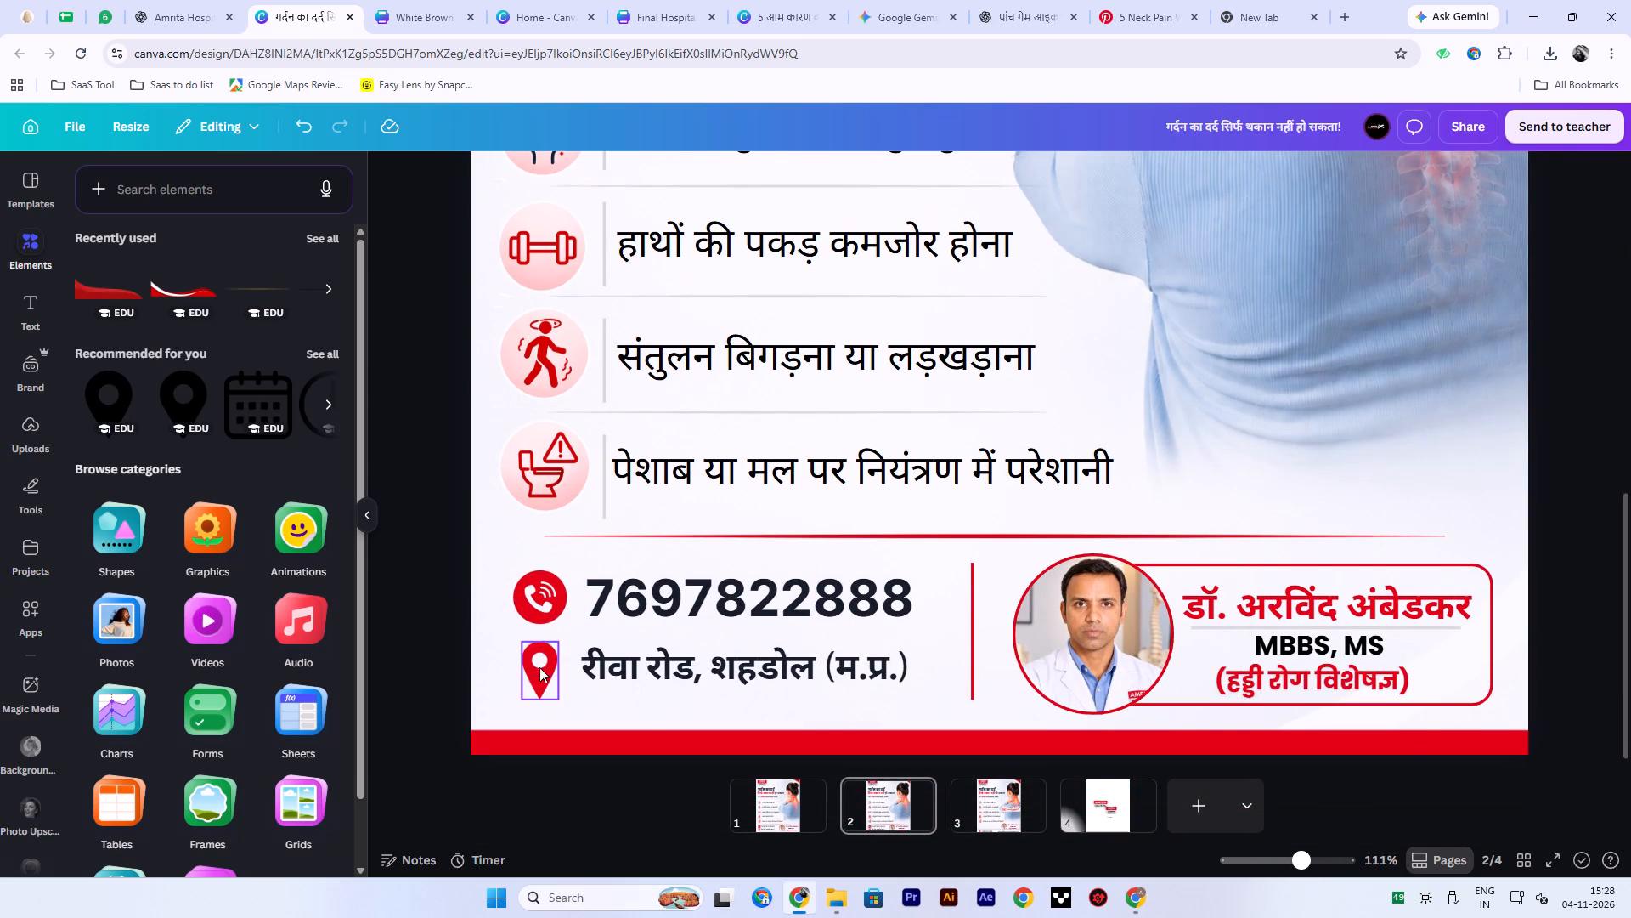
Move the location pin and address line together slightly down and left, away from the phone number.
left_click_drag(478, 664, 796, 679)
key("Down")
key("Down")
key("Down")
key("Down")
key("Down")
key("Down")
key("Down")
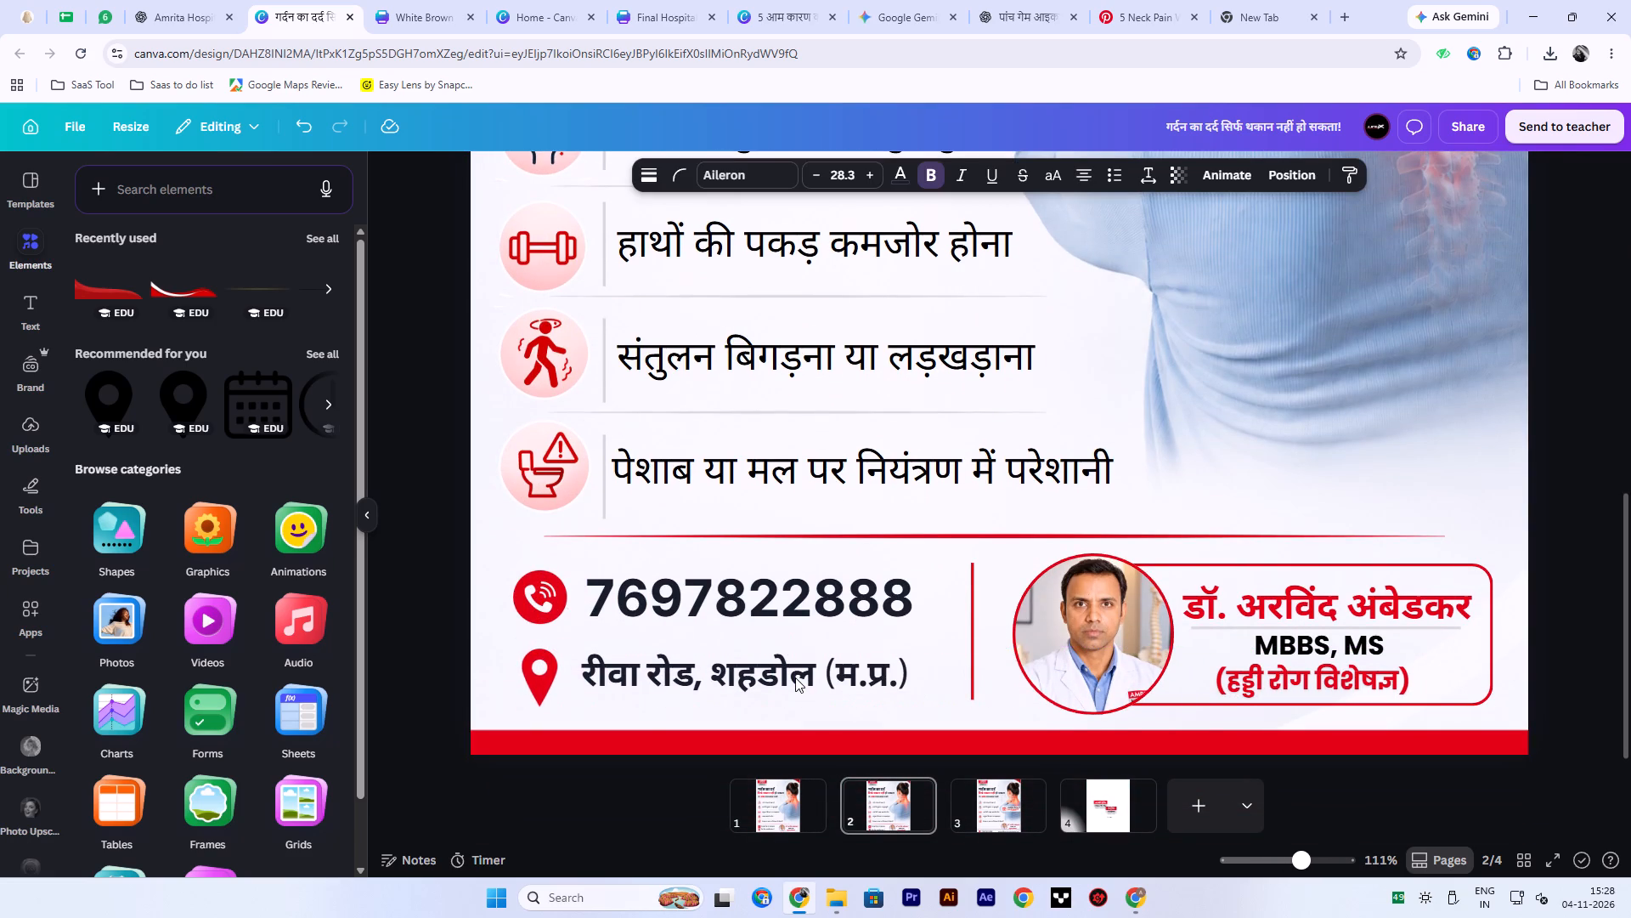
key("Down")
key("Down")
key("Down")
key("Left")
key("Left")
key("Right")
key("Right")
key("Left")
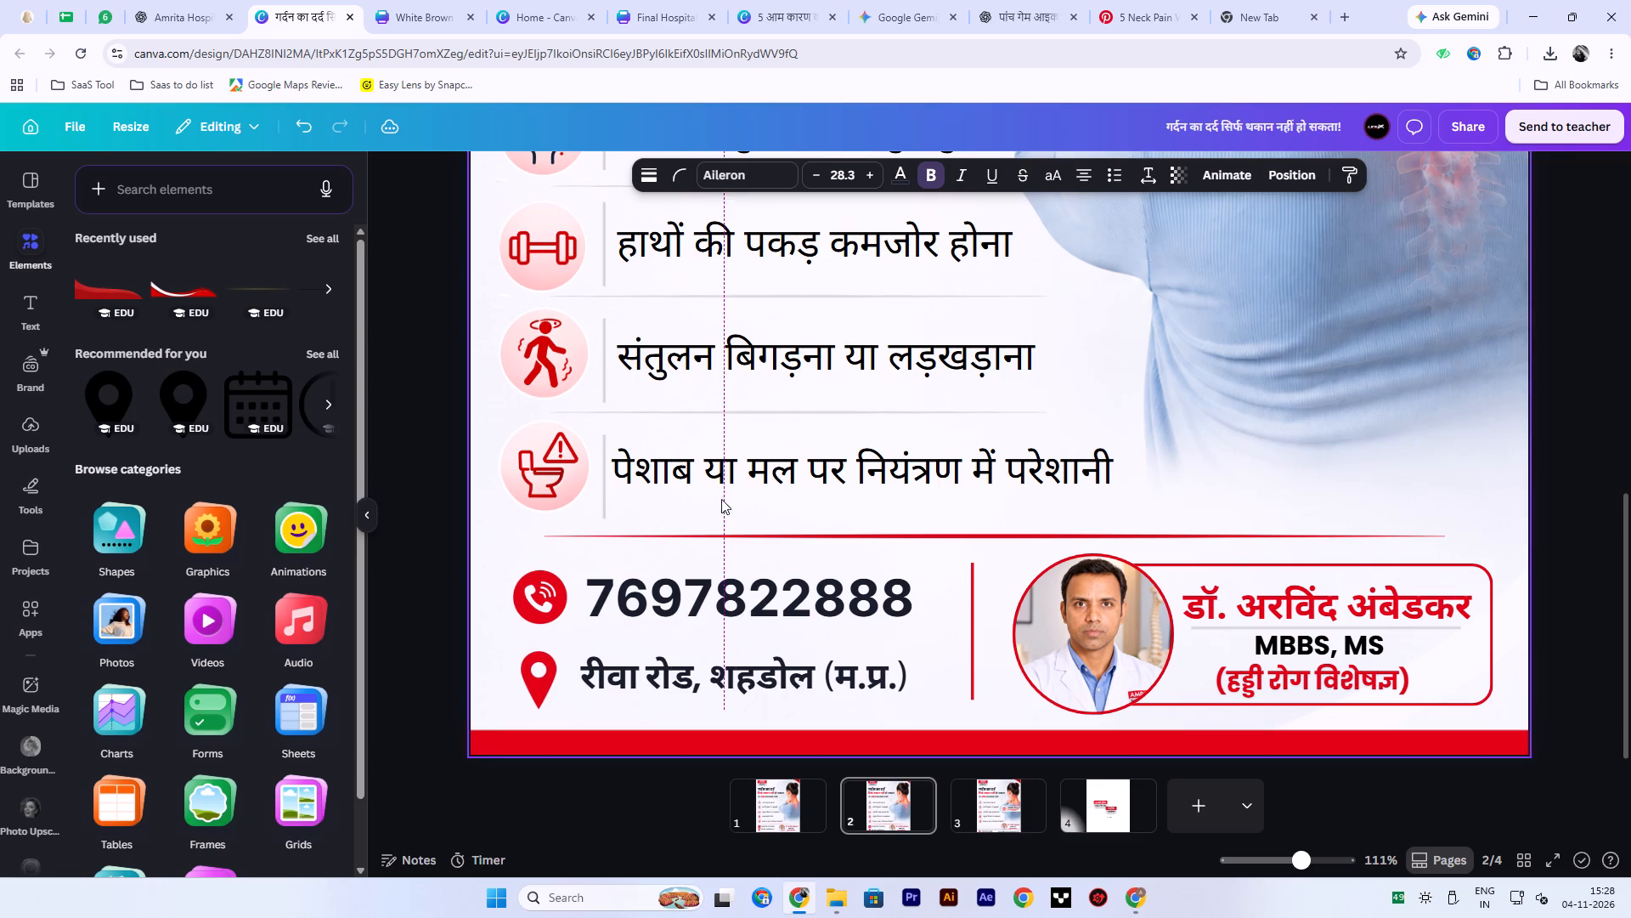
Duplicate a grey divider line from the symptom list and fit a shortened copy between the phone number and address.
left_click(702, 297)
left_click(798, 254)
left_click_drag(844, 308, 838, 405)
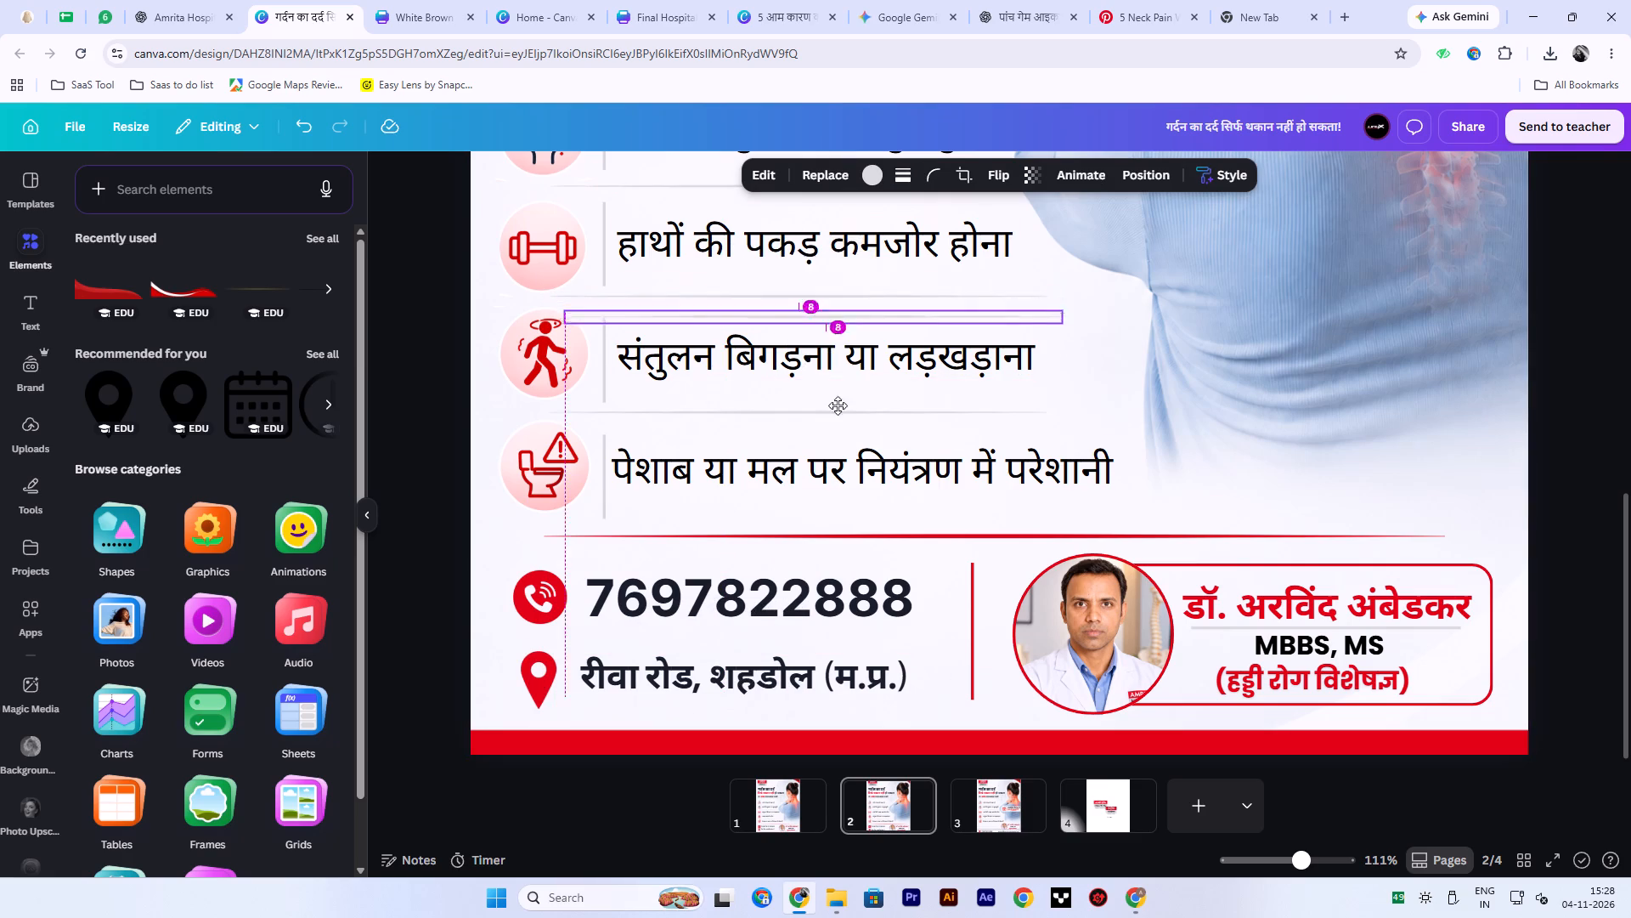
left_click_drag(838, 405, 748, 636)
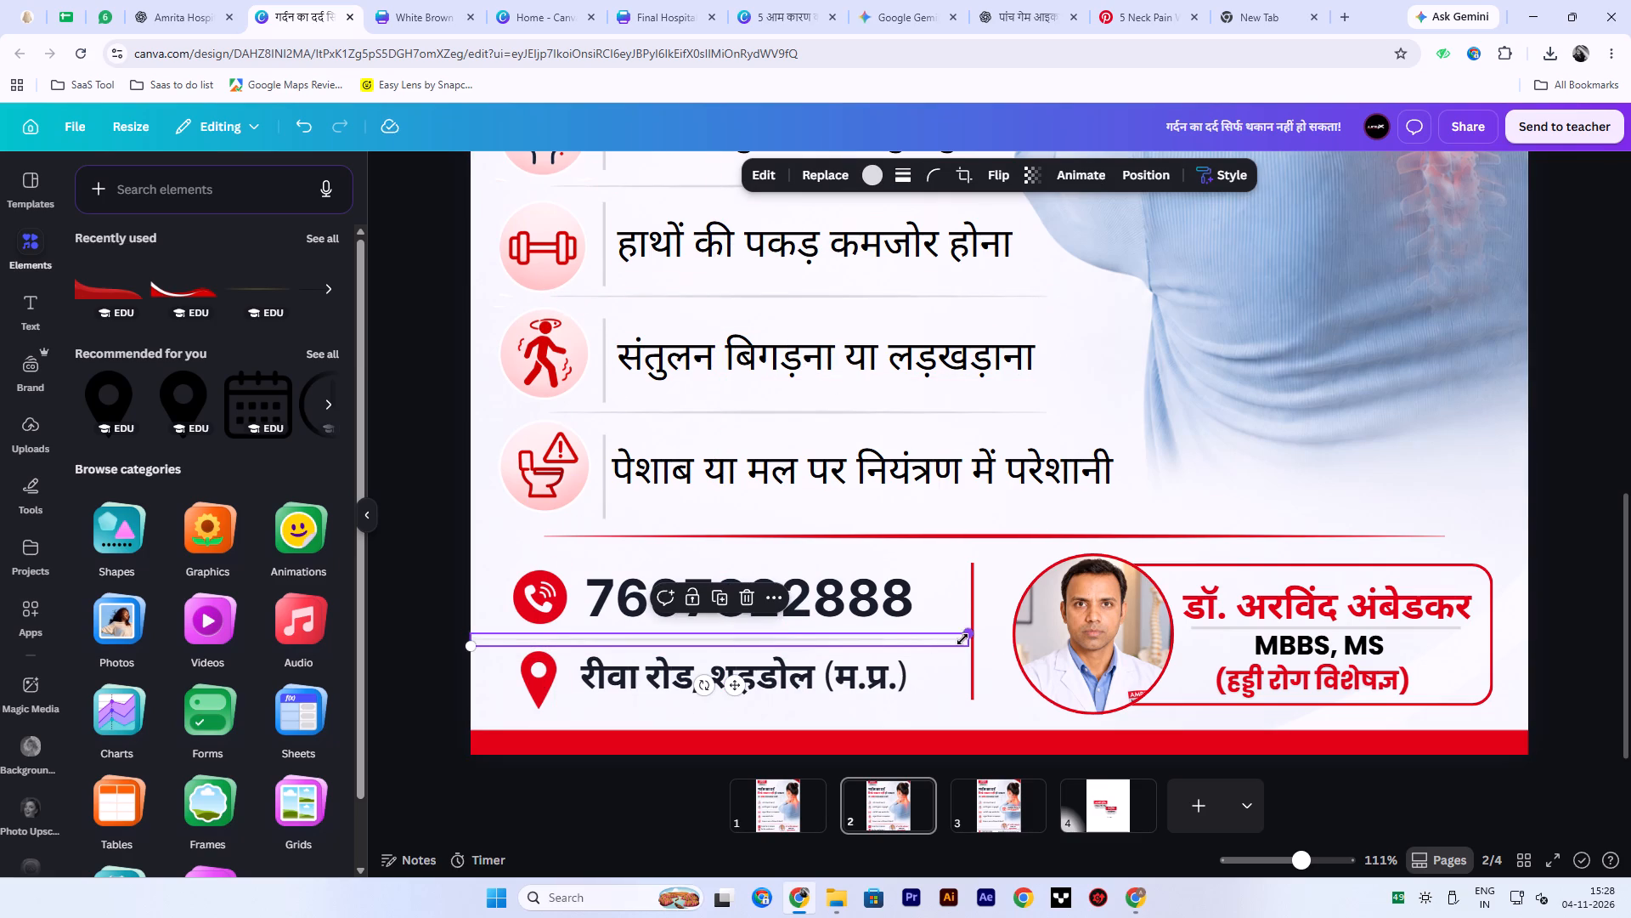
left_click_drag(967, 634, 846, 638)
left_click_drag(773, 643, 832, 643)
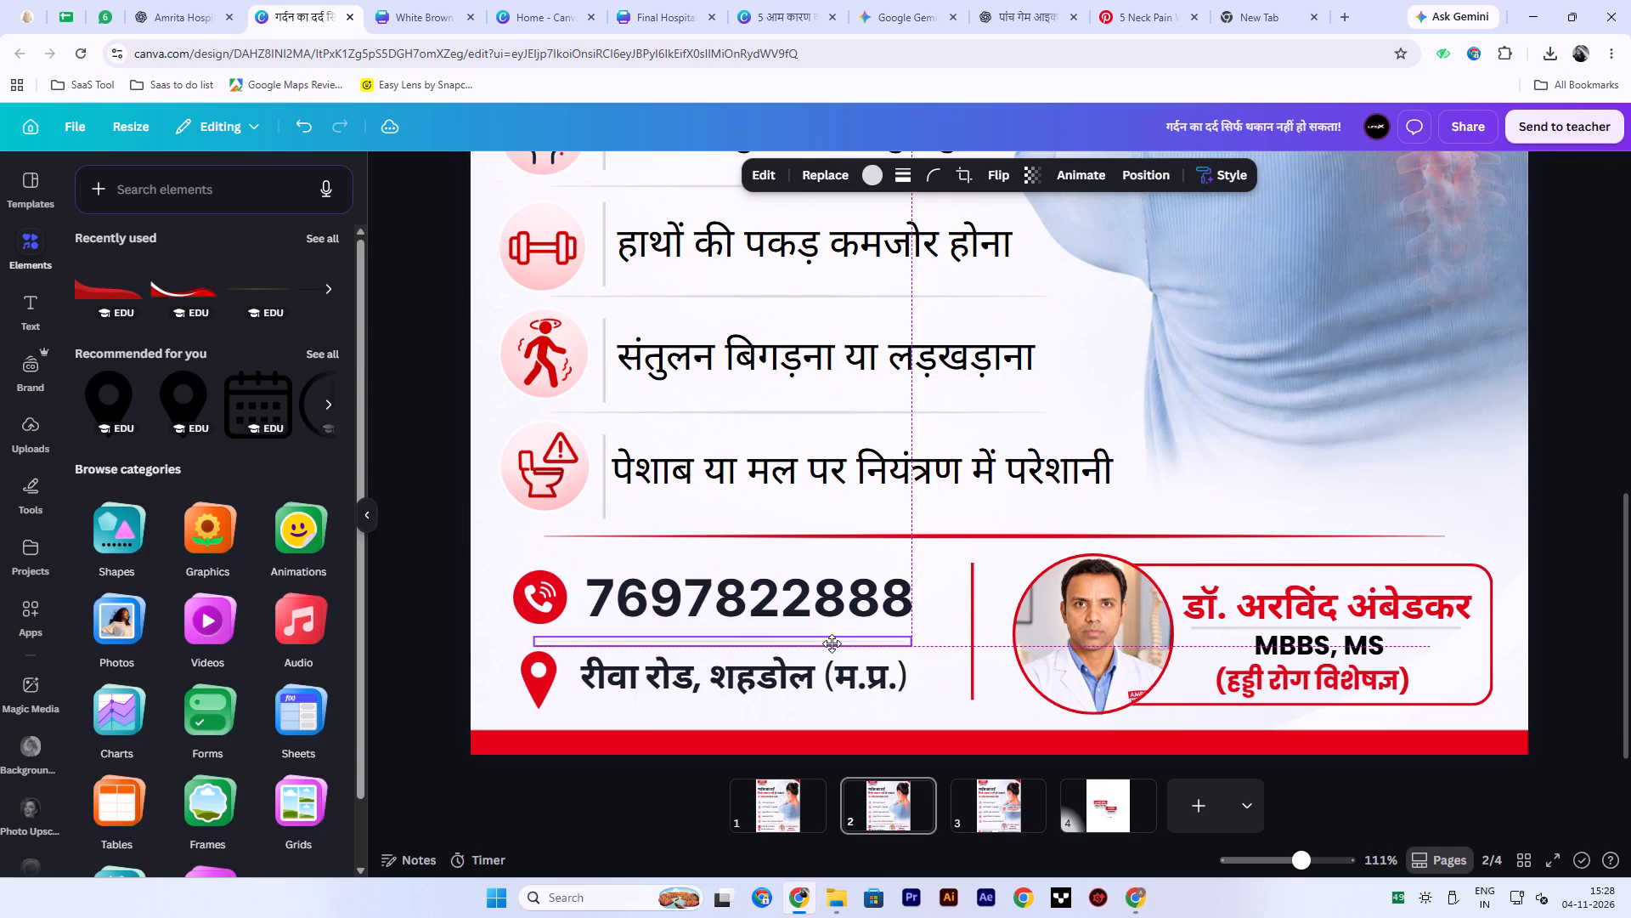
left_click_drag(832, 643, 838, 643)
left_click(393, 605)
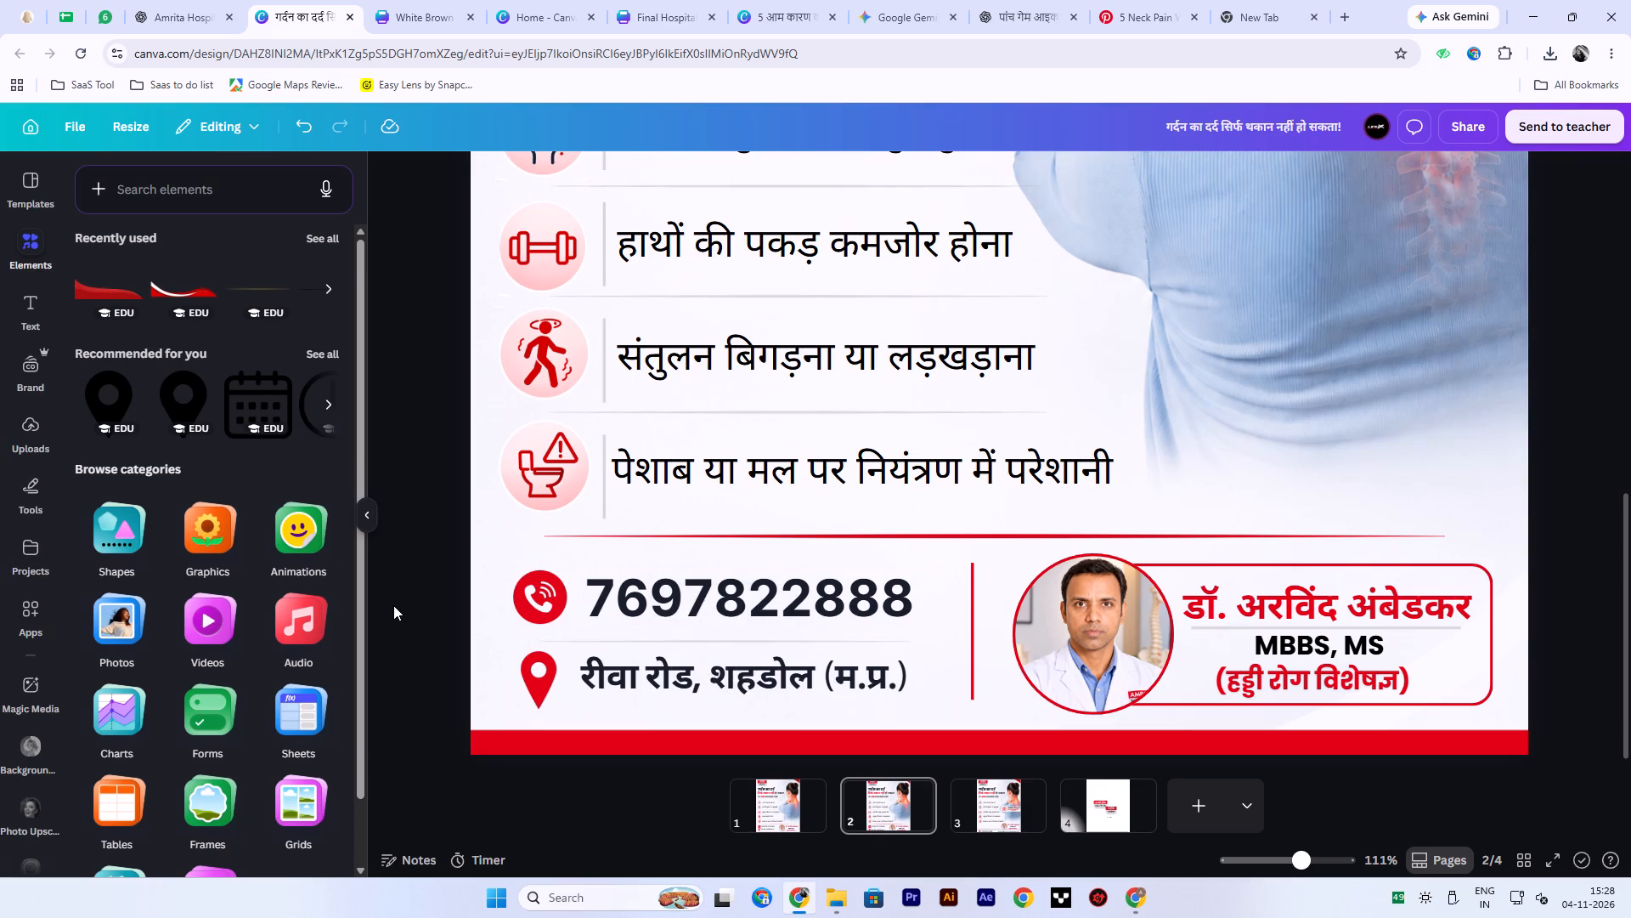
Delete the red vertical divider between the contact details and the doctor's card.
scroll(393, 605, "down", 4, "ctrl")
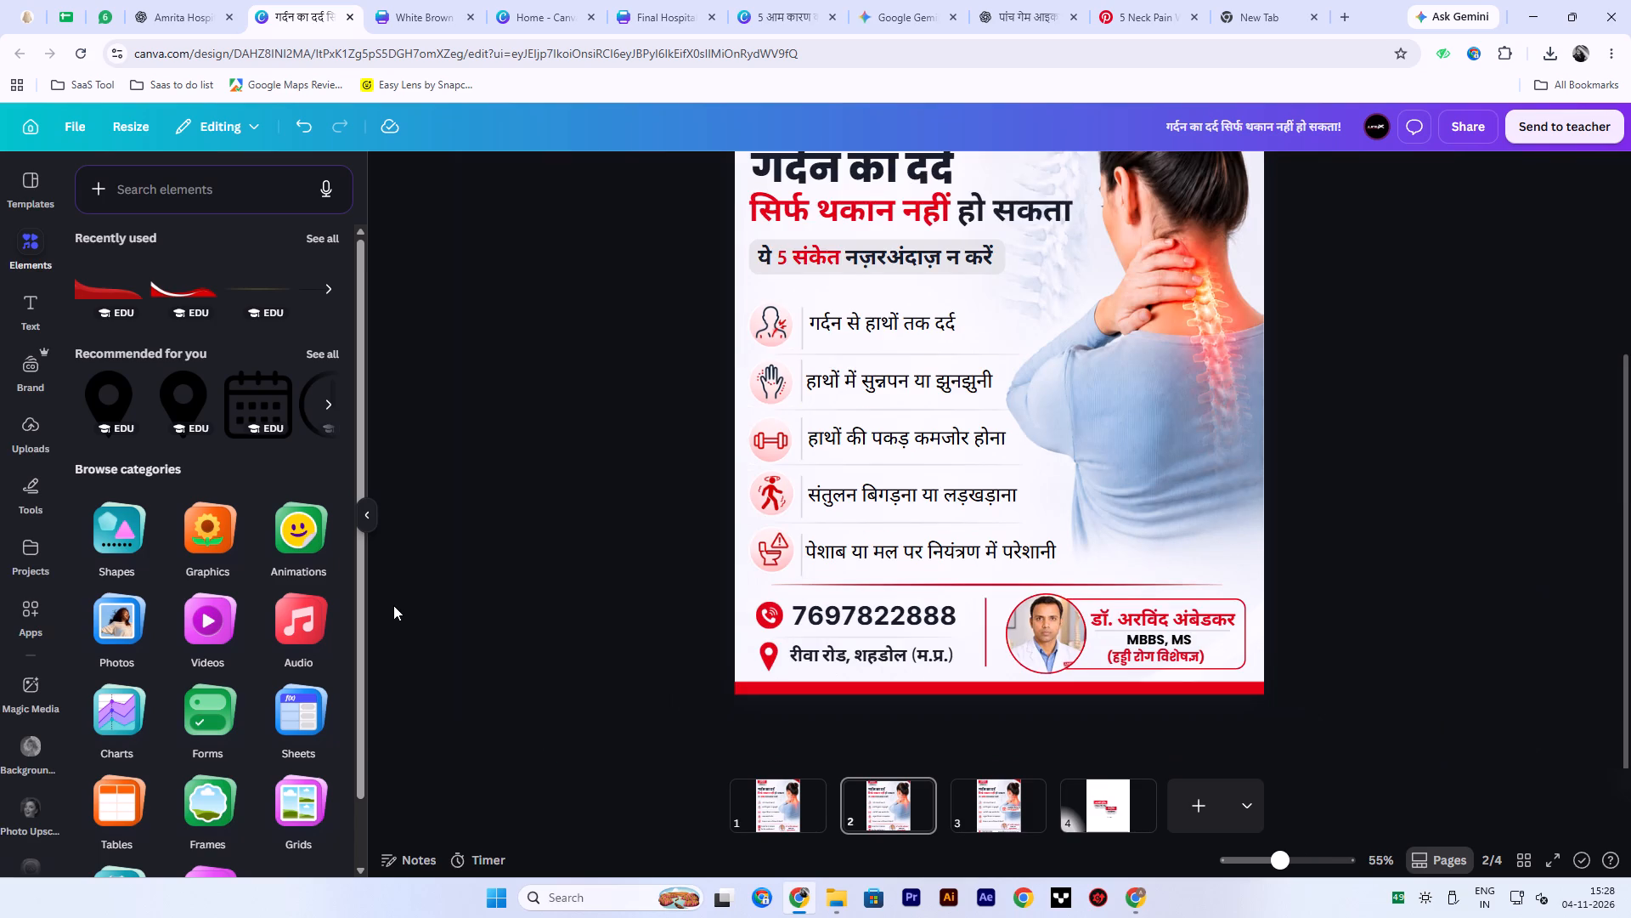
left_click(980, 632)
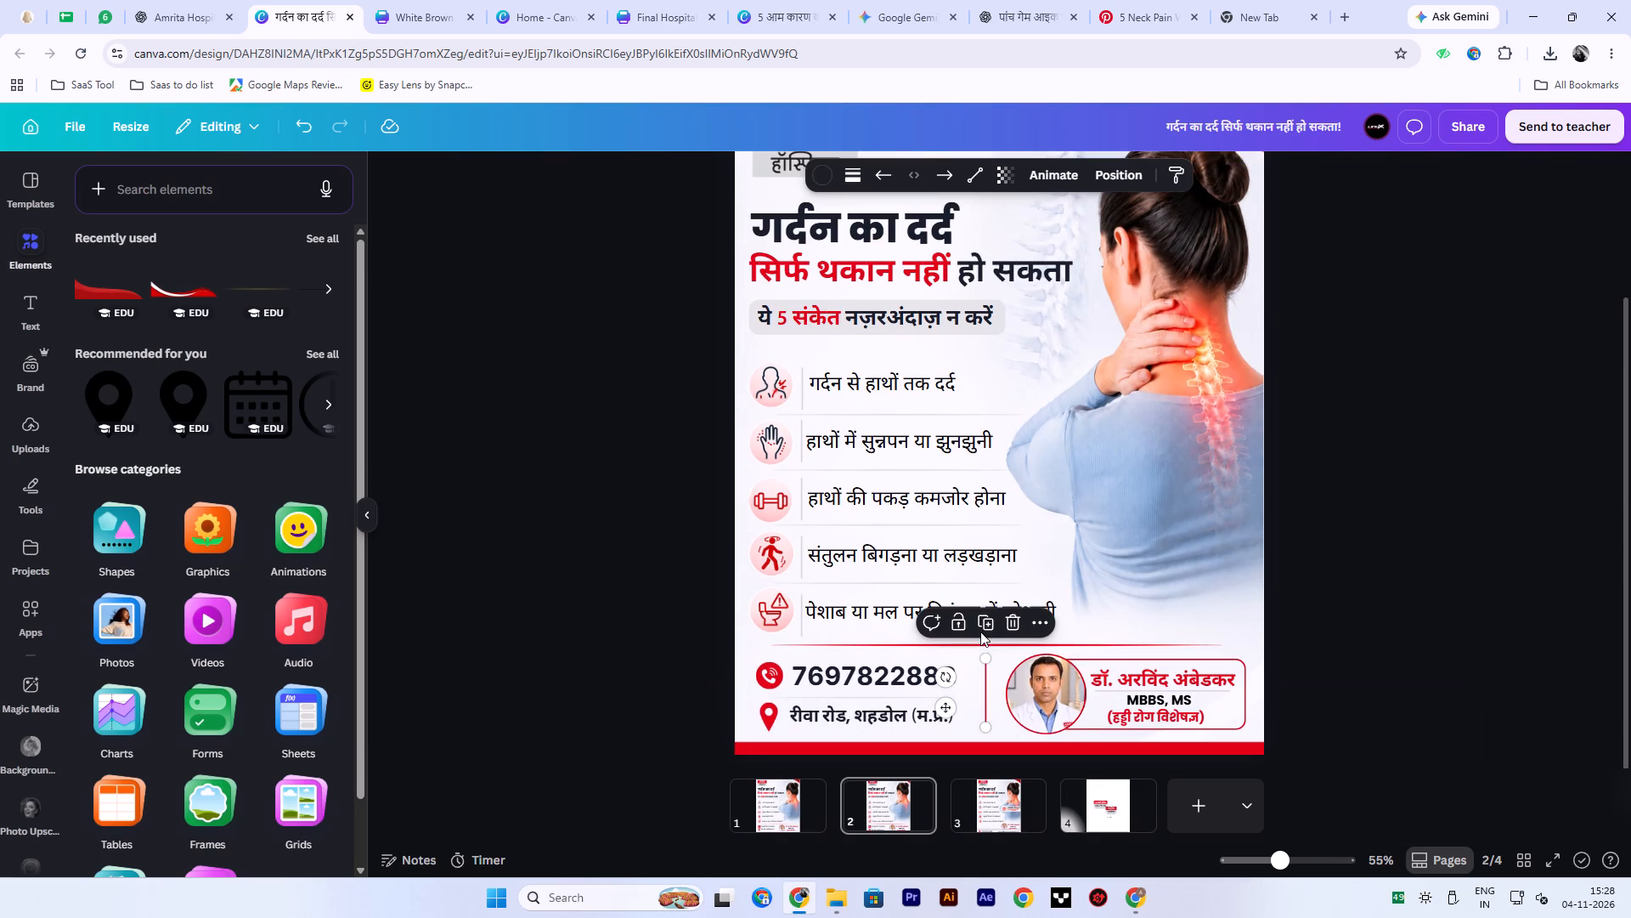
key("Delete")
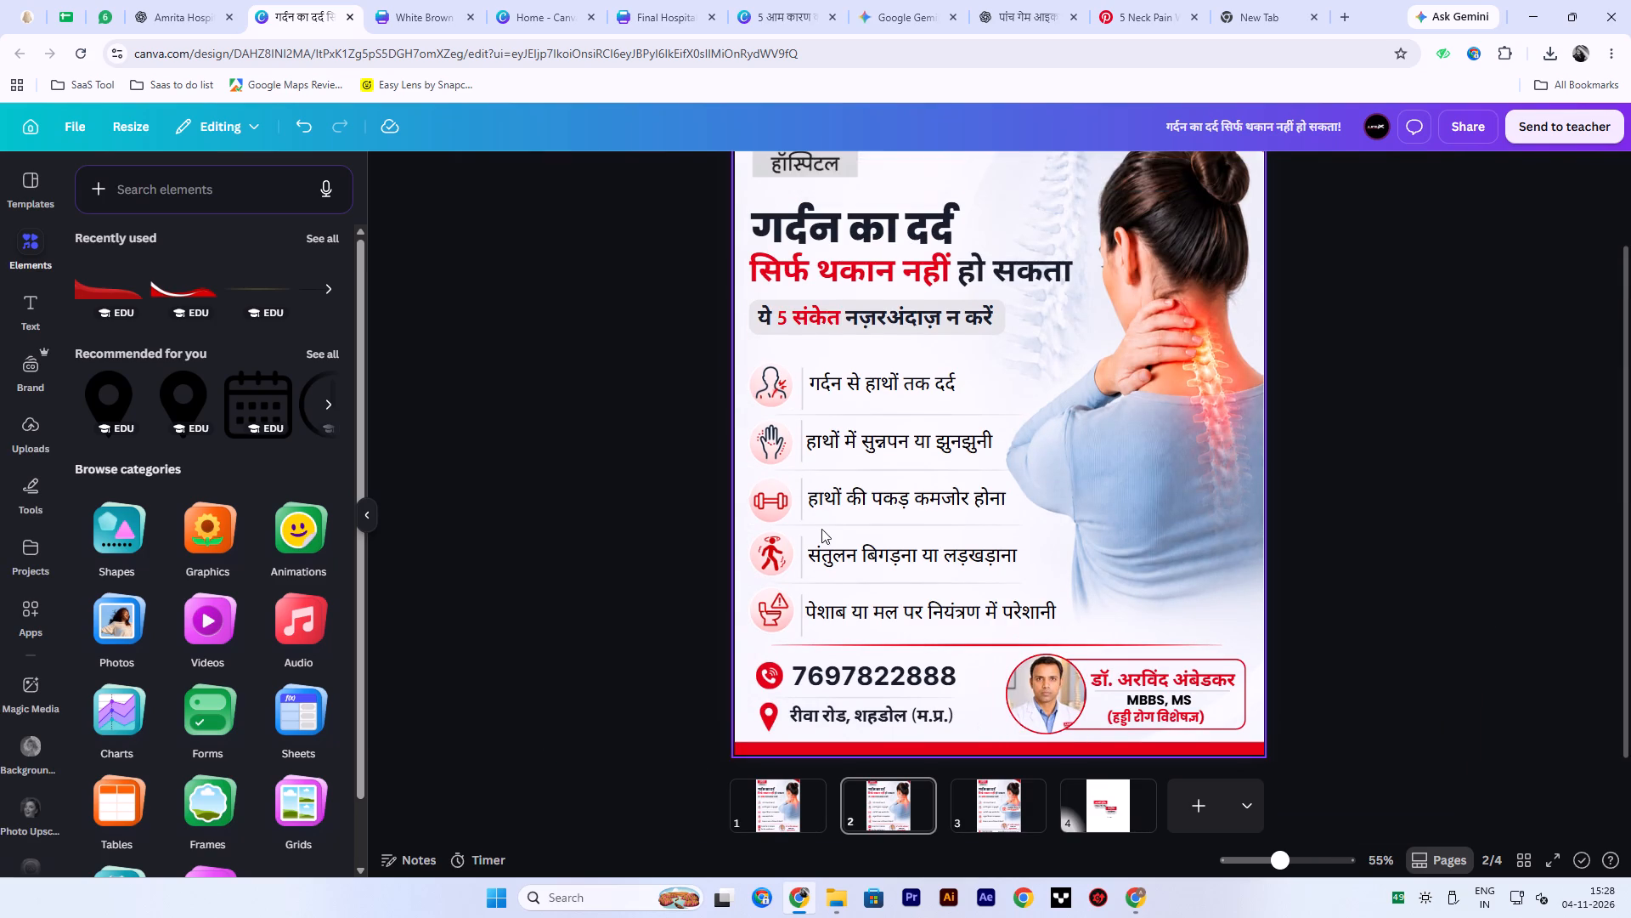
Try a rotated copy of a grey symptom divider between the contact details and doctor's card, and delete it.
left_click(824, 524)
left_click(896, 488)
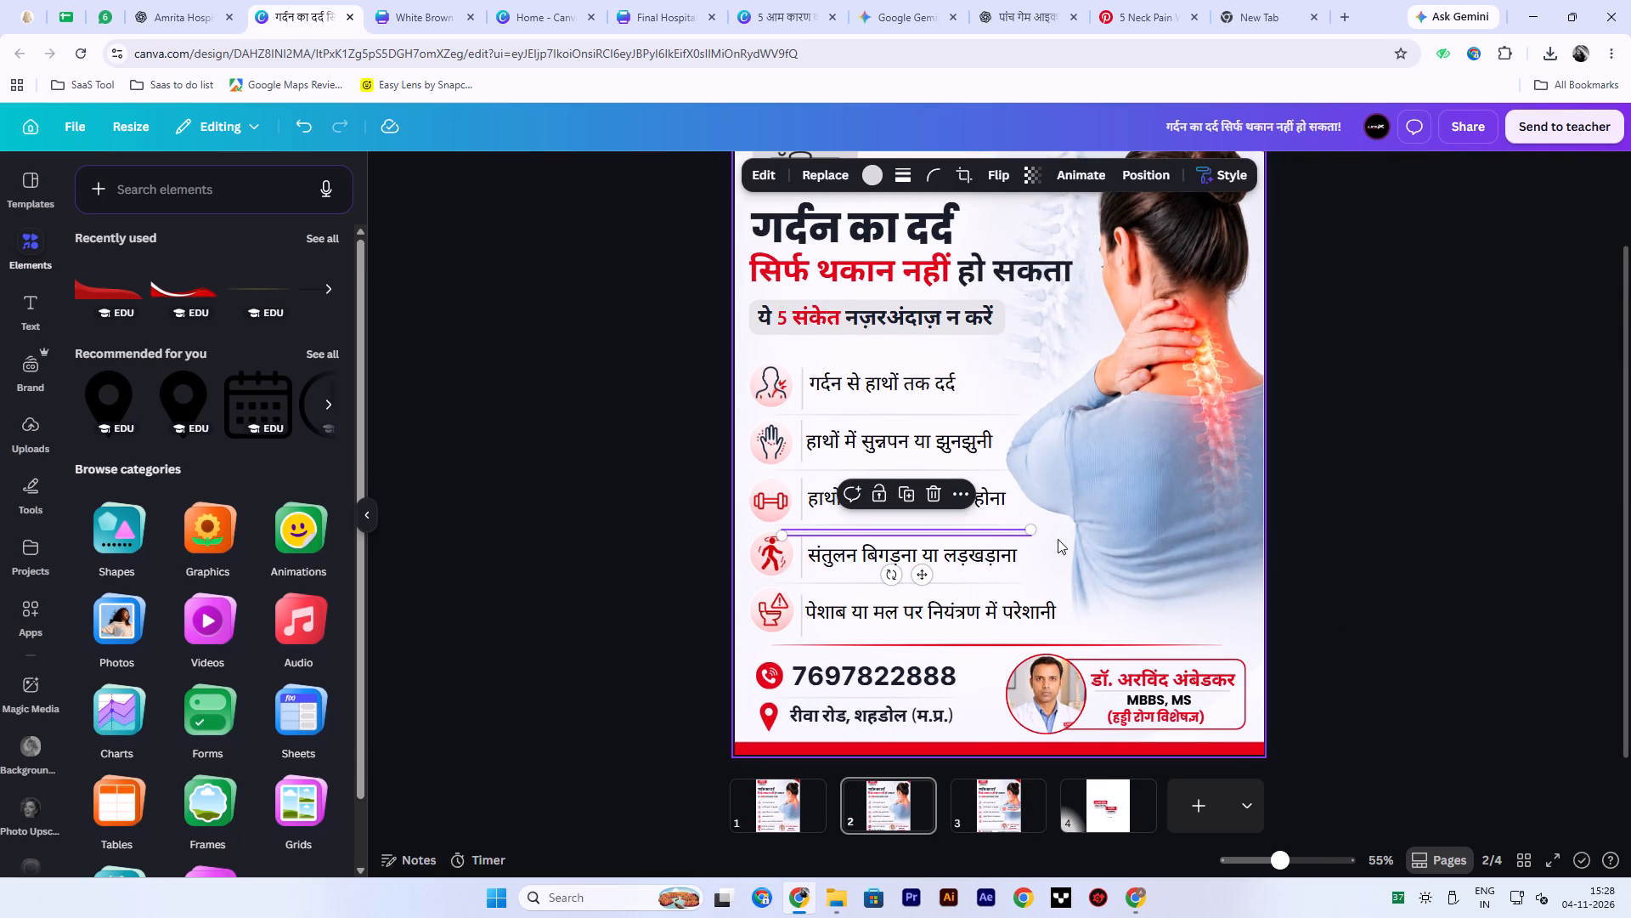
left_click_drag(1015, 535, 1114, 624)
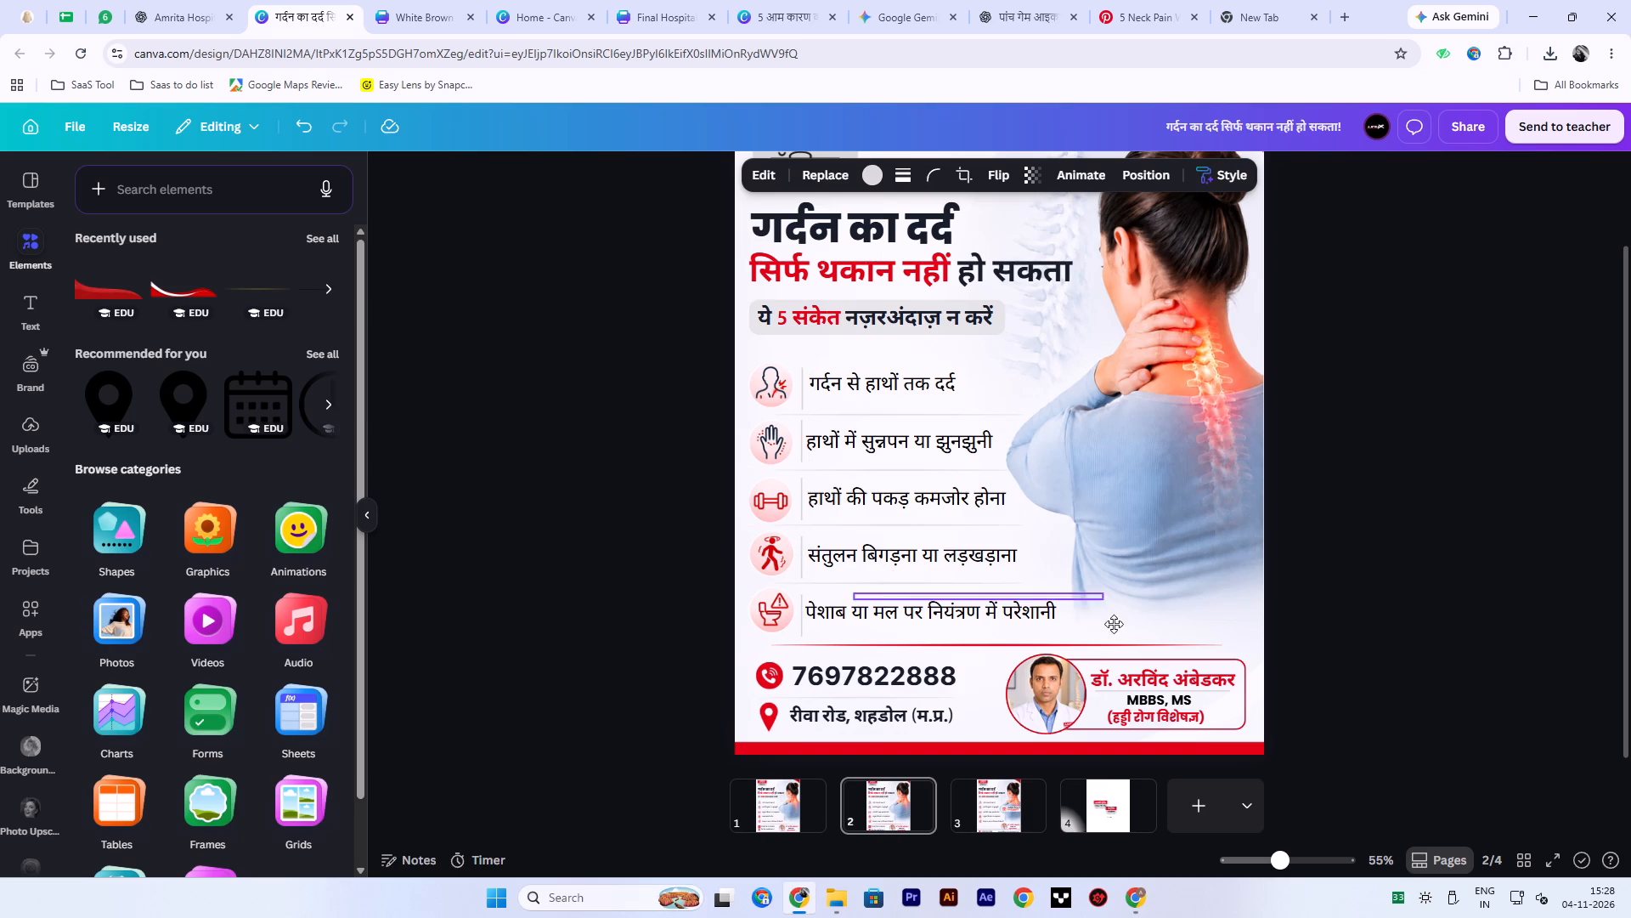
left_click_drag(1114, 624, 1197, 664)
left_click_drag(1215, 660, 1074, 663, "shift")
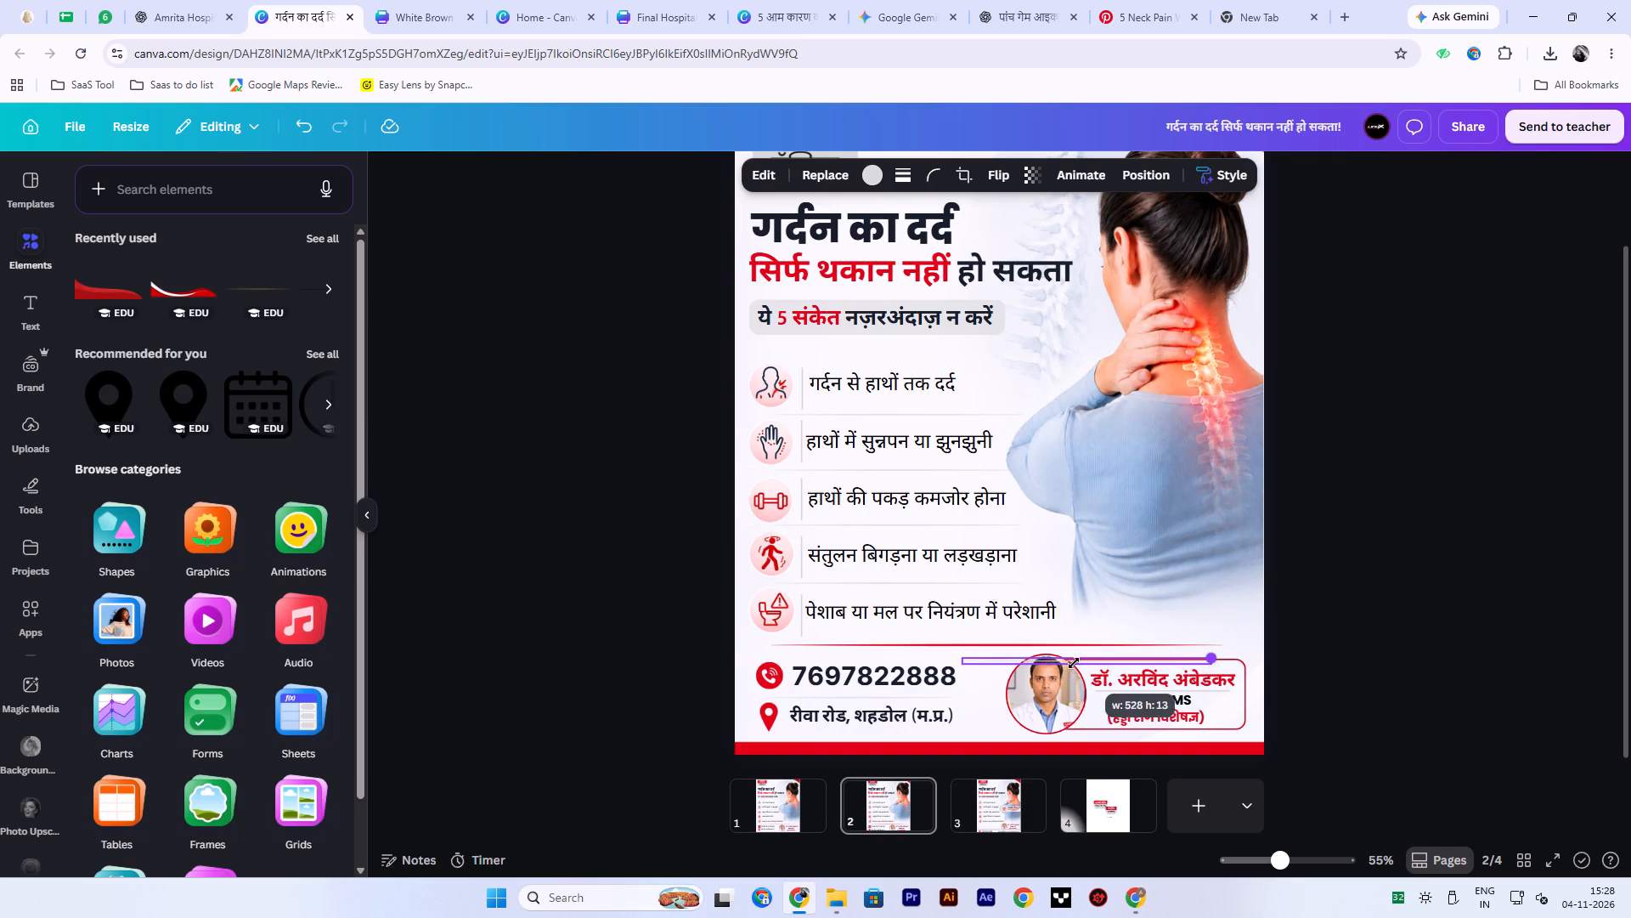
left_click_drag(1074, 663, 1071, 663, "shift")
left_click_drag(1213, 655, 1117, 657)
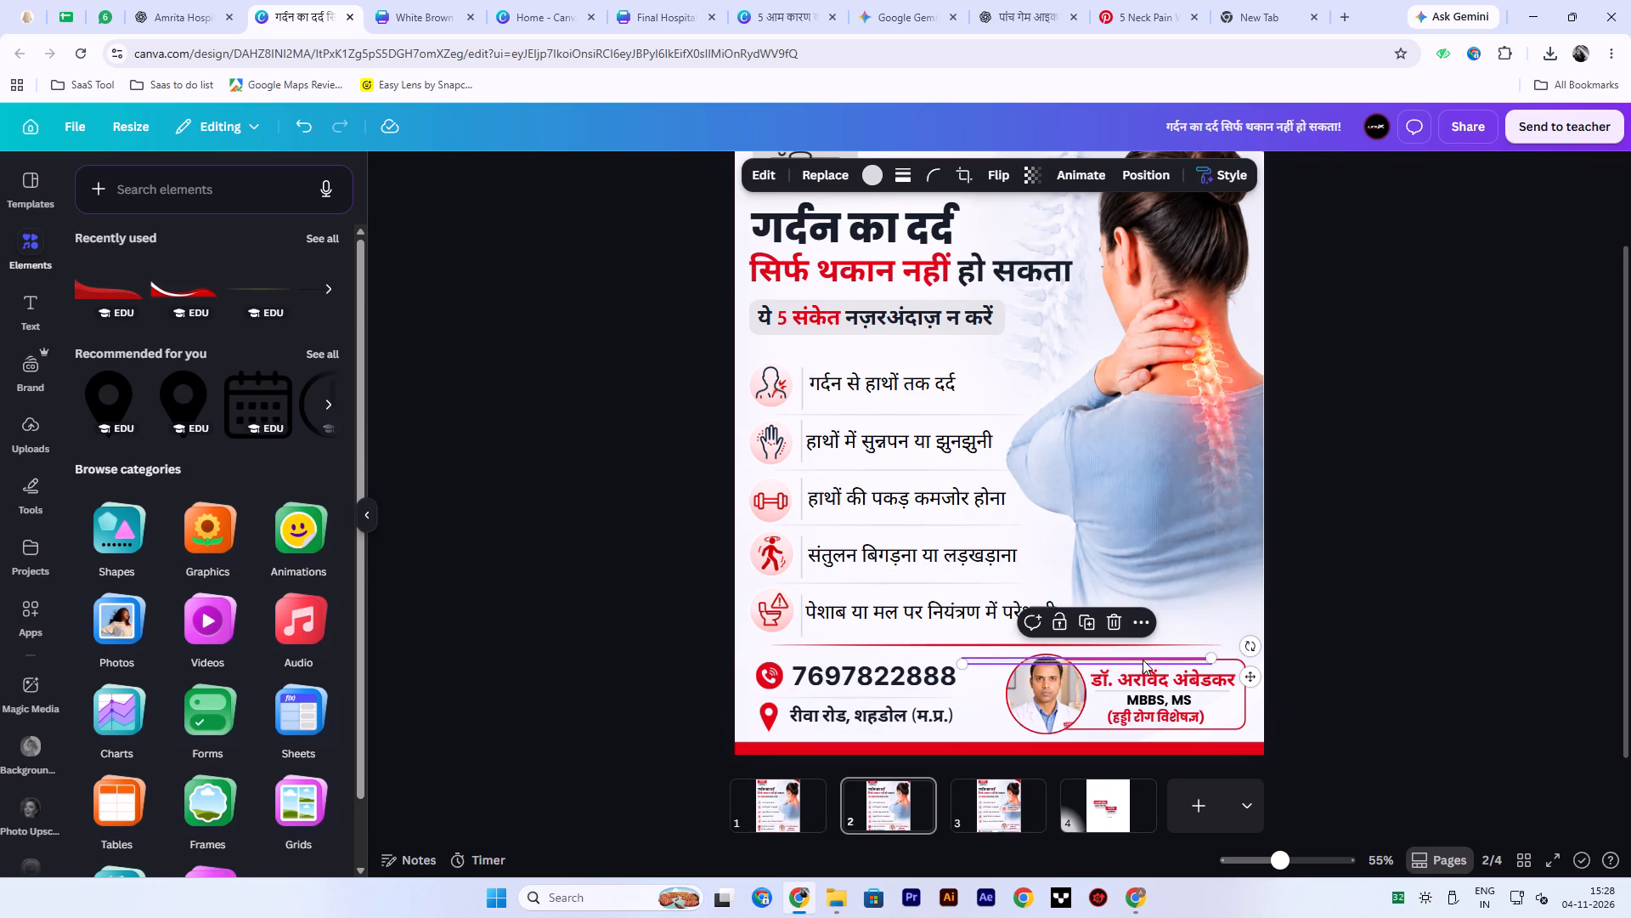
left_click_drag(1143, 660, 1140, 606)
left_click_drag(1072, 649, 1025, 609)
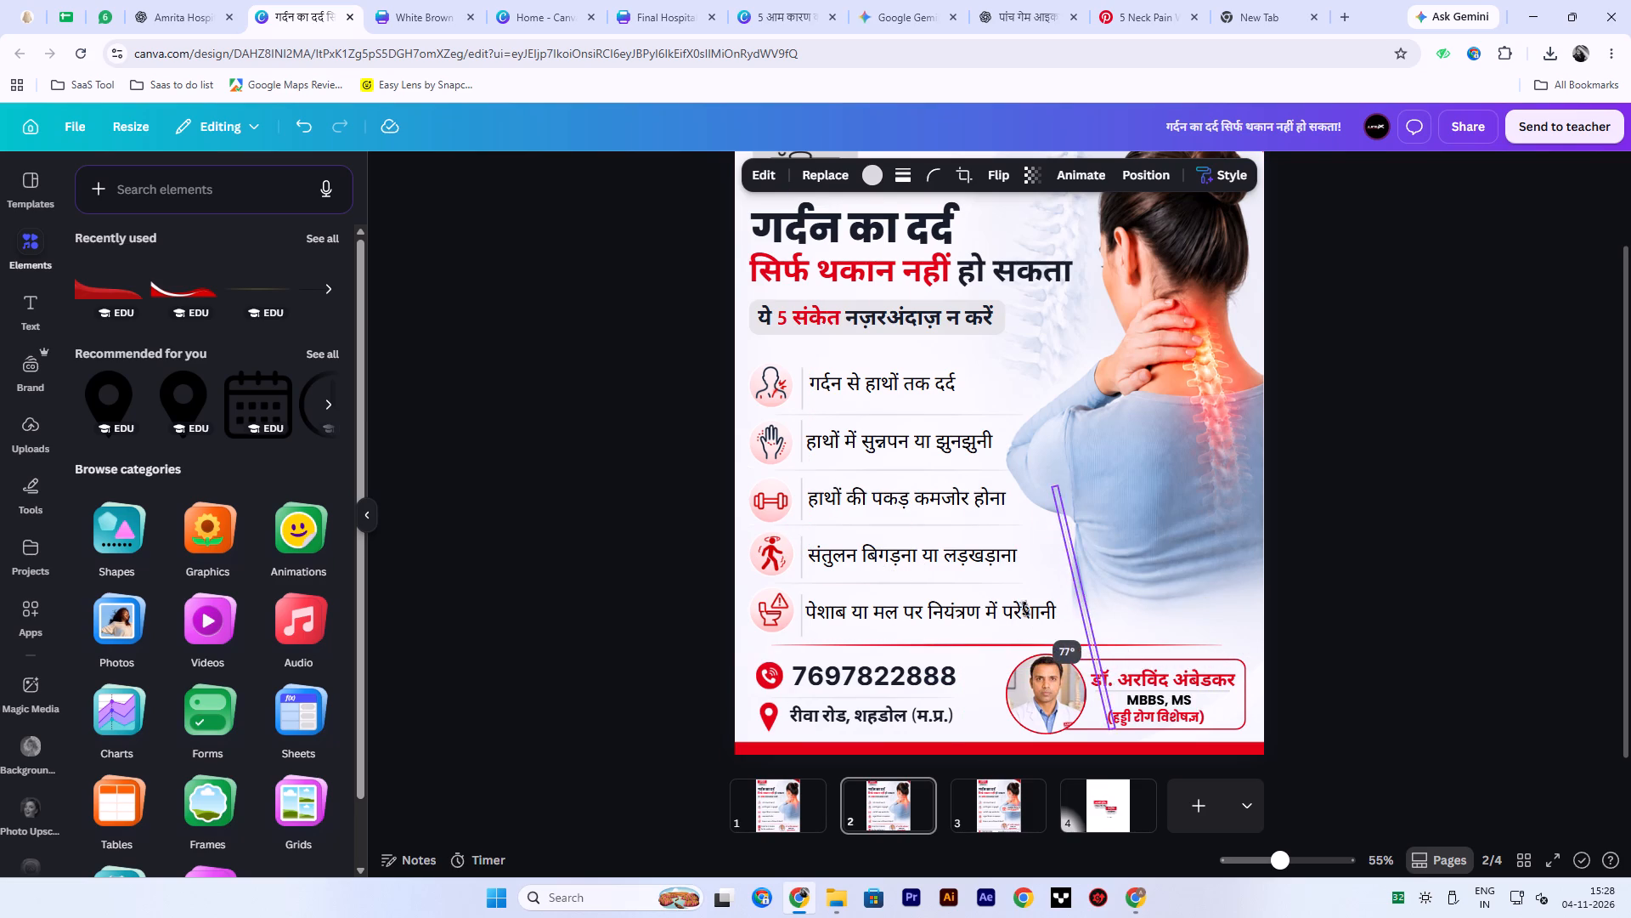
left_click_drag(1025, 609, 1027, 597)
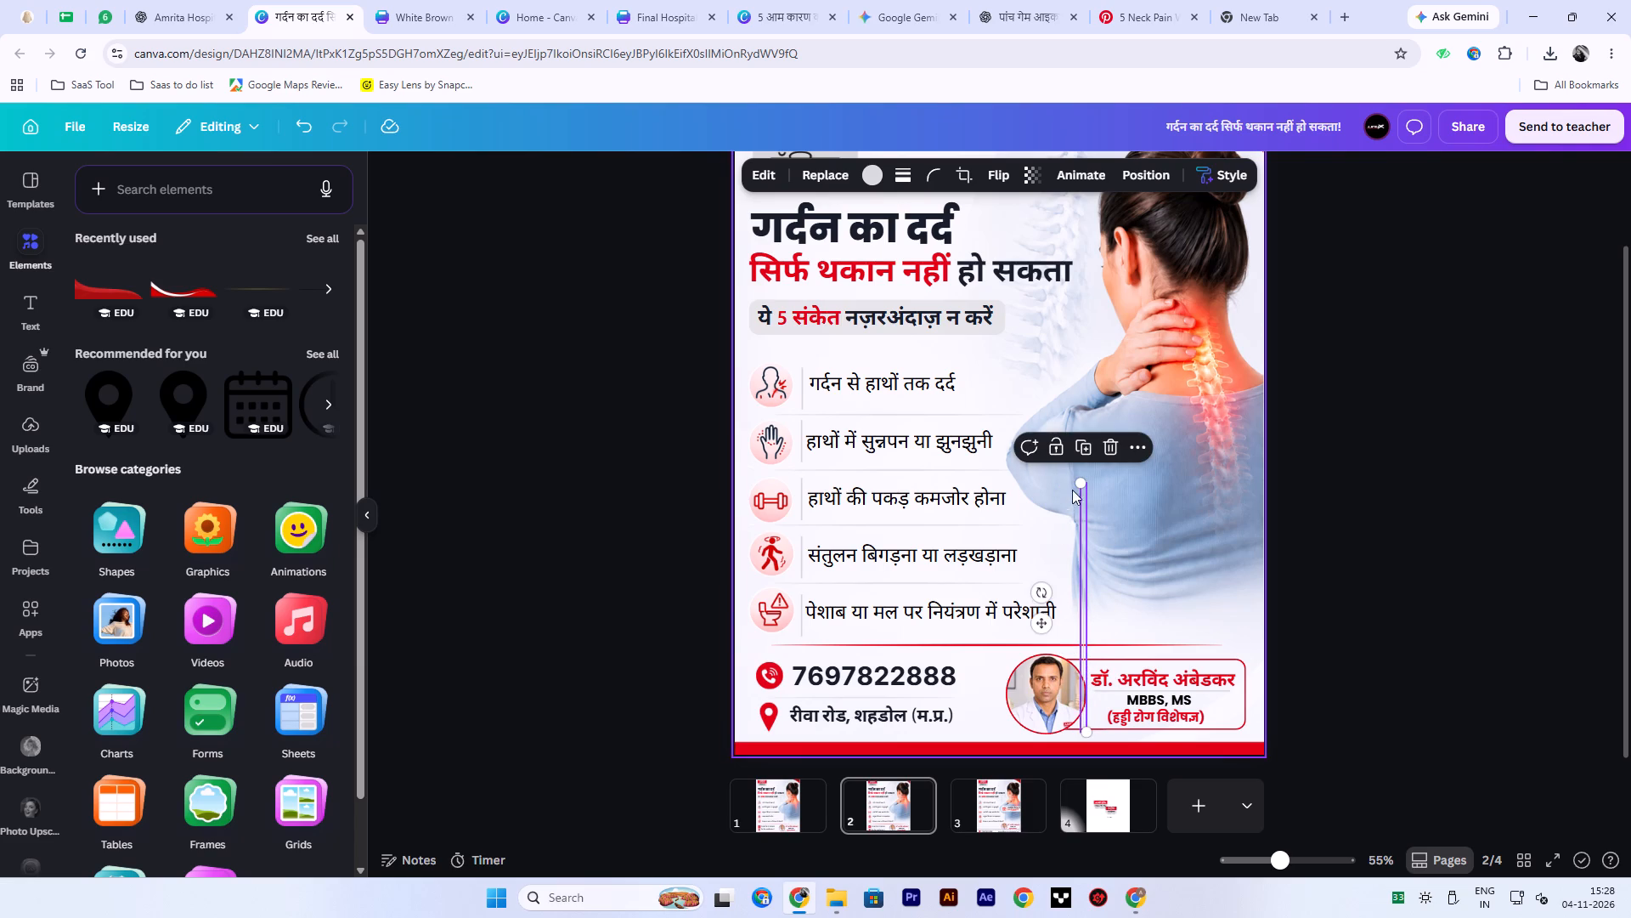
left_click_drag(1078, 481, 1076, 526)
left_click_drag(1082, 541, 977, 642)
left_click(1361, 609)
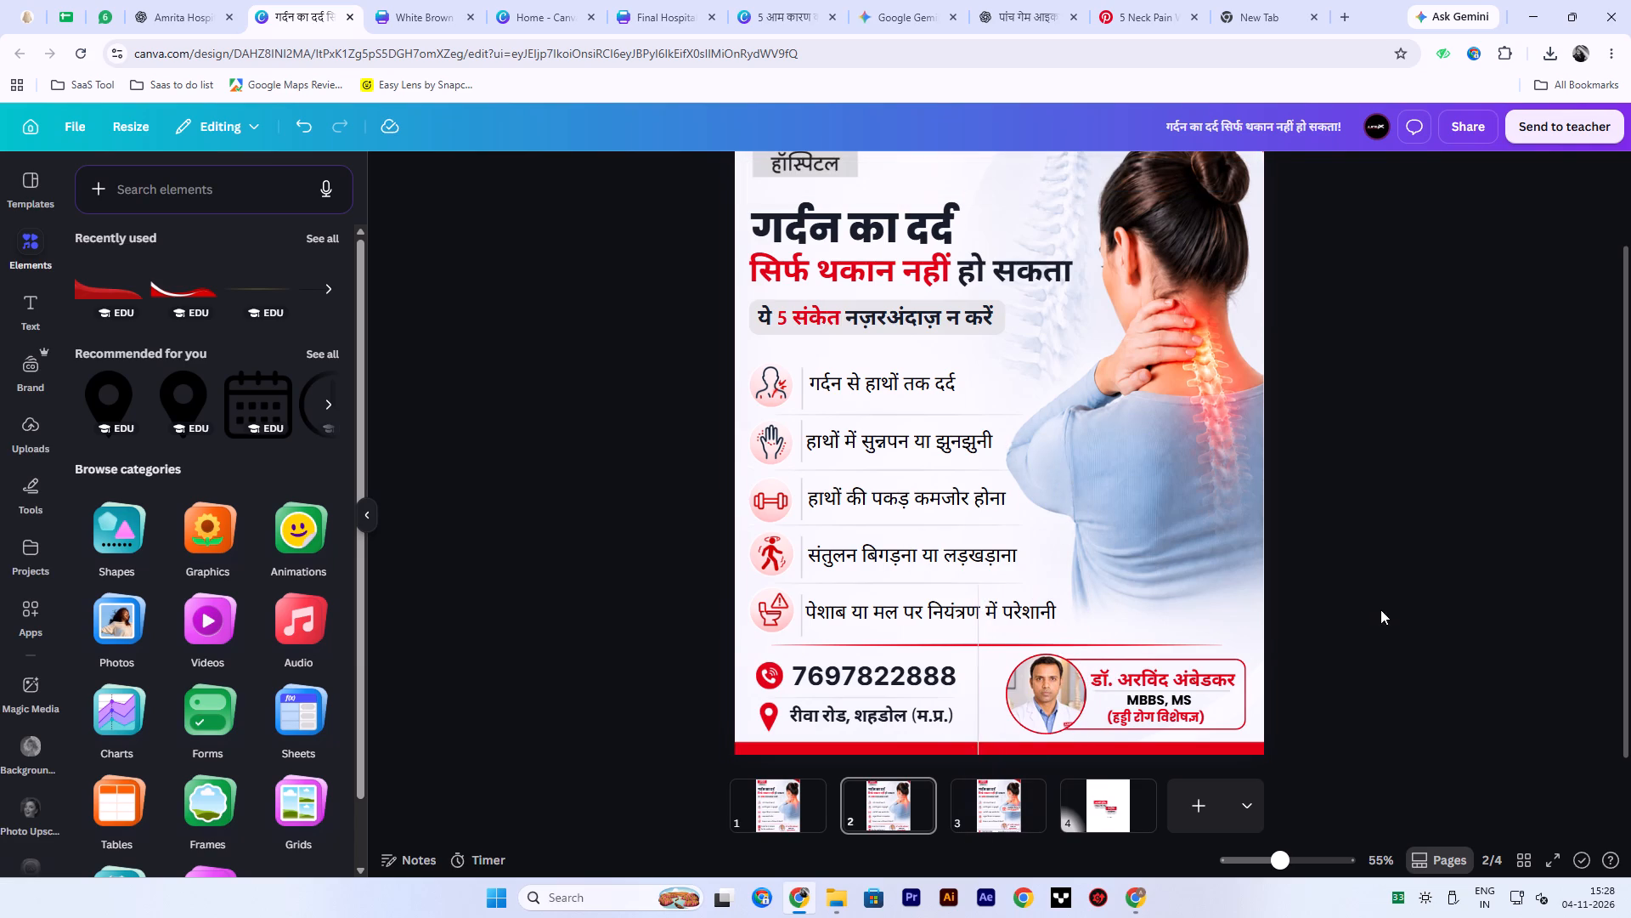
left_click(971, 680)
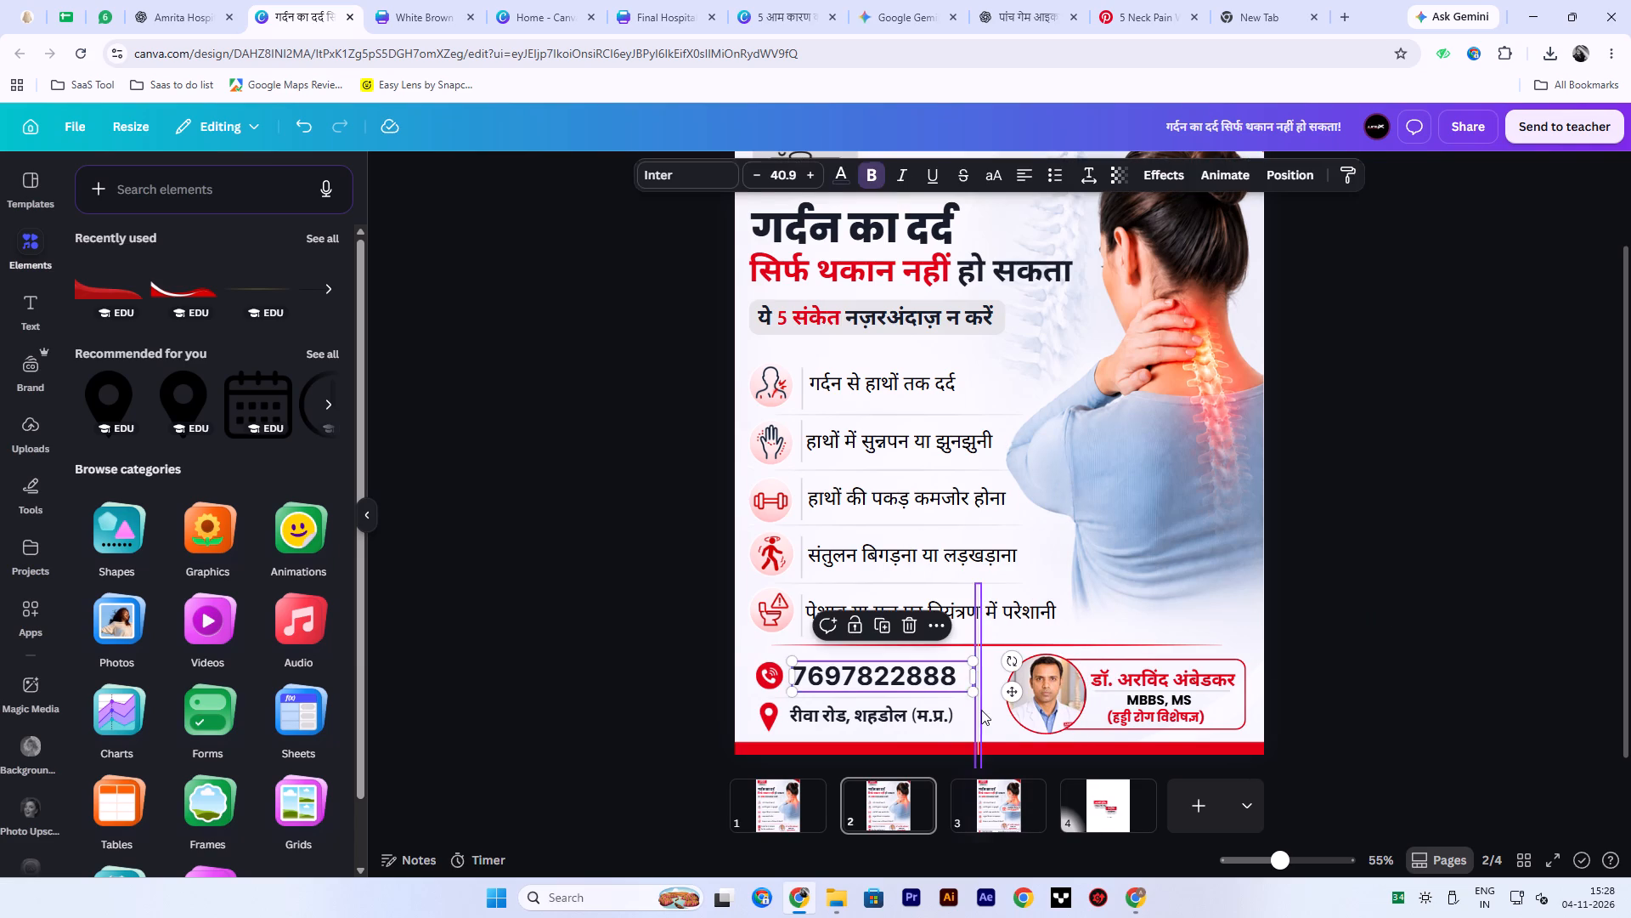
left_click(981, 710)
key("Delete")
Duplicate the grey divider above the last symptom, shorten the copy to about 288 wide and move it near the doctor's photo.
scroll(855, 620, "up", 4, "ctrl")
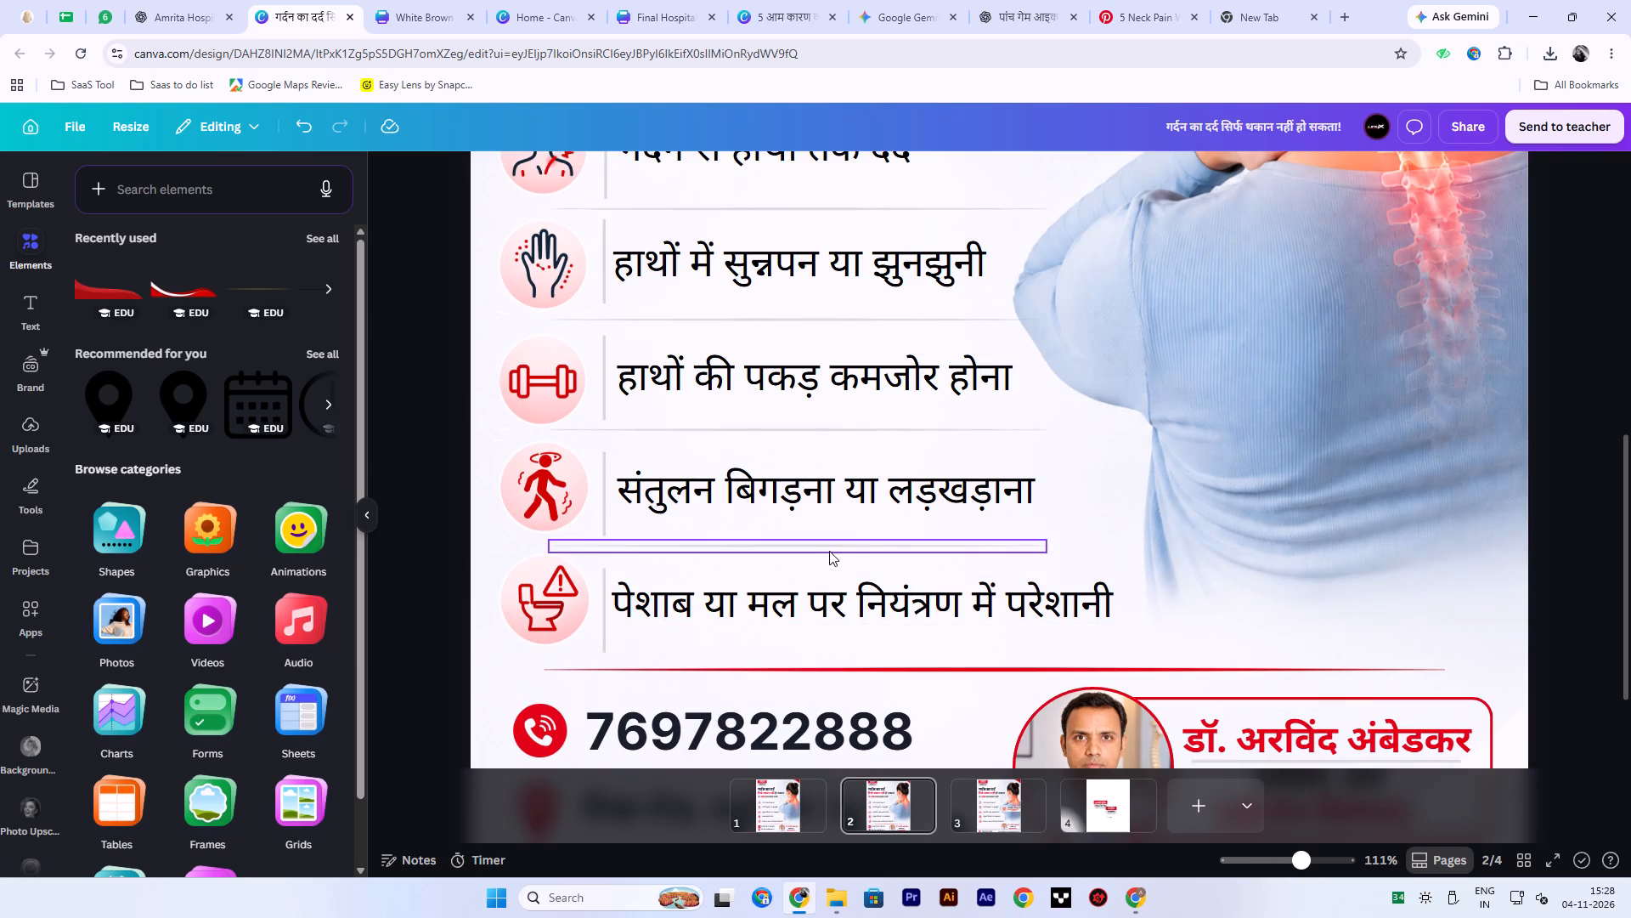
left_click(829, 548)
left_click_drag(1045, 539, 814, 556)
key("ctrl+z")
left_click(799, 507)
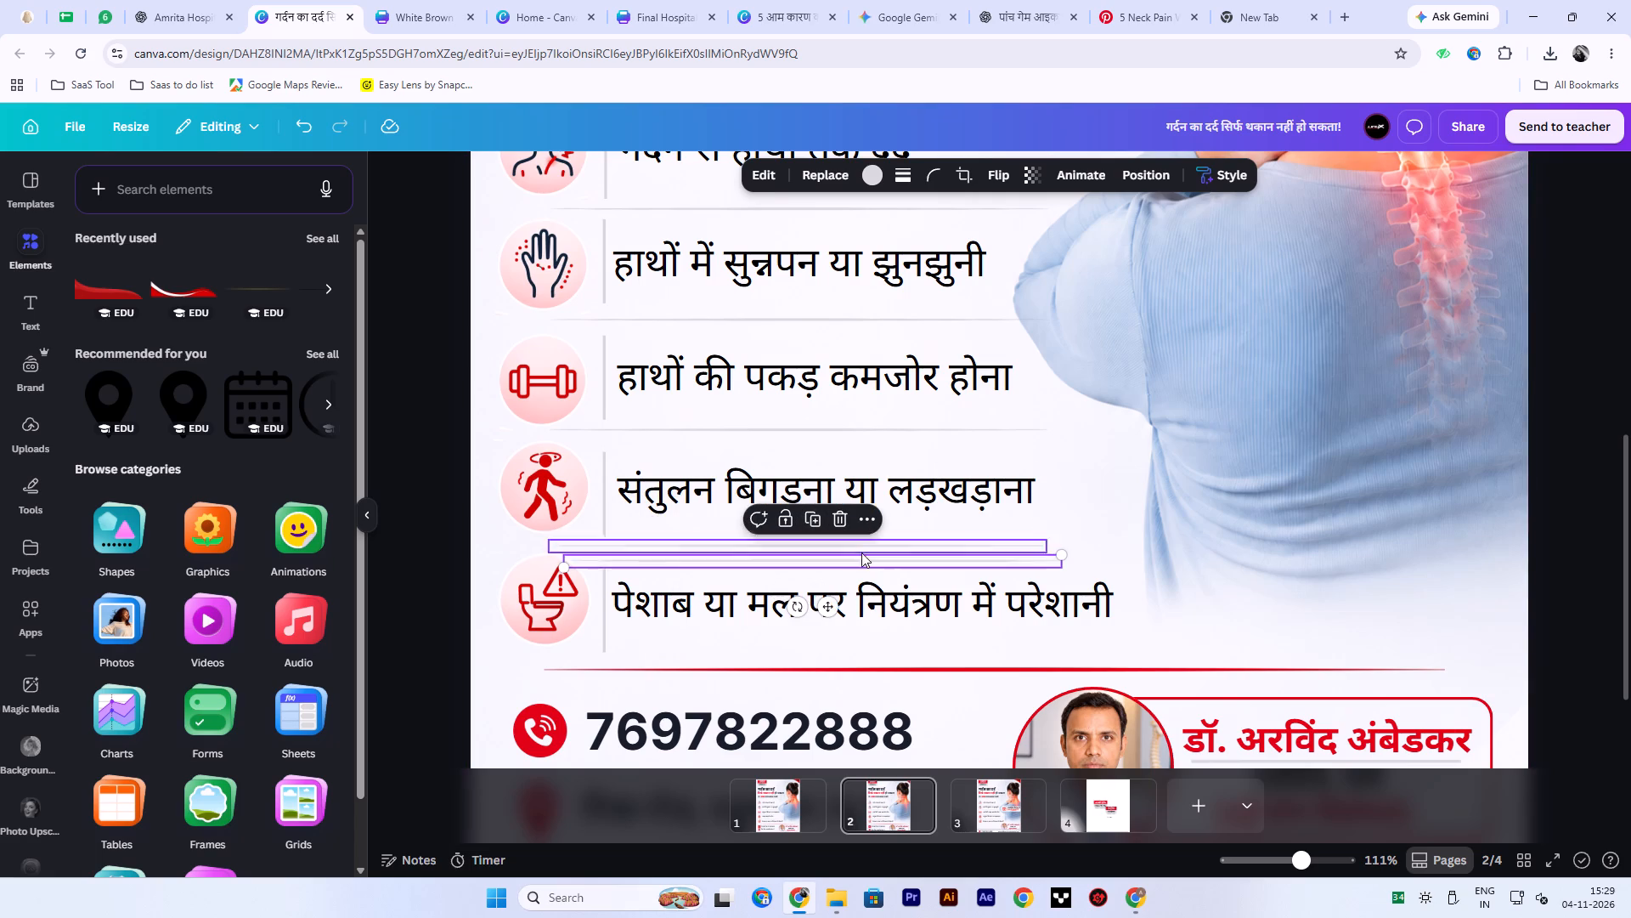
left_click_drag(864, 564, 1284, 483)
left_click_drag(1479, 475, 1155, 488)
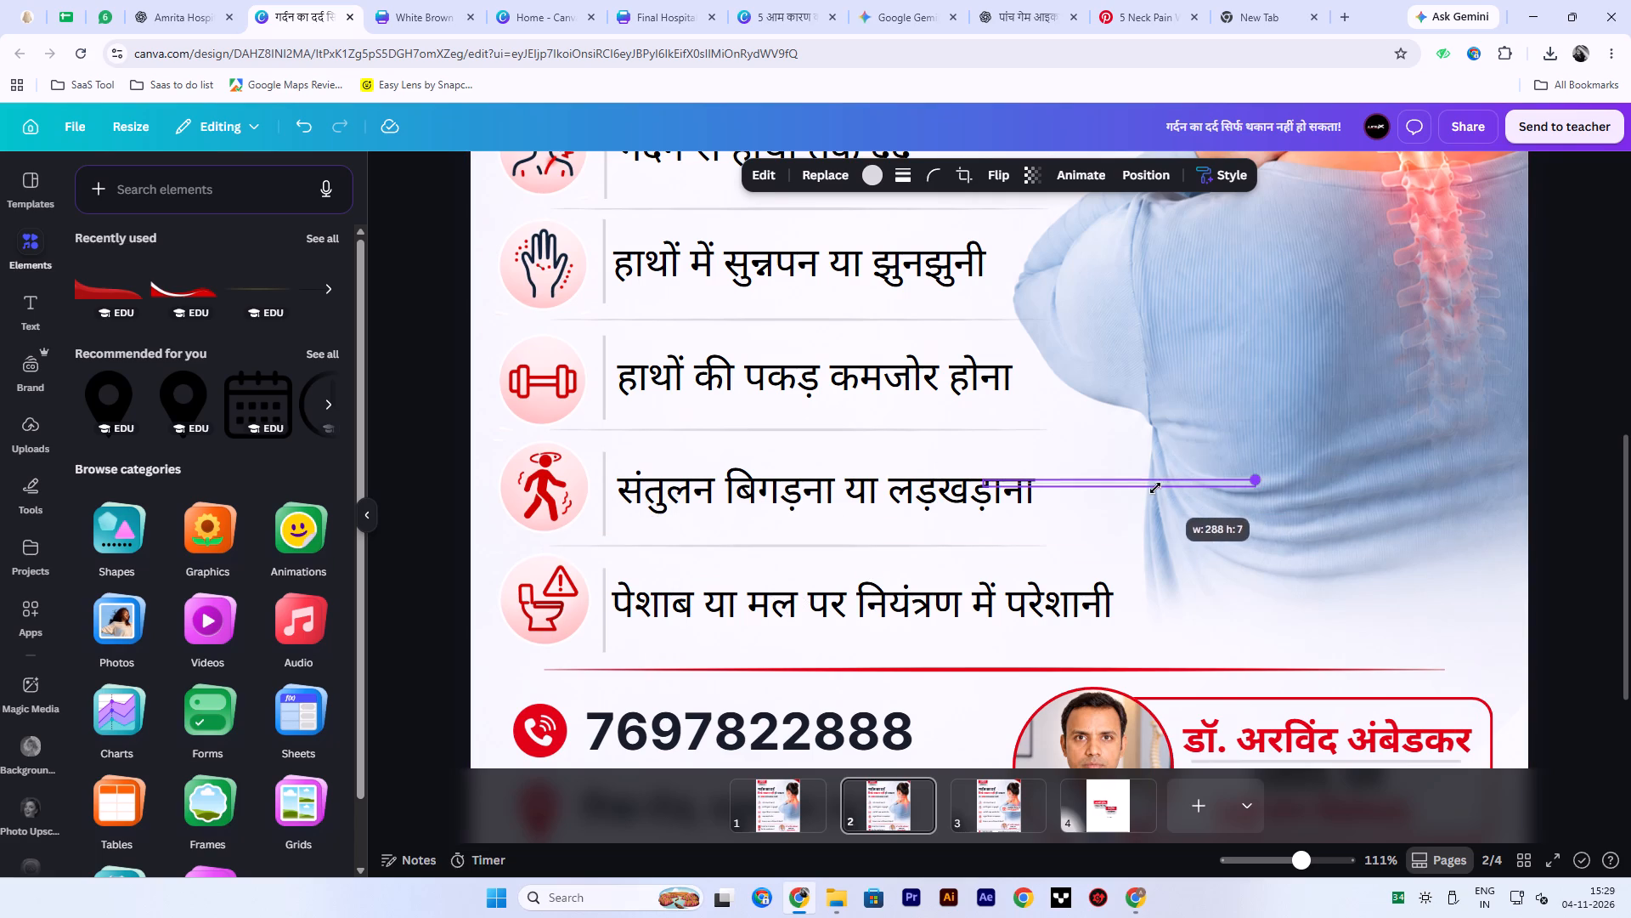
left_click_drag(1155, 488, 1154, 488)
left_click_drag(1148, 479, 1125, 584)
scroll(1128, 637, "down", 2)
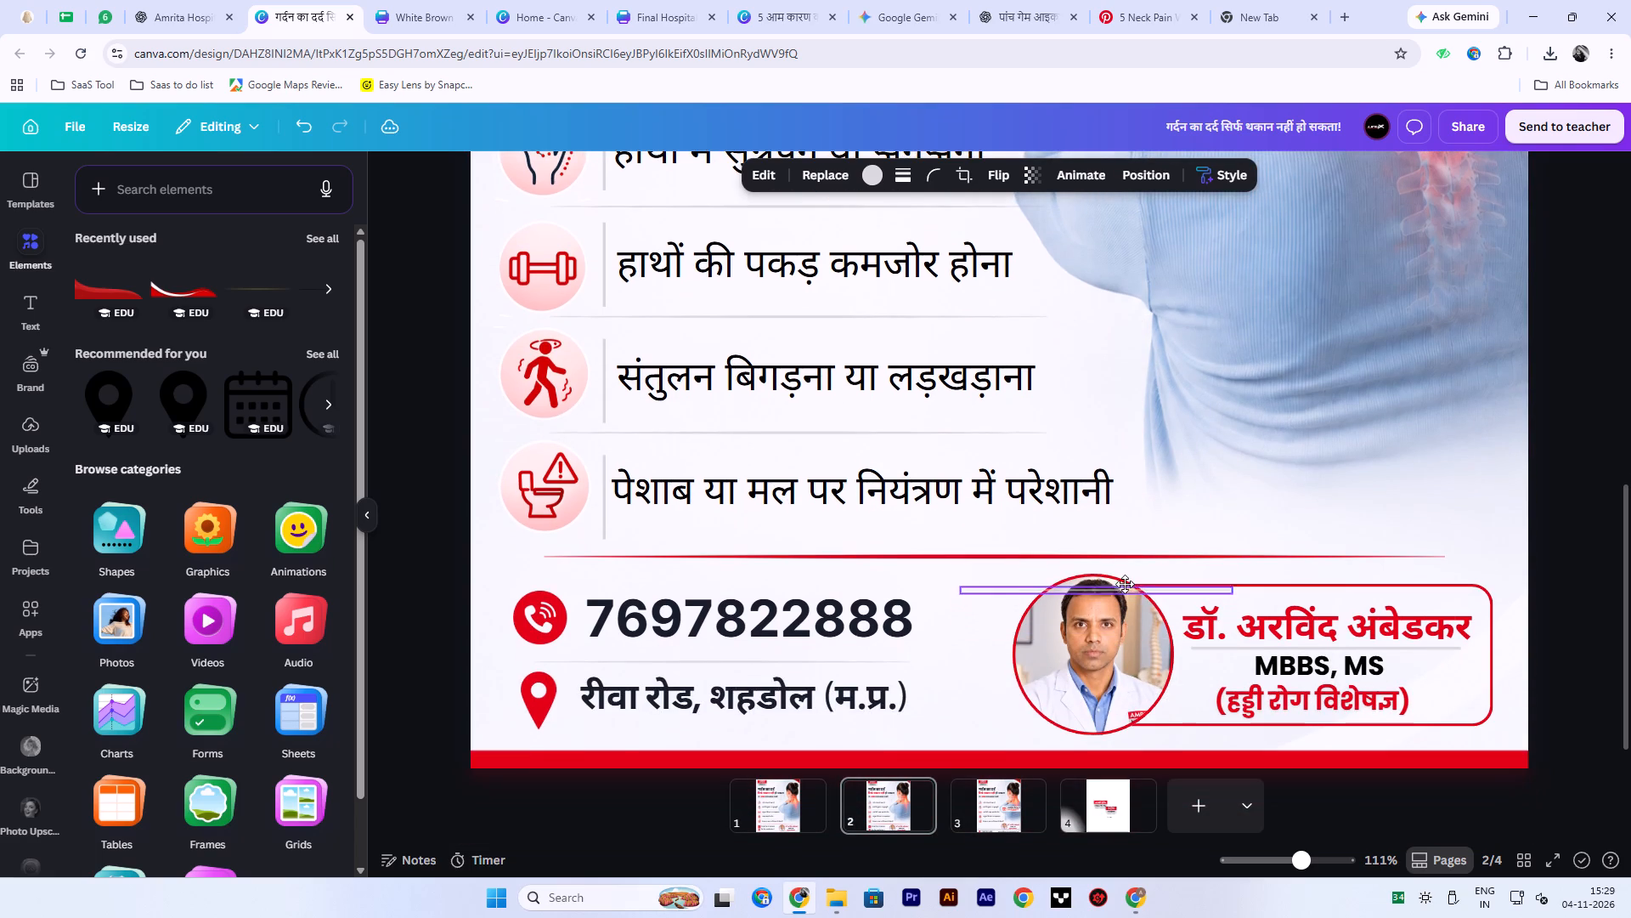
left_click_drag(1125, 584, 1117, 581)
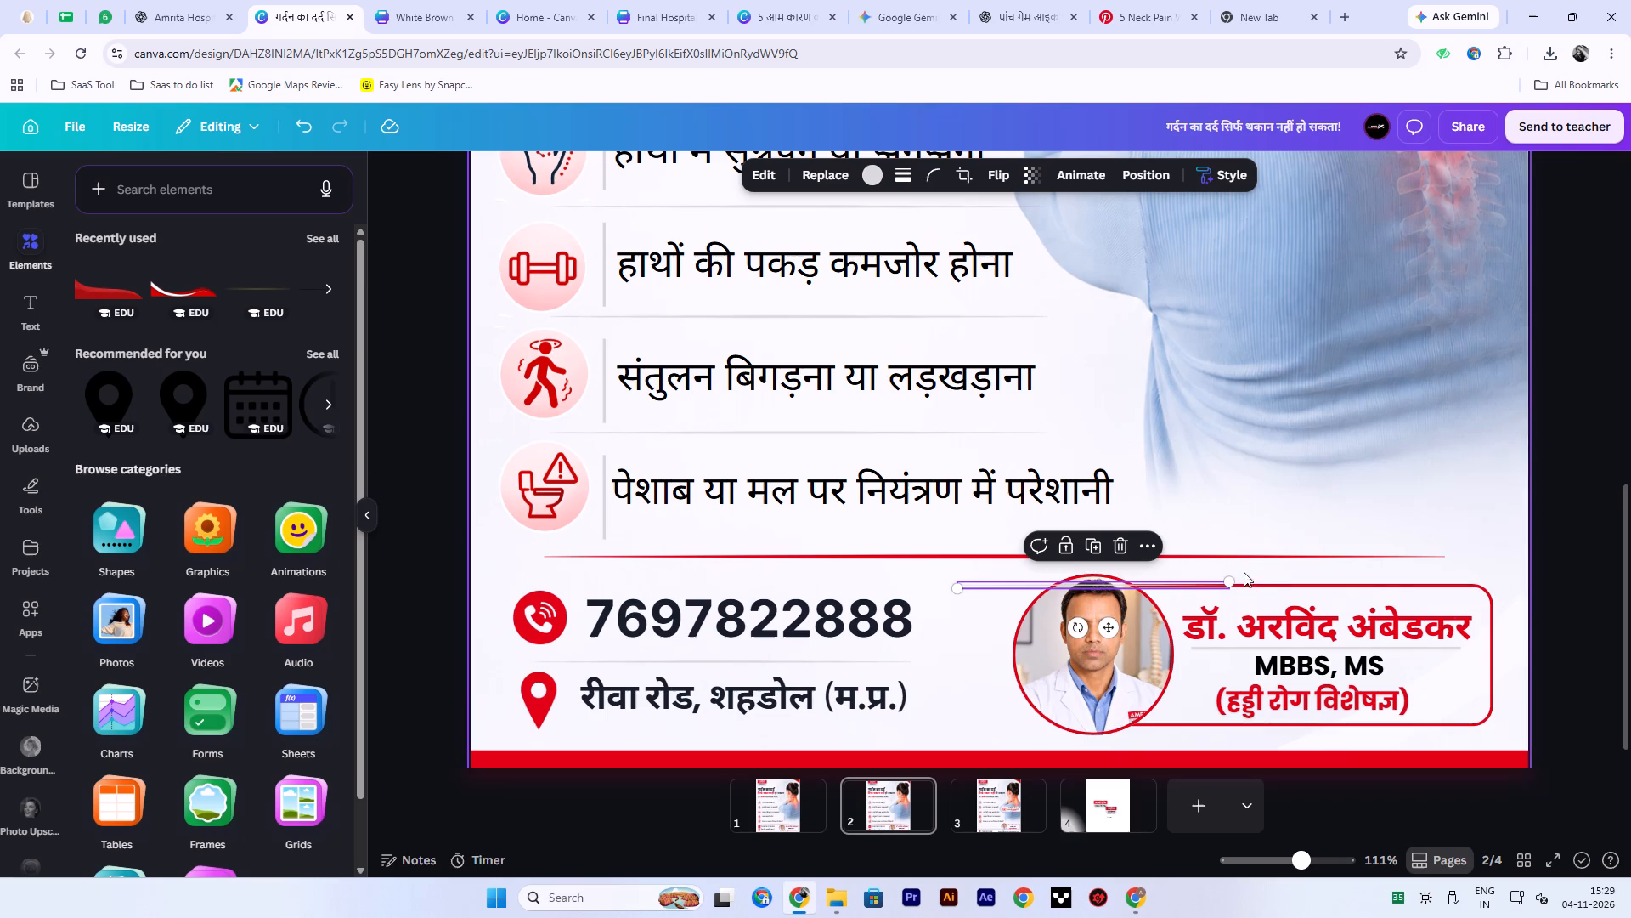
Rotate the shortened grey divider upright and place it between the contact details and the doctor's card.
left_click(1261, 564)
left_click(992, 583)
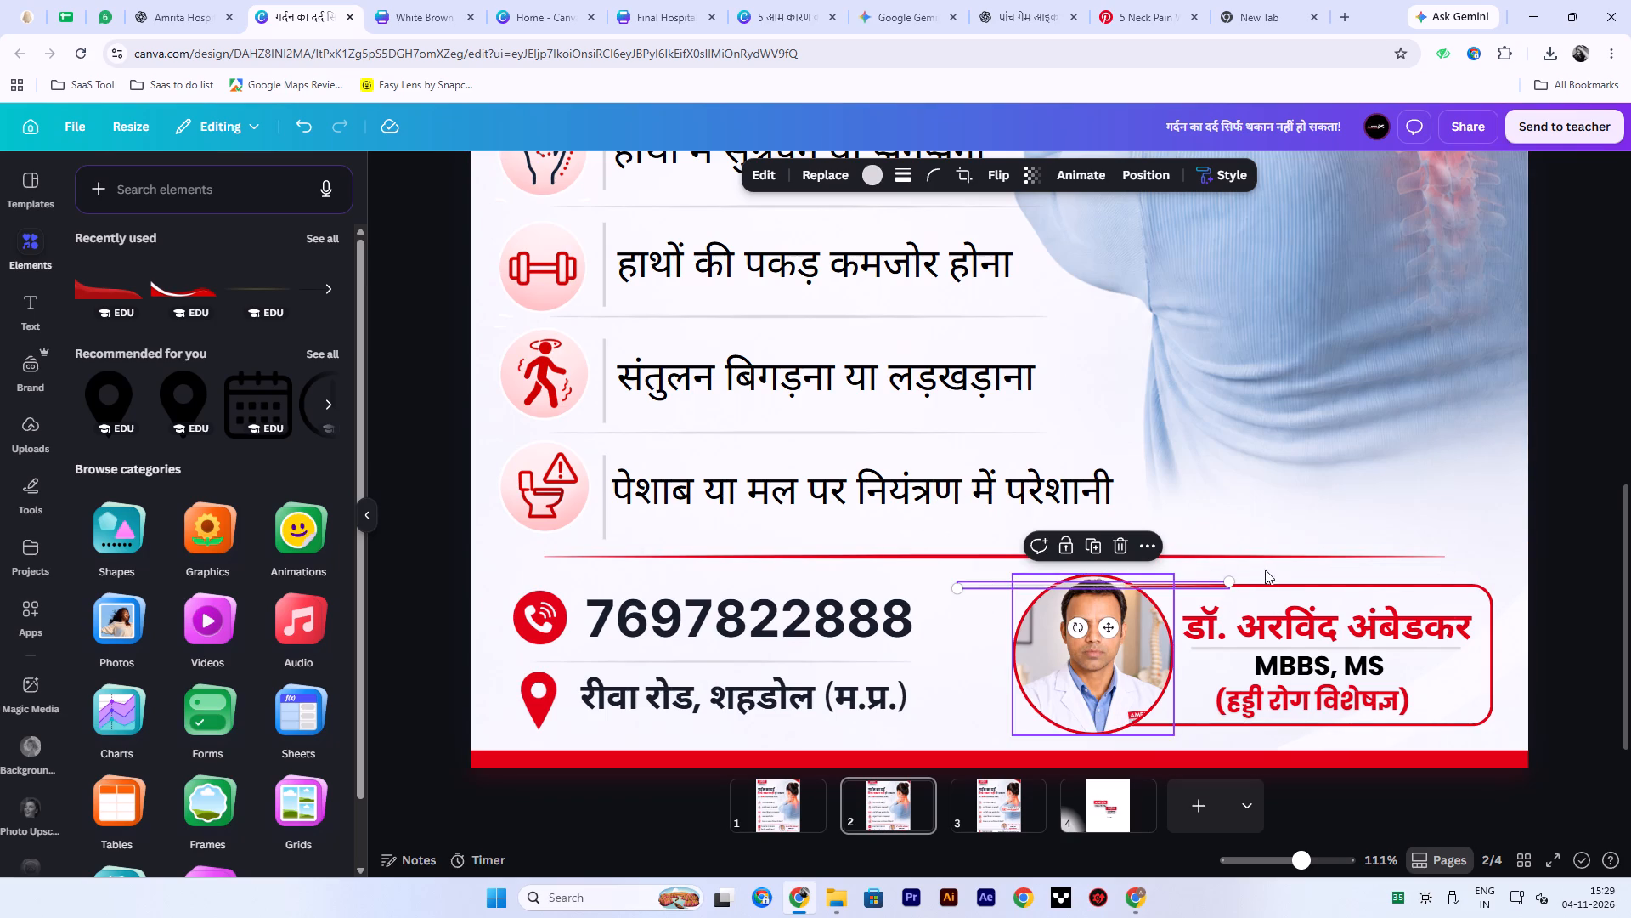
left_click_drag(1080, 625, 1053, 573)
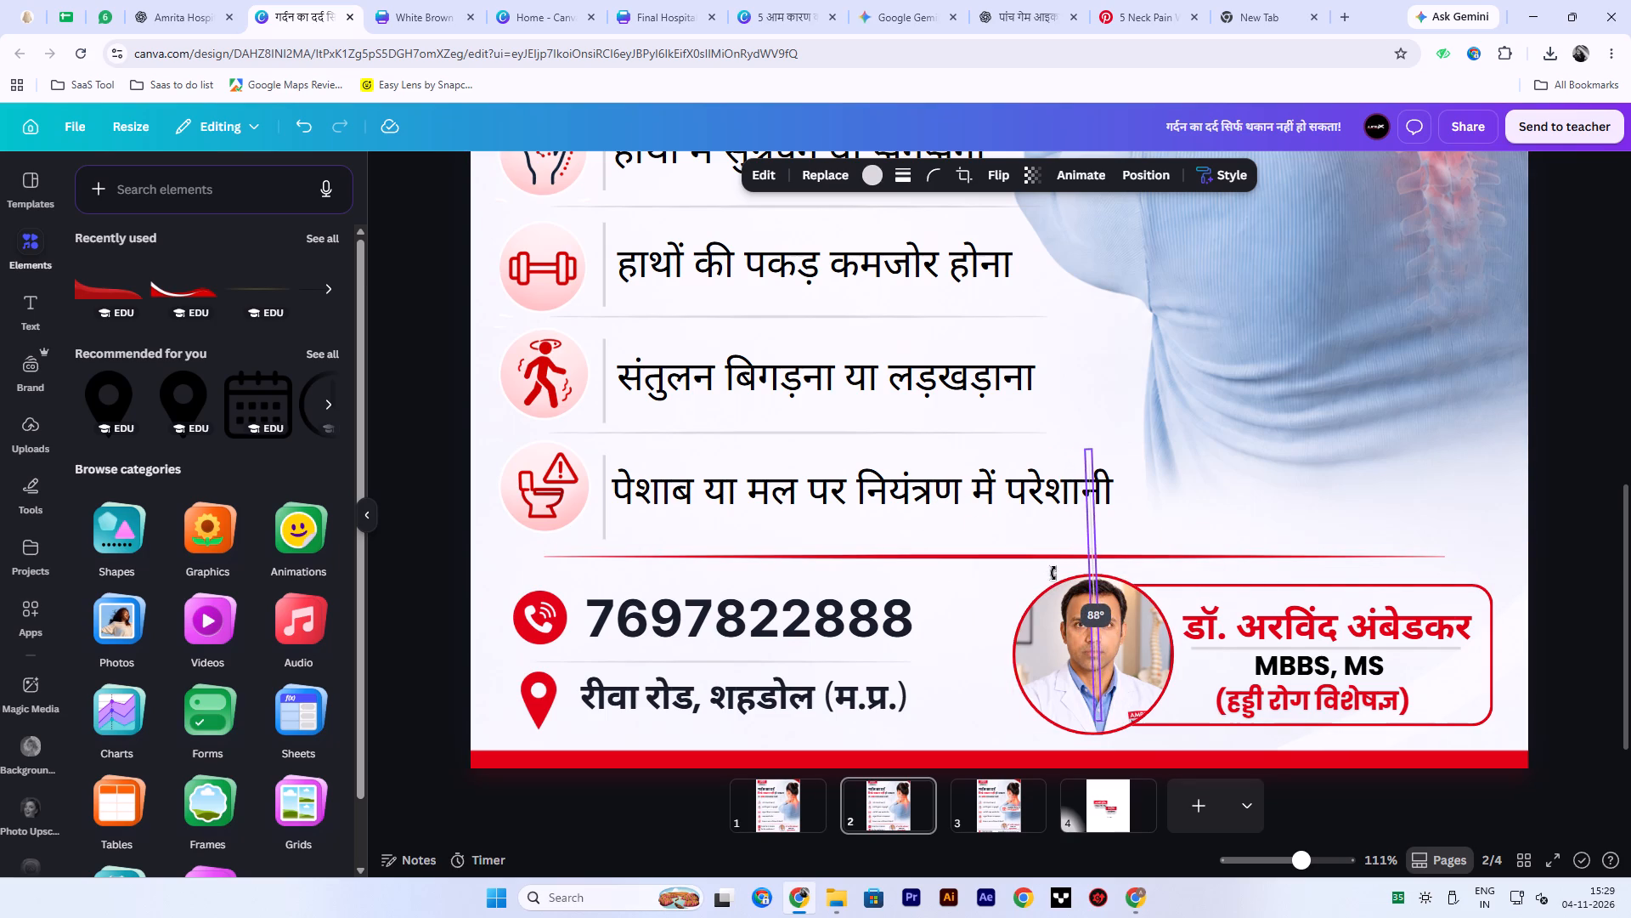
left_click_drag(1053, 573, 1053, 572)
left_click_drag(1095, 568, 979, 660)
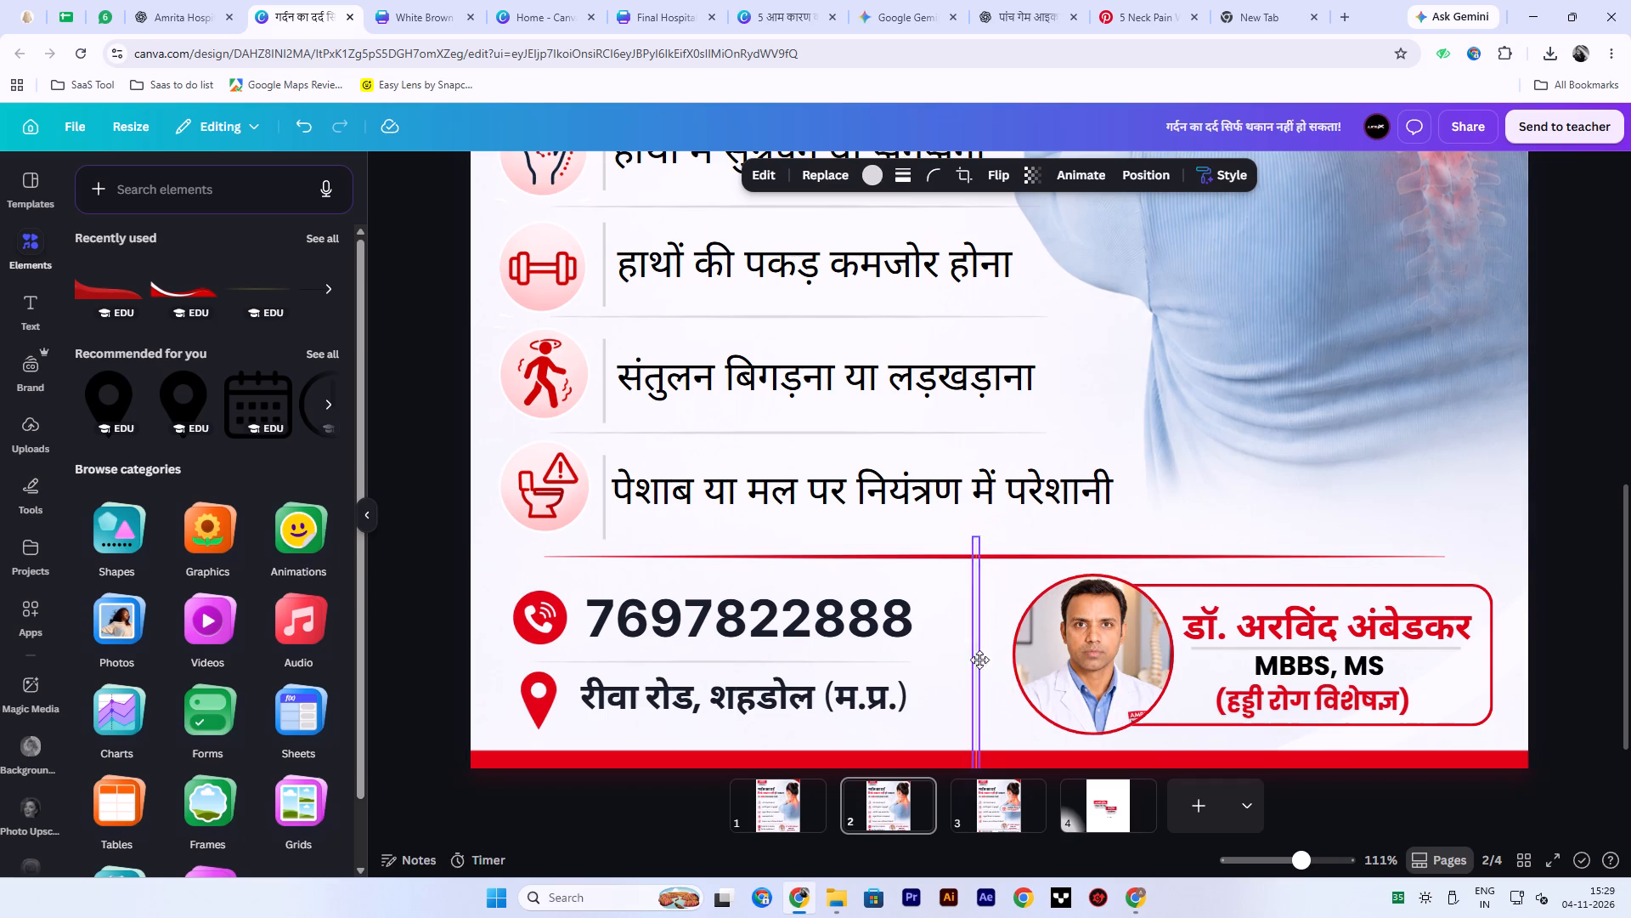
left_click_drag(979, 660, 978, 679)
left_click(1572, 572)
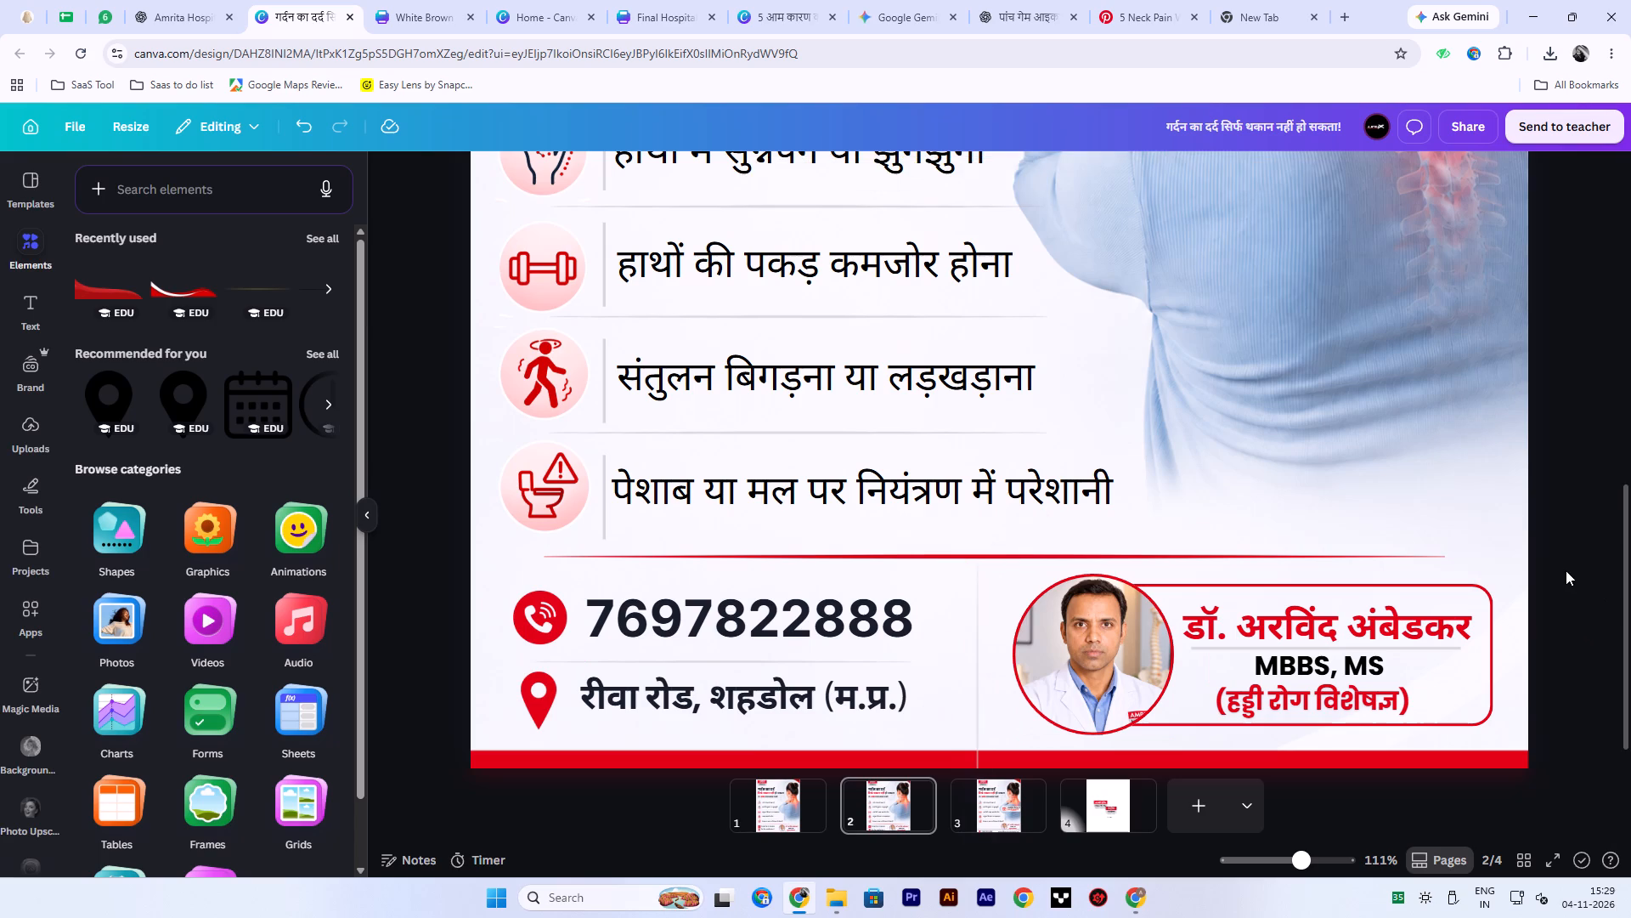
Send the vertical grey divider one layer backward, relative to the red bottom strip.
left_click(1018, 760)
right_click(1016, 760)
left_click(972, 723)
left_click(978, 723)
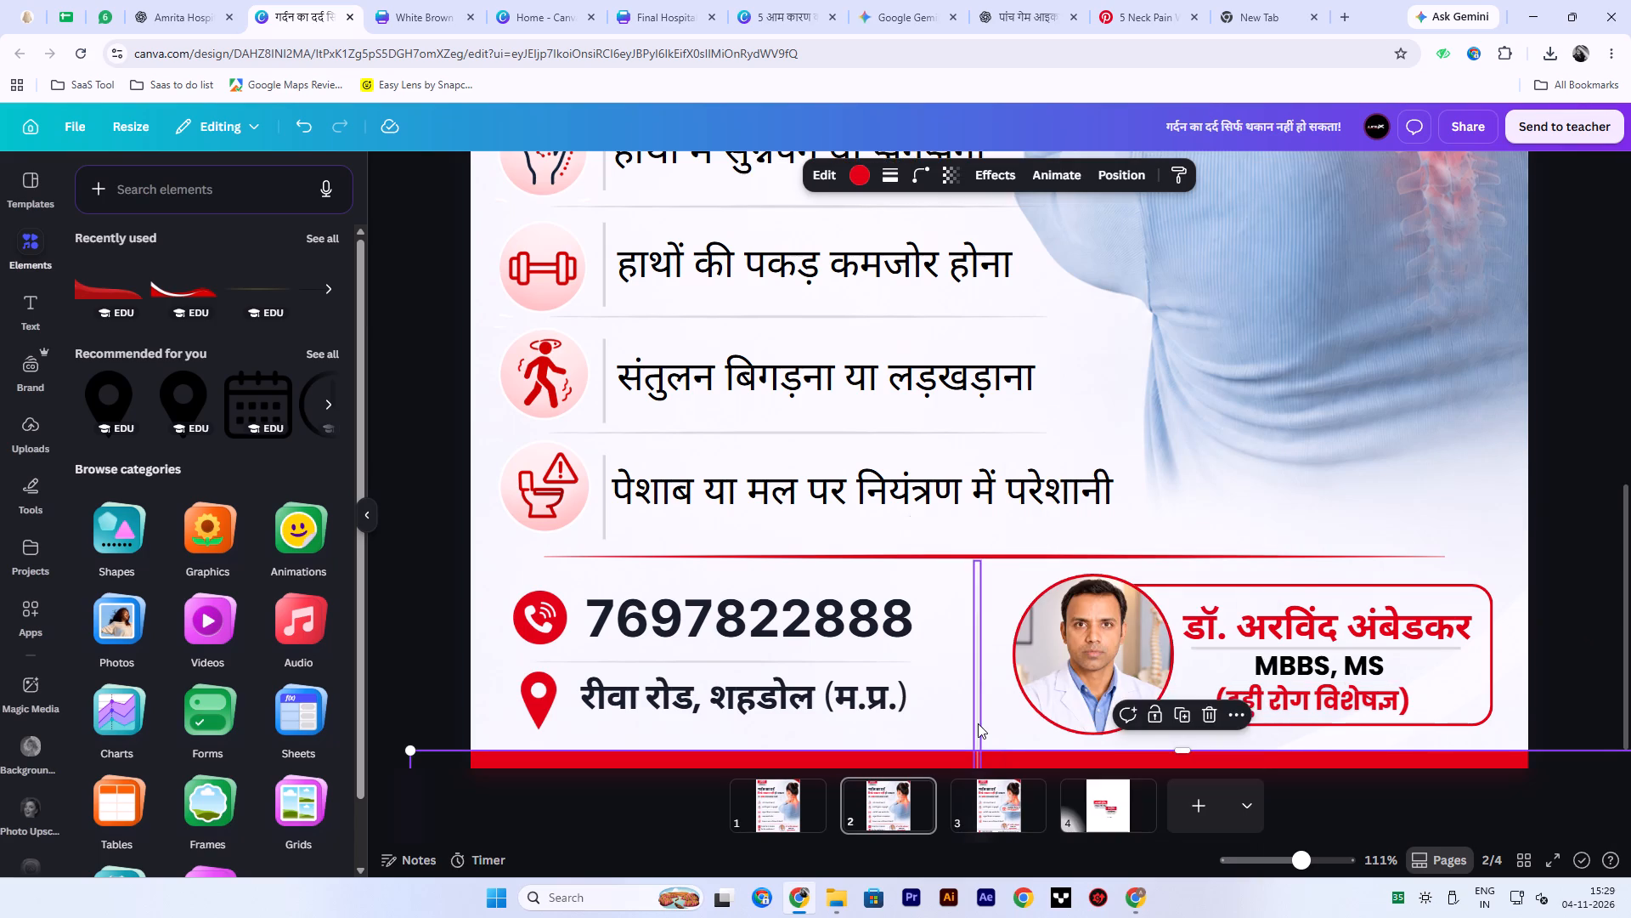
right_click(978, 723)
left_click(1049, 549)
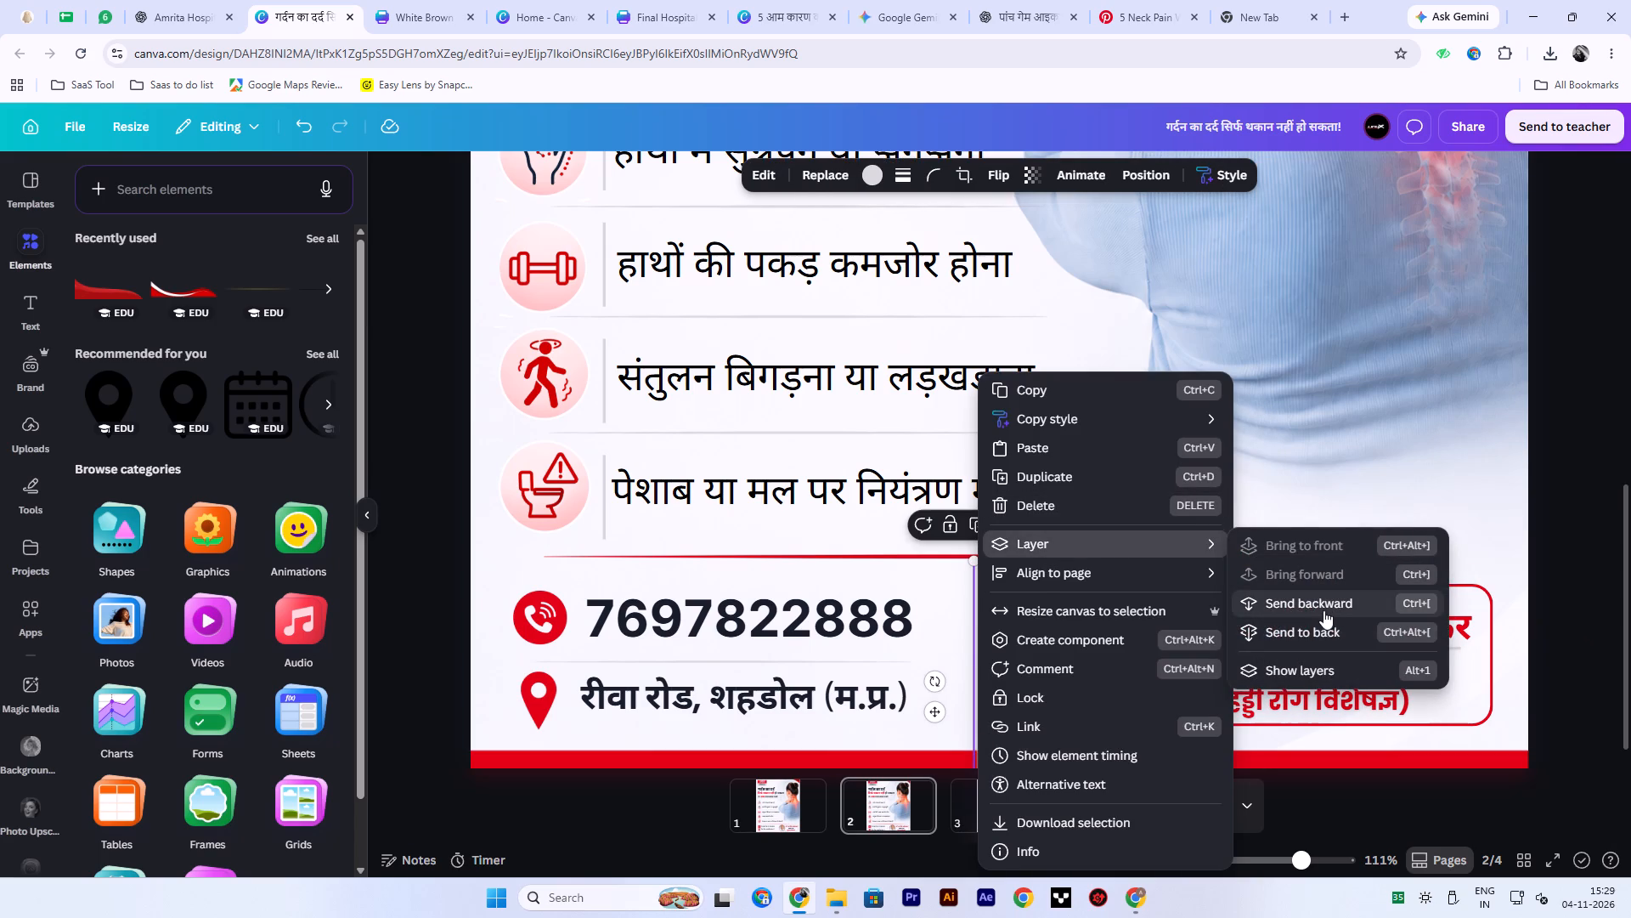
left_click(1322, 610)
left_click(1573, 489)
left_click(1588, 489)
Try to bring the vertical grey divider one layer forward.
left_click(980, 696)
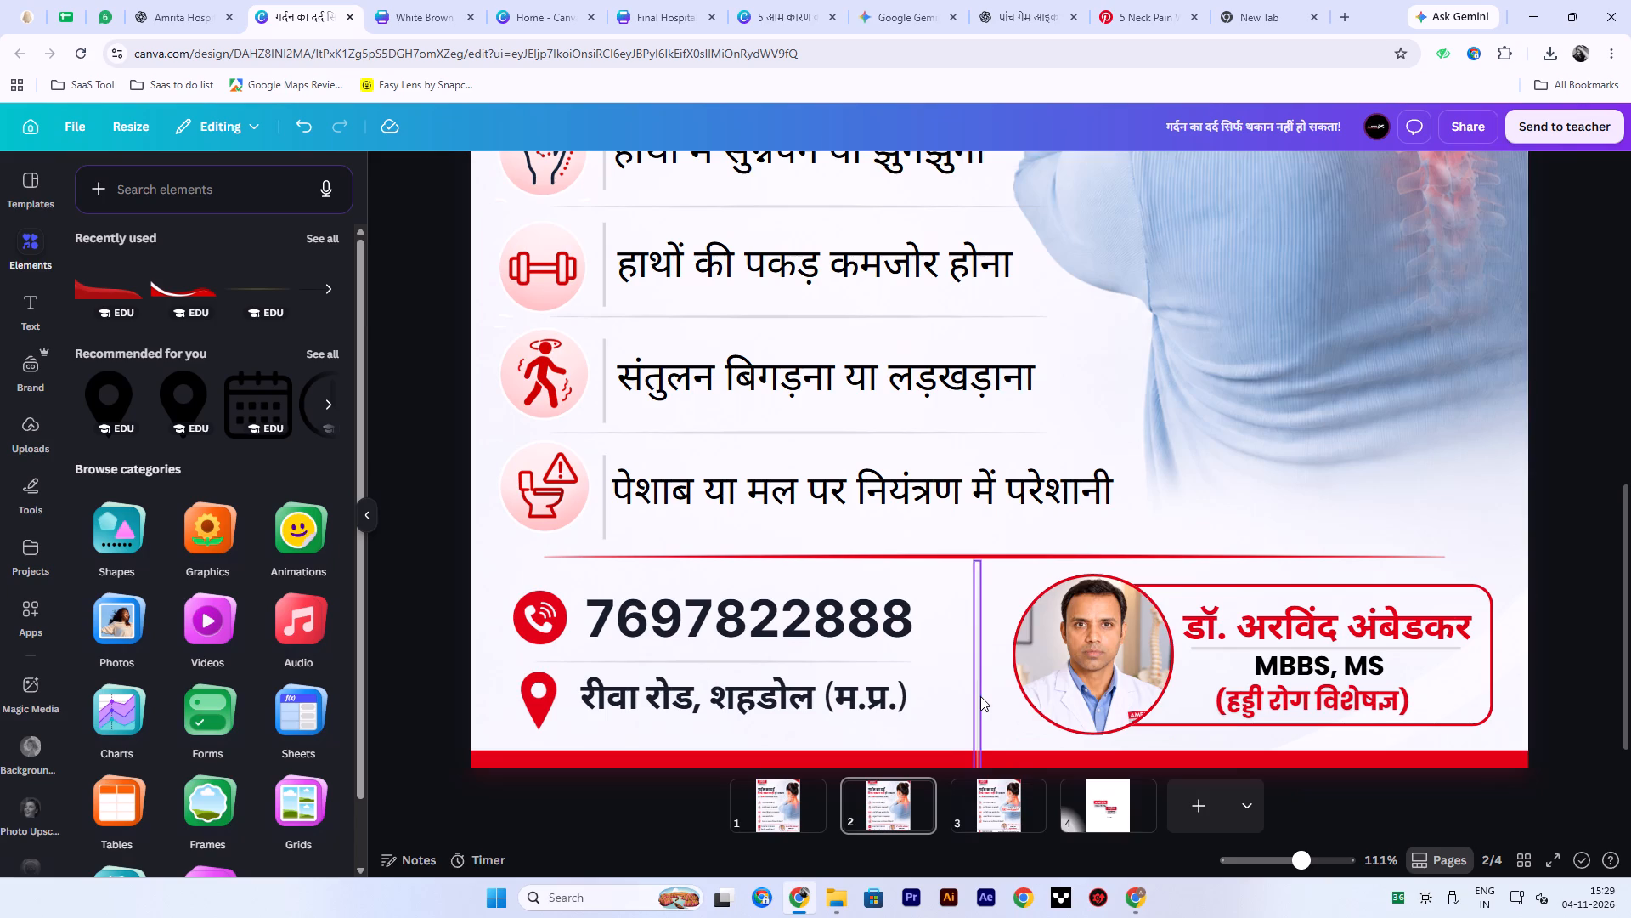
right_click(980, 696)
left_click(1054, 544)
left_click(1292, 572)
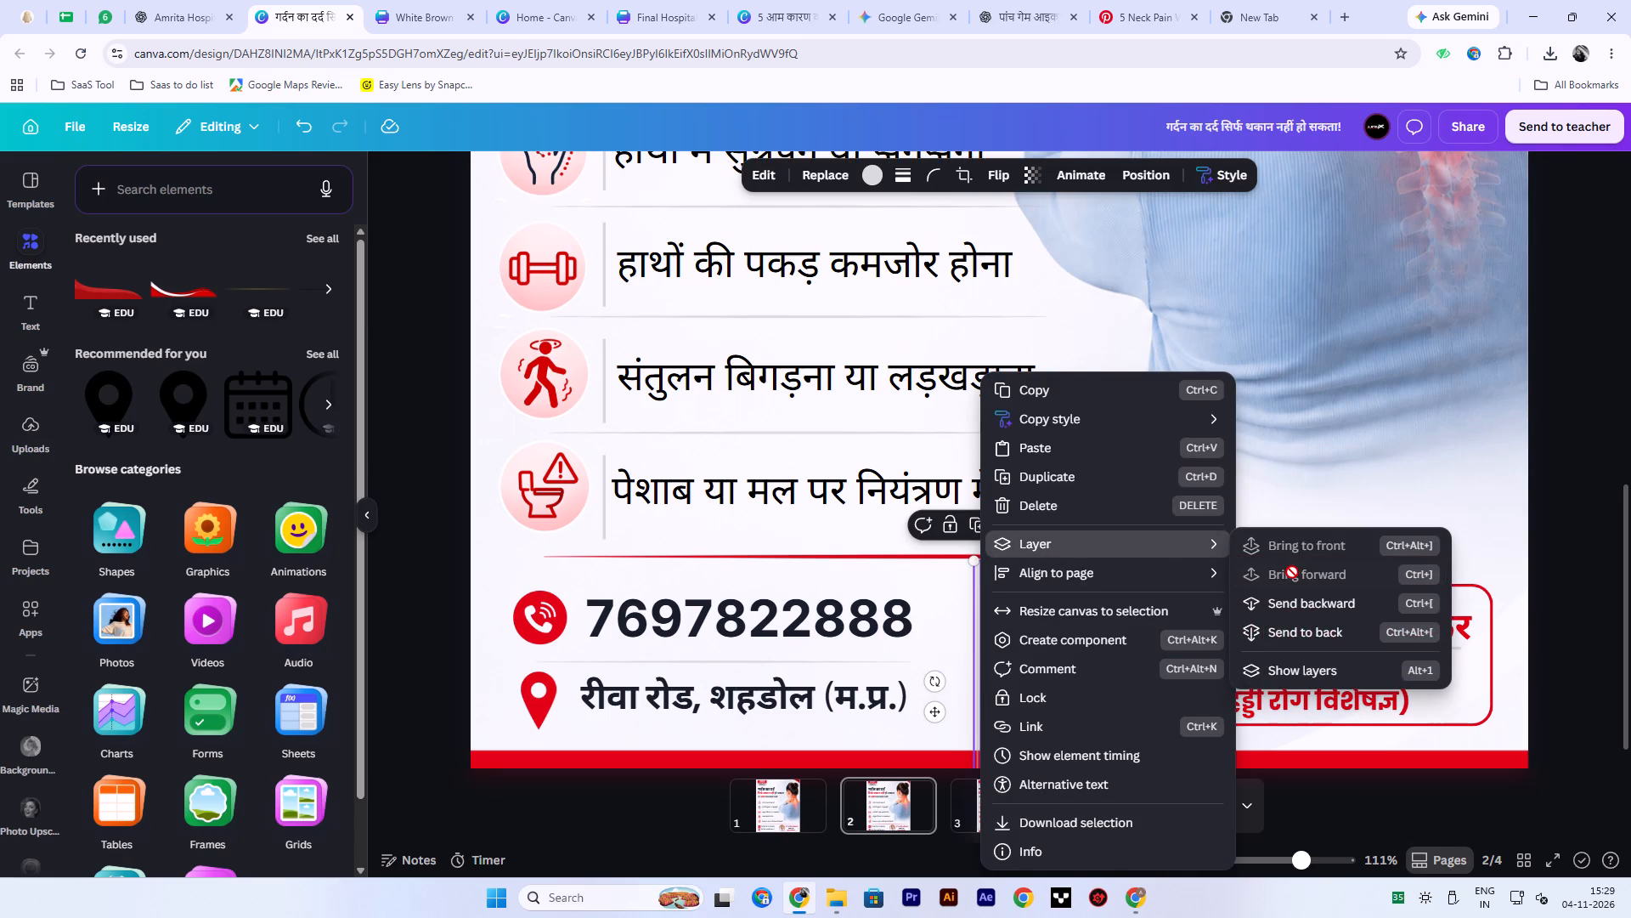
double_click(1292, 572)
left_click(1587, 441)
Bring the red bottom strip on page 2 in front of the vertical grey divider.
left_click(1082, 762)
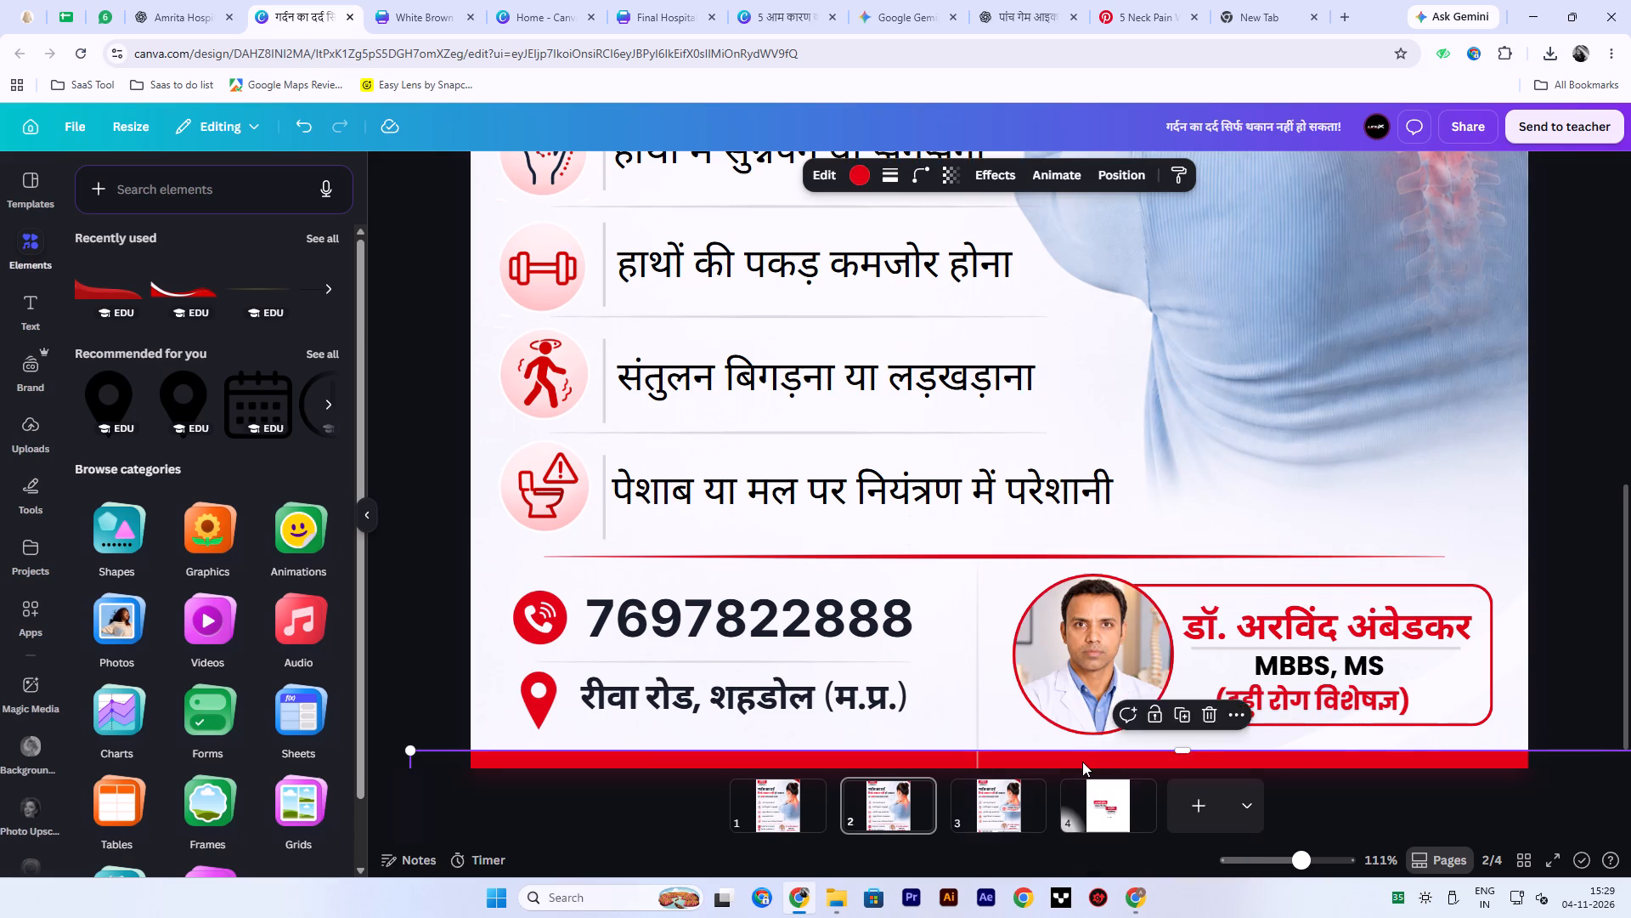
right_click(1082, 762)
left_click(1150, 570)
left_click(1390, 576)
double_click(1630, 473)
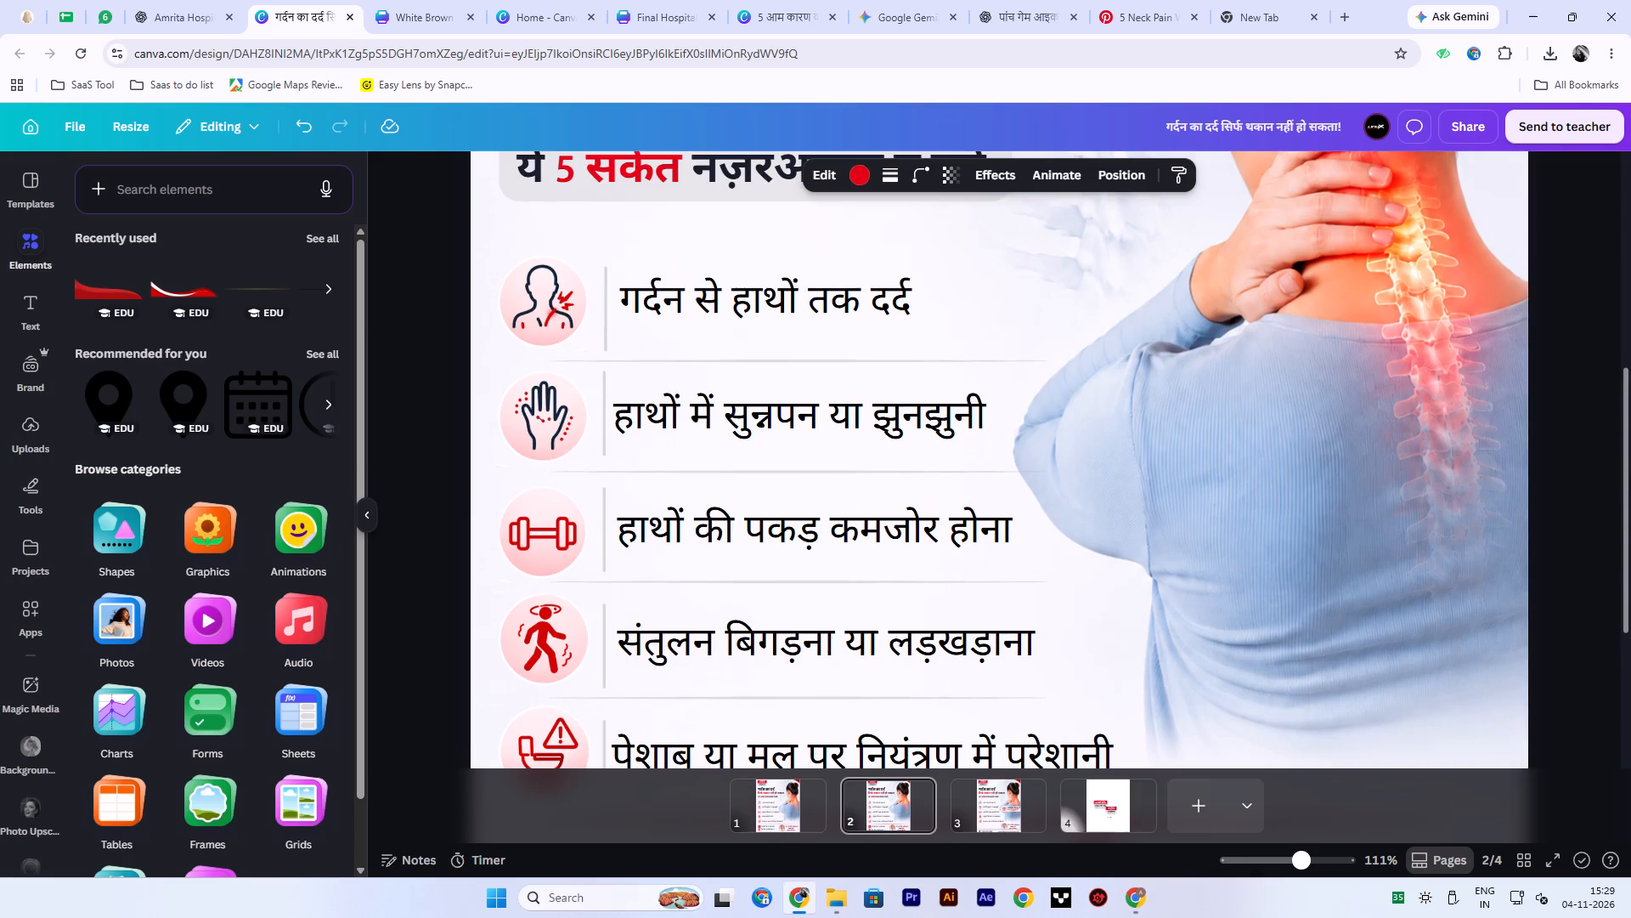
scroll(975, 718, "down", 11, "ctrl")
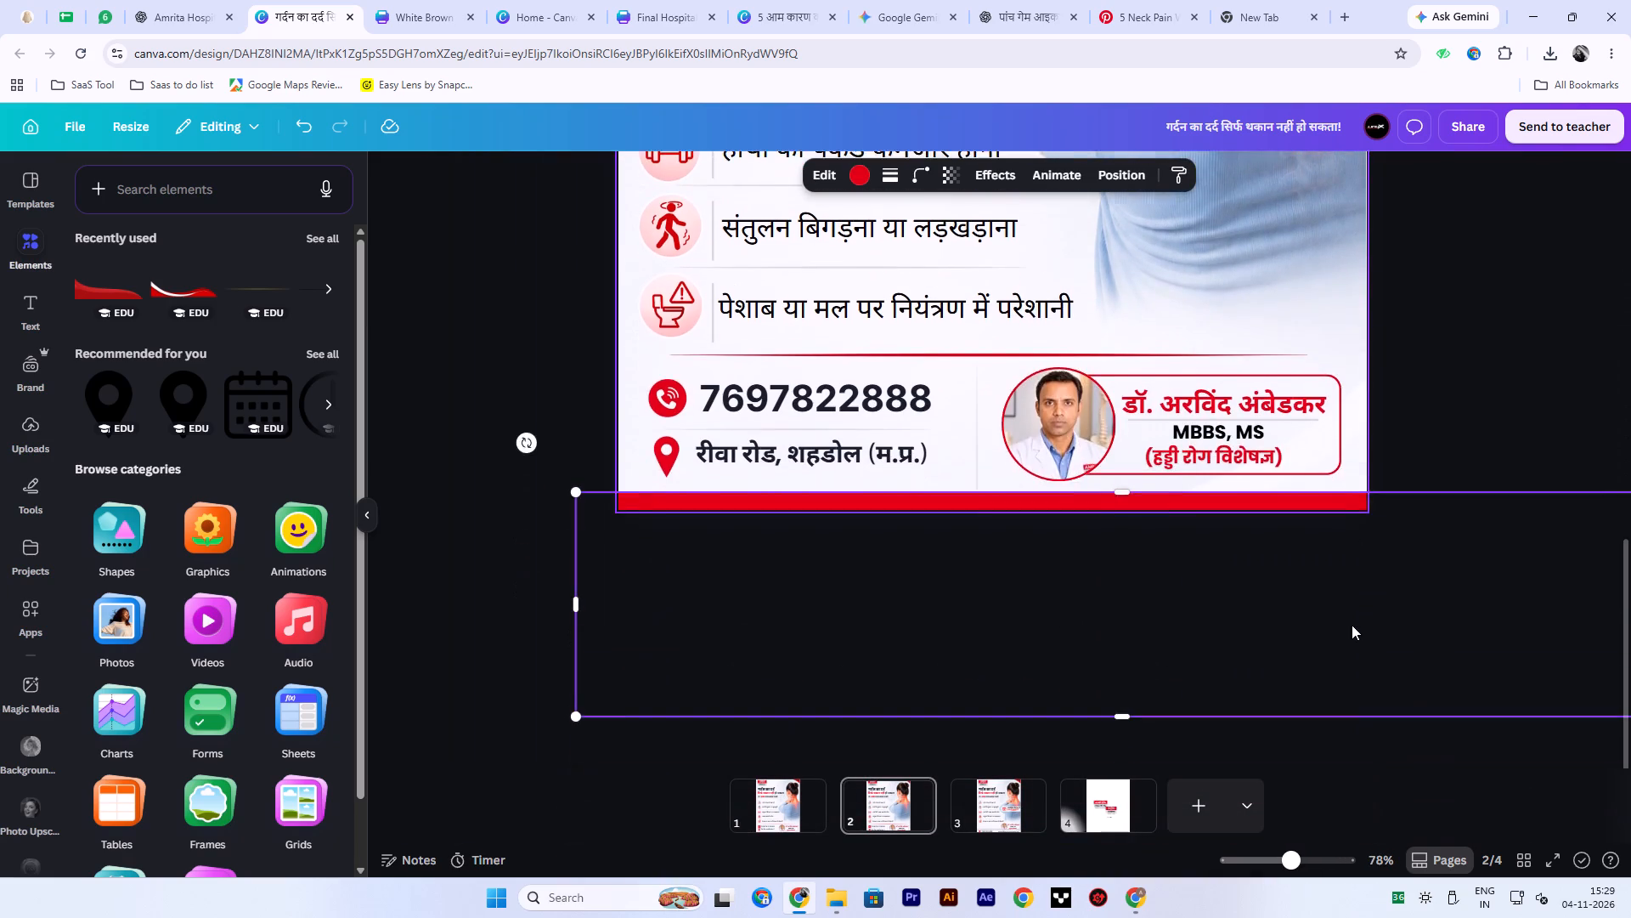
left_click(1504, 416)
scroll(1525, 591, "down", 3, "ctrl")
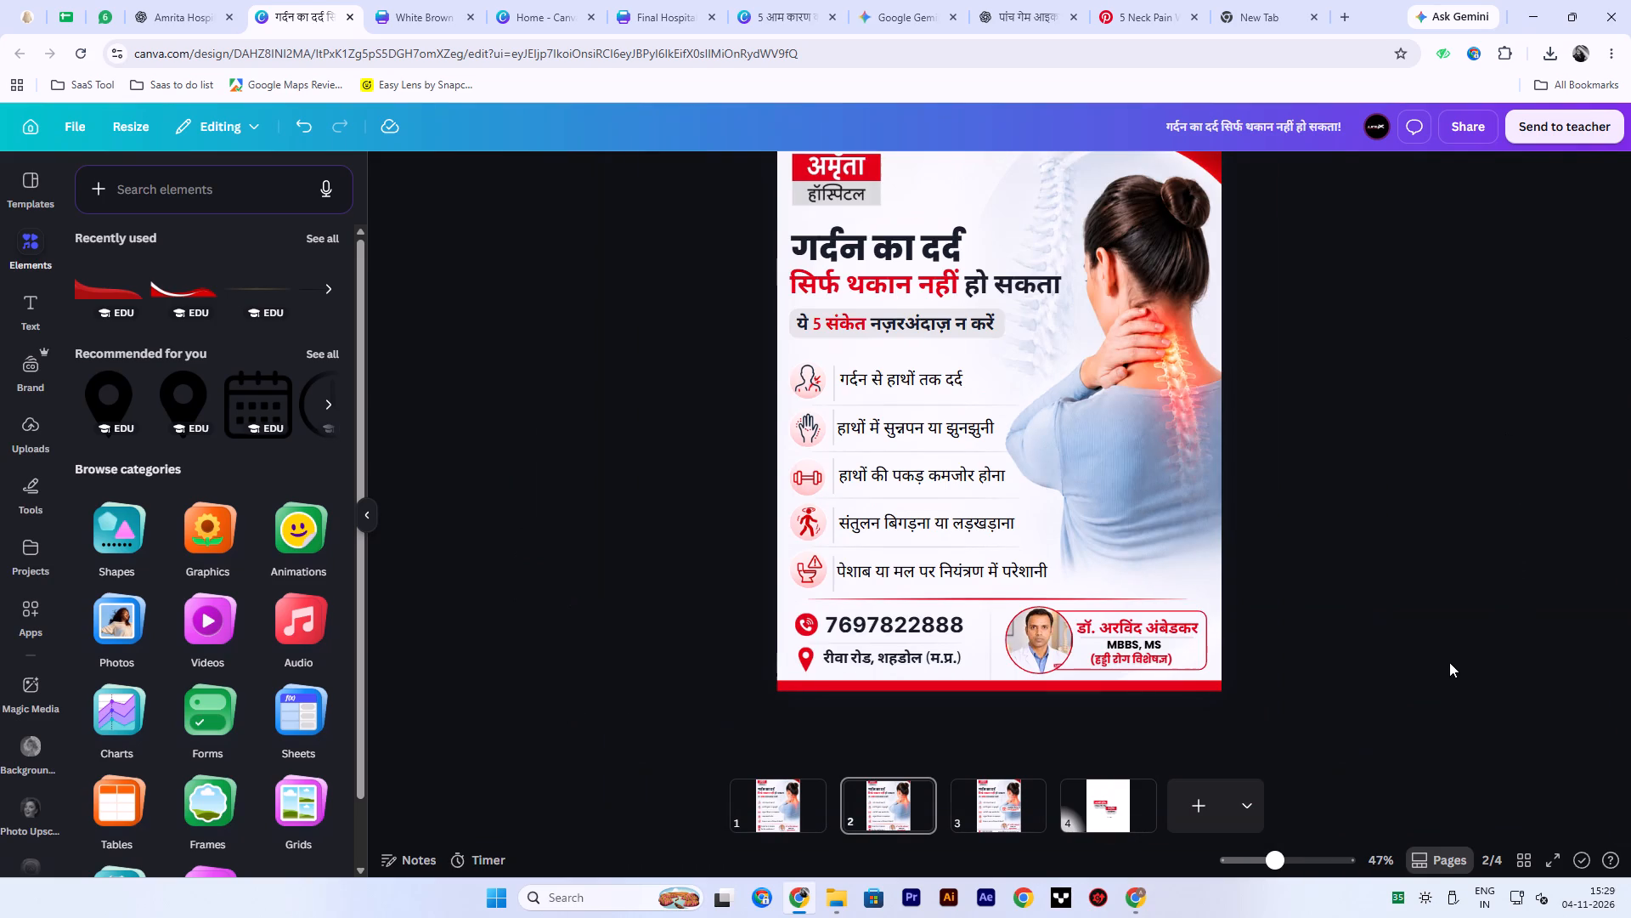
scroll(1449, 662, "up", 2, "ctrl")
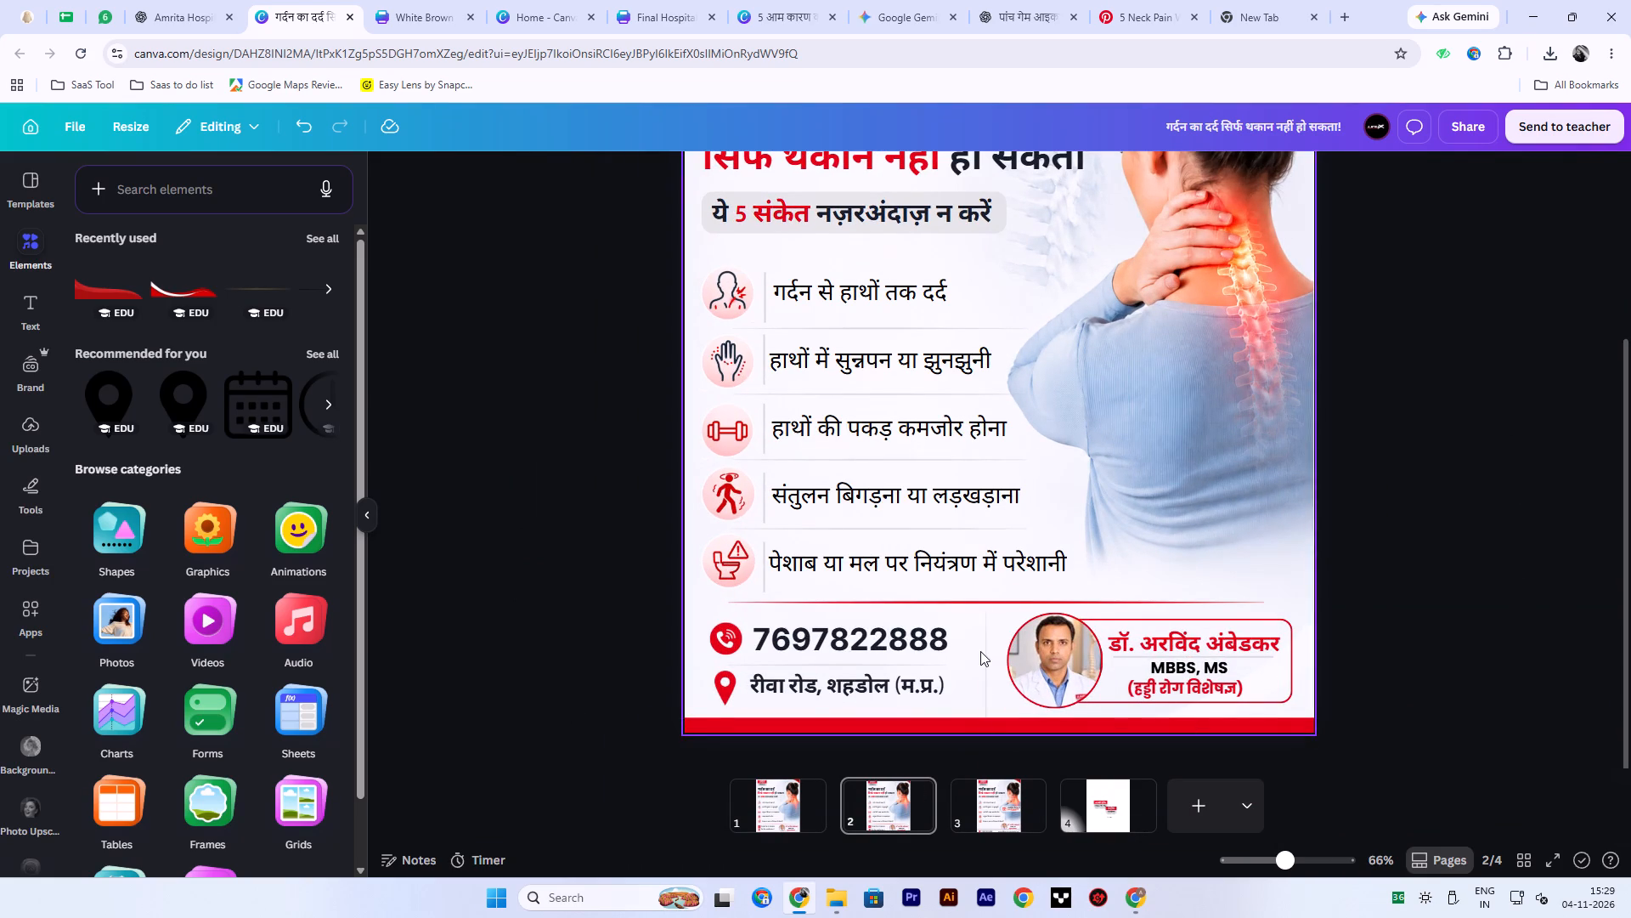
left_click(985, 653)
left_click(874, 185)
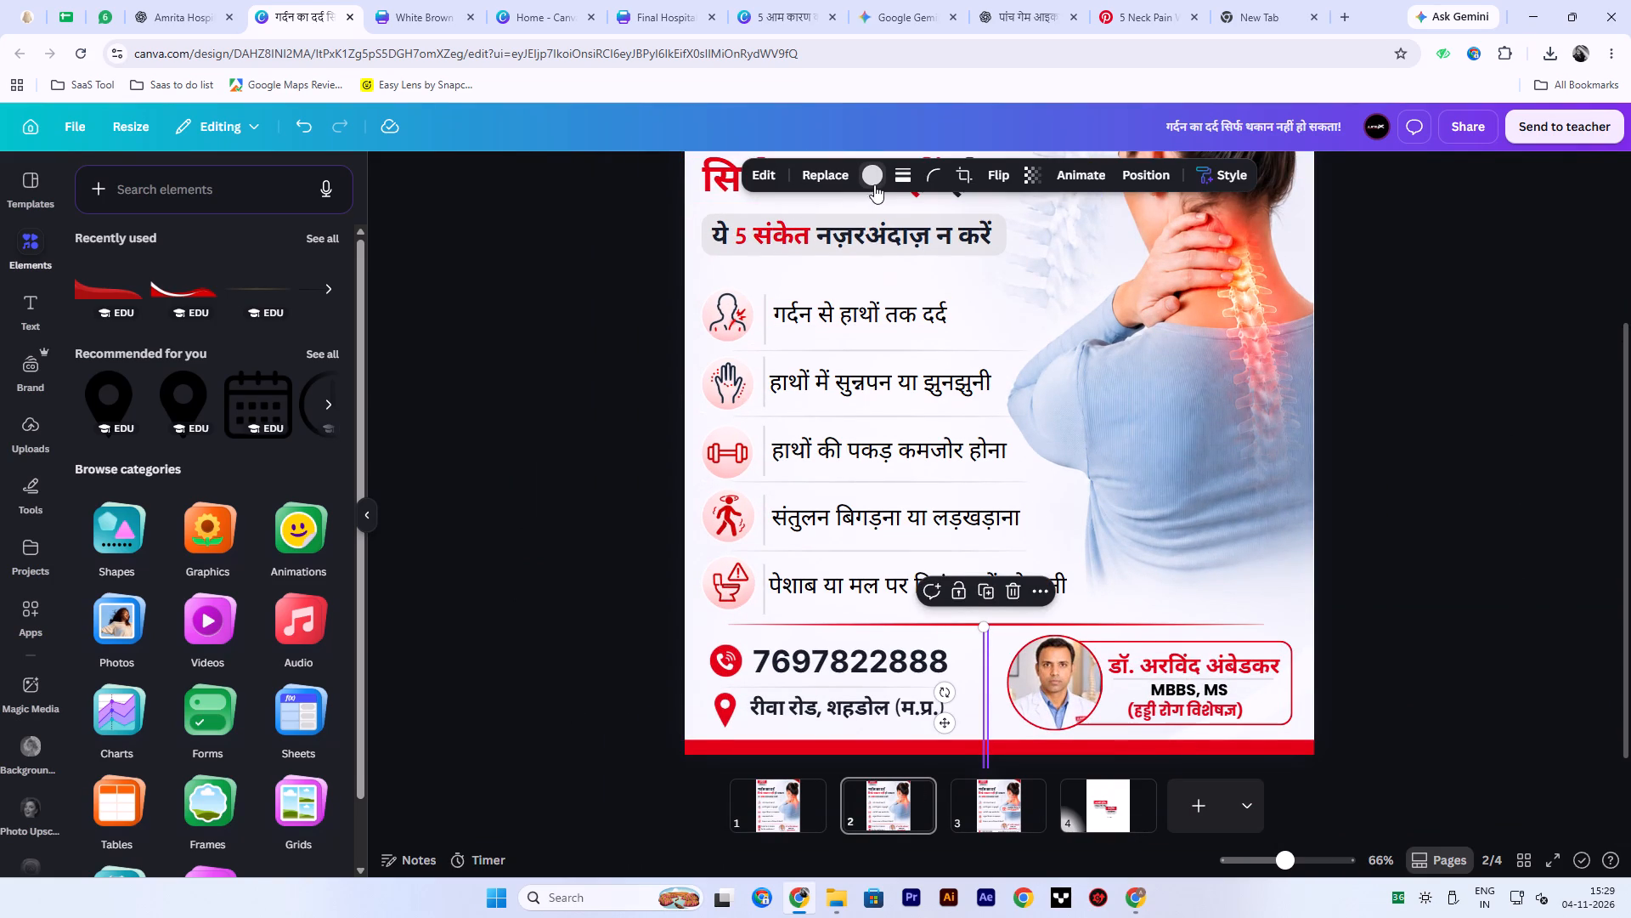
left_click(175, 296)
double_click(1563, 378)
double_click(983, 695)
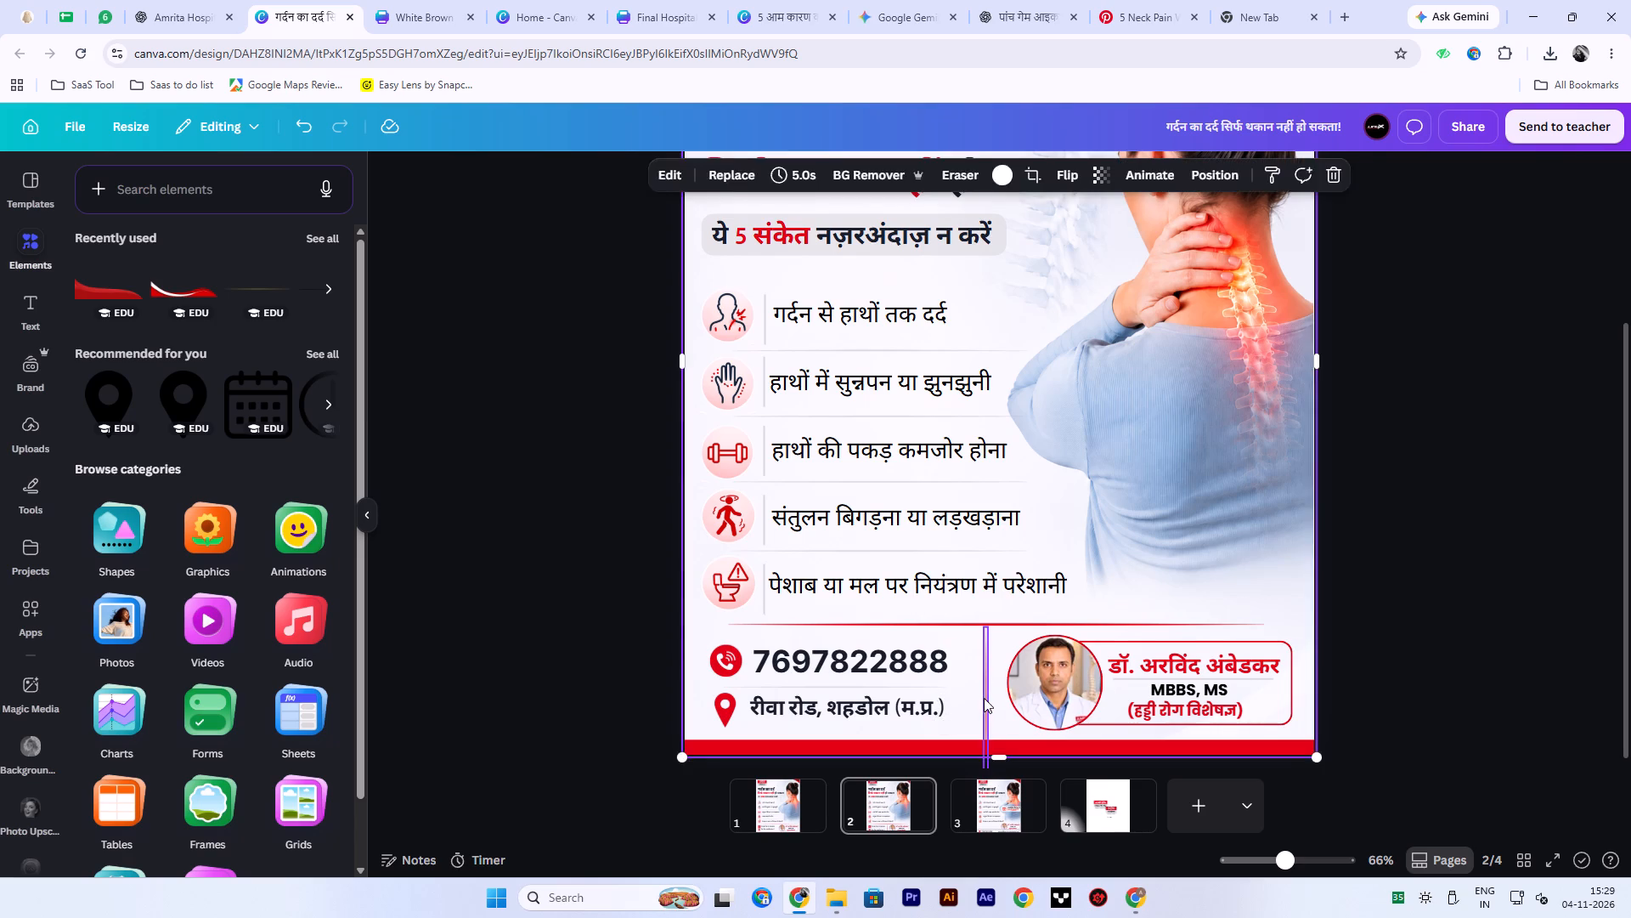
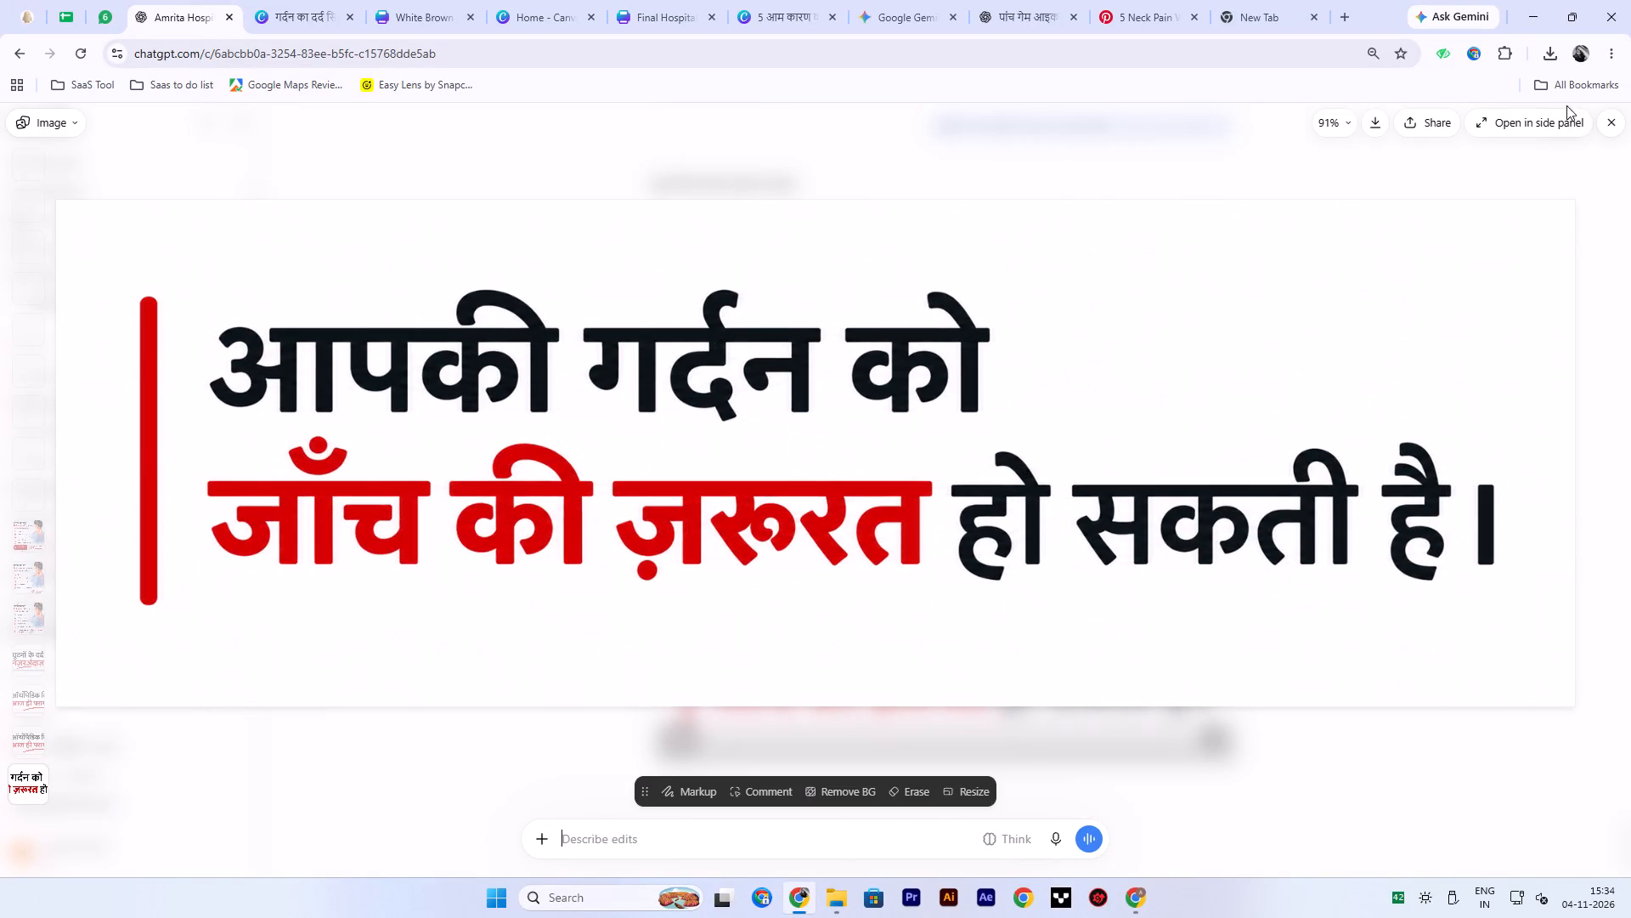
left_click(1370, 127)
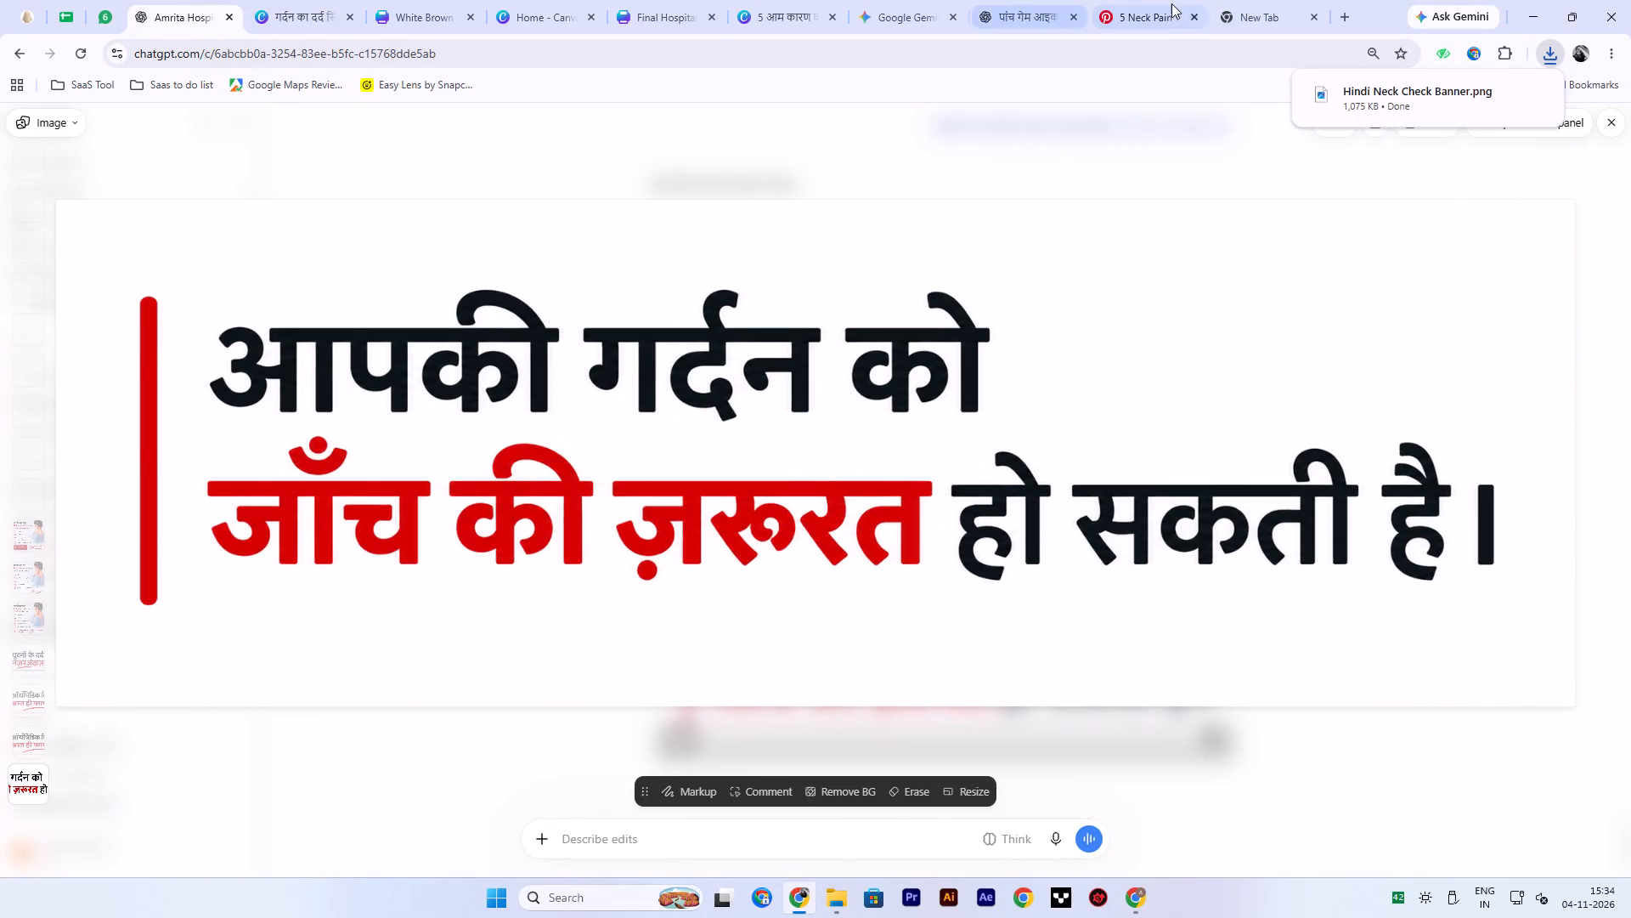
In the Canva neck-pain design, add the downloaded banner to page 2 and scale it down beside the doctor's details.
left_click(295, 0)
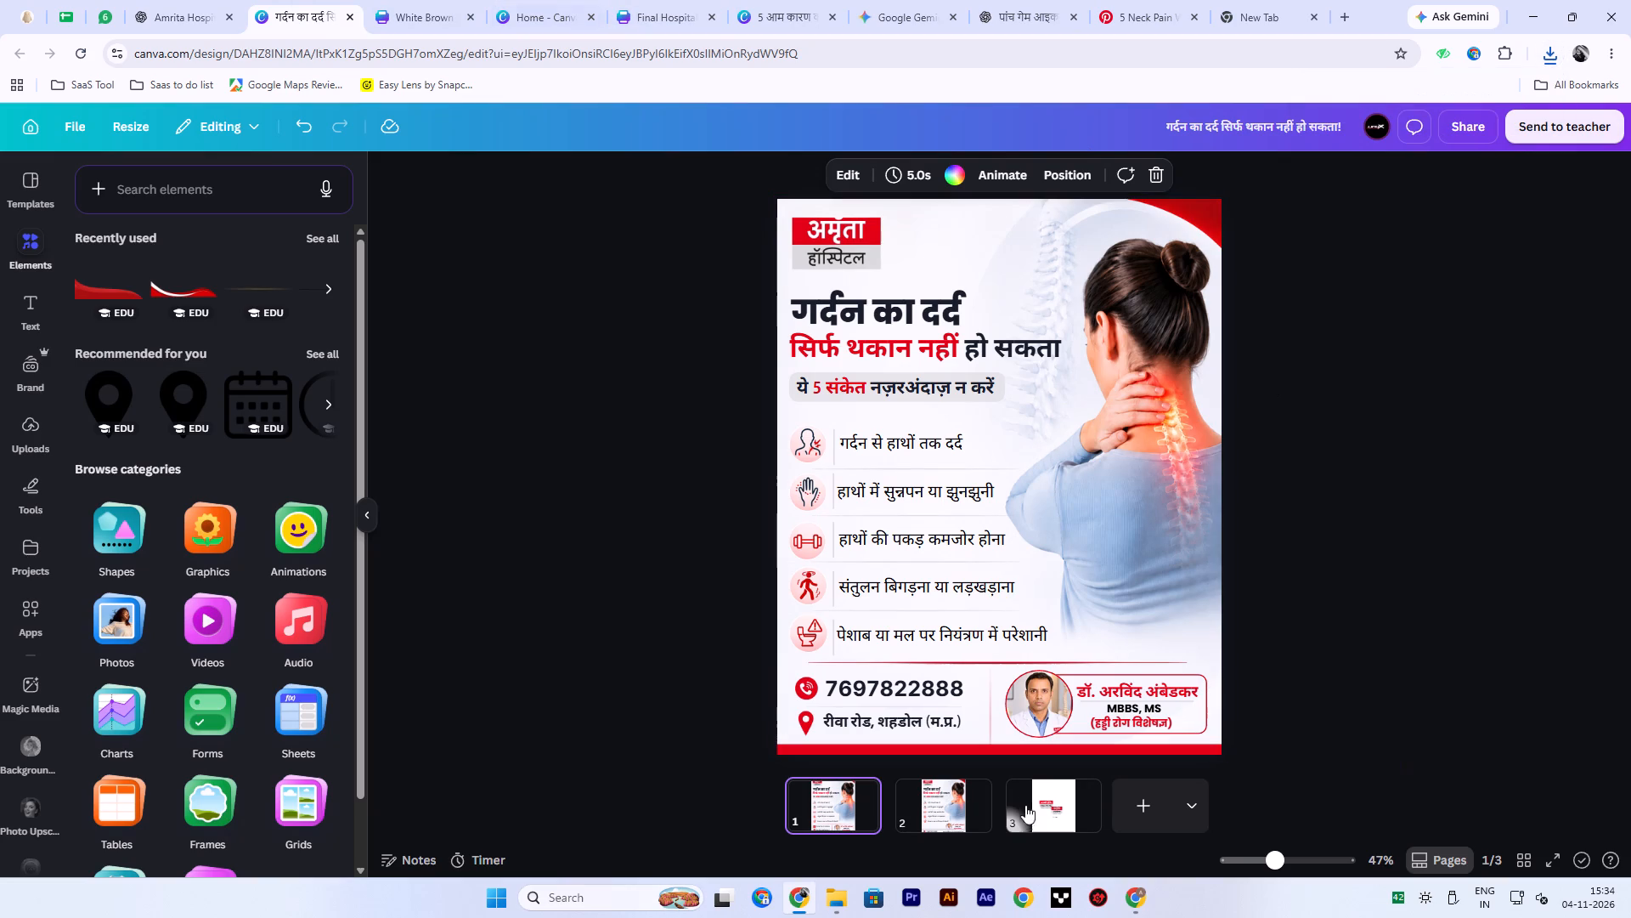
left_click(969, 807)
left_click(1542, 58)
left_click_drag(1414, 139, 925, 683)
left_click(1463, 694)
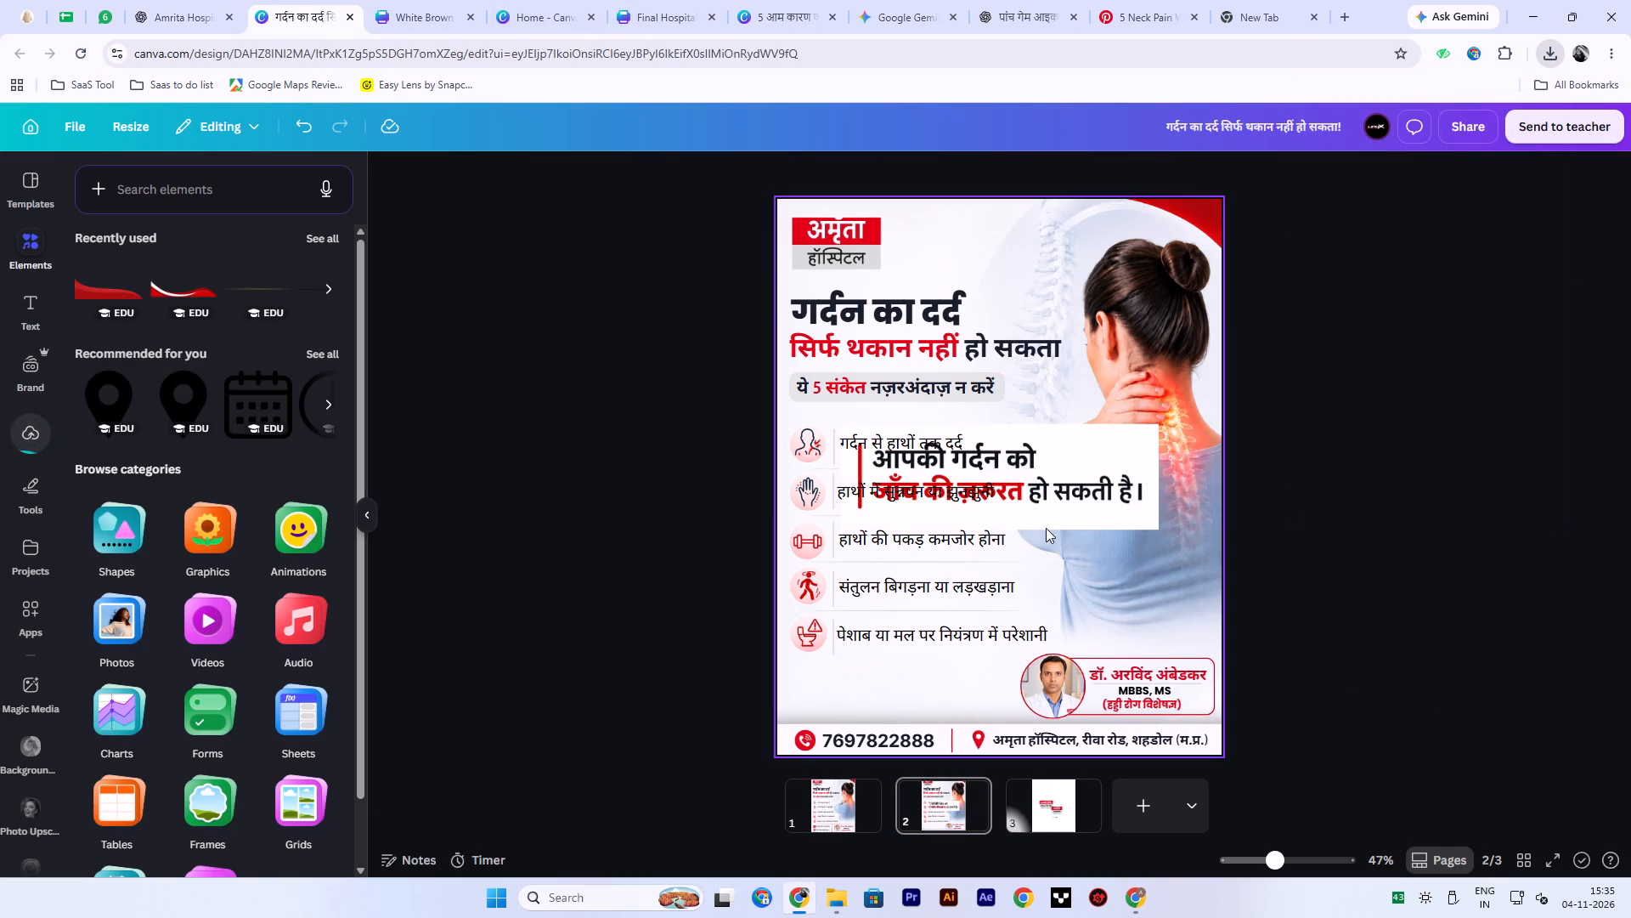
left_click_drag(1050, 496, 981, 704)
left_click_drag(1092, 741, 976, 699)
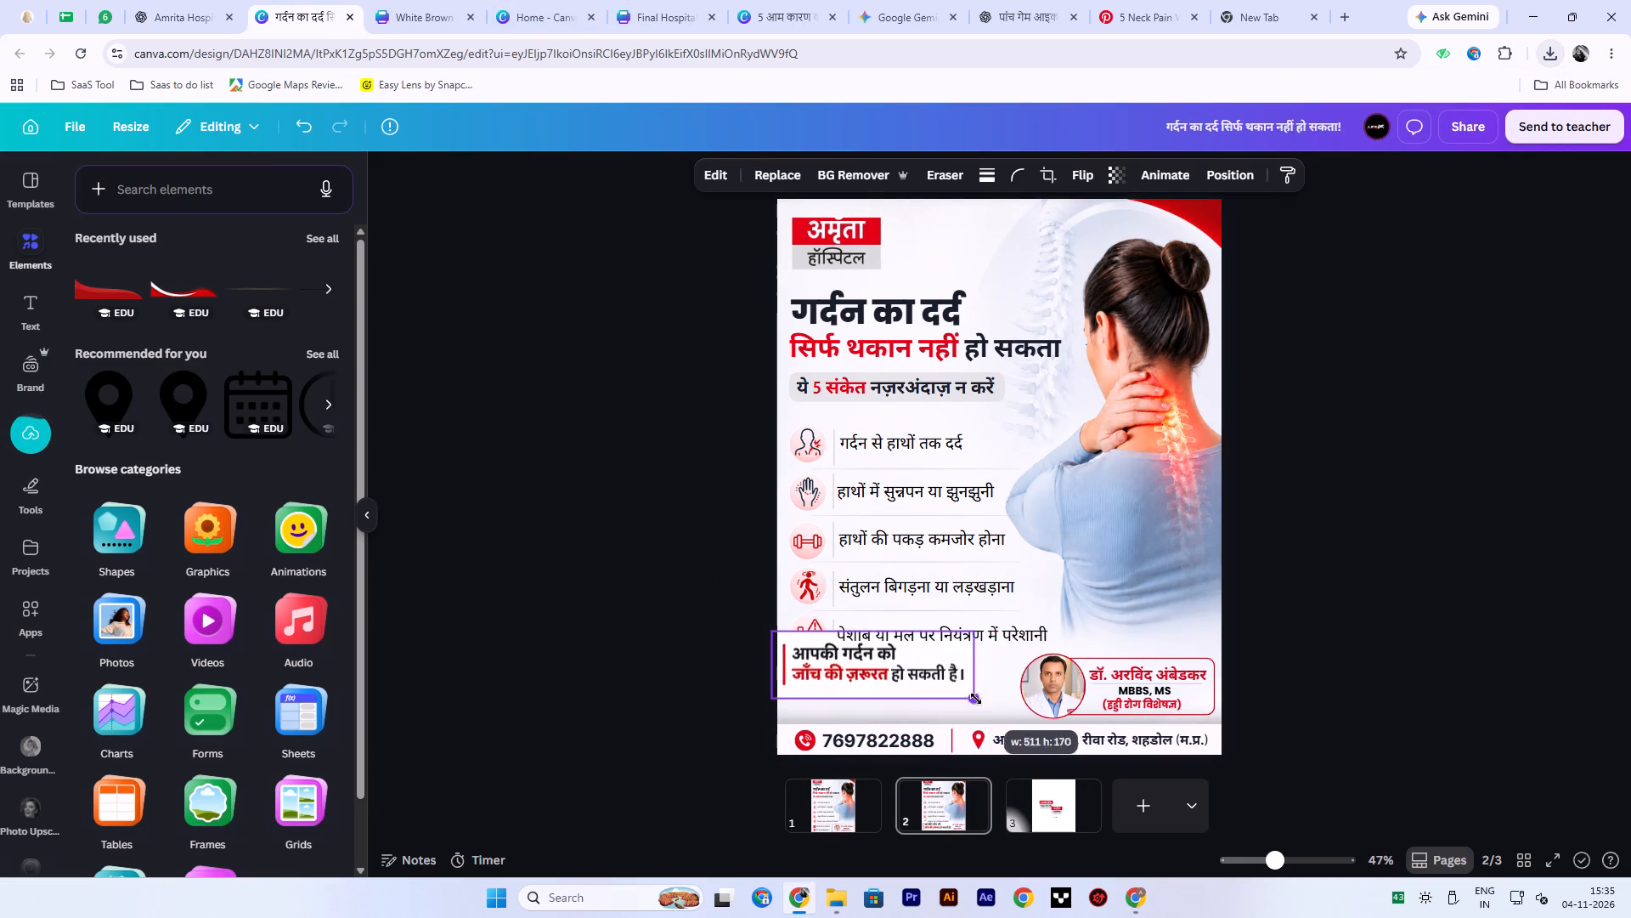
left_click_drag(976, 699, 998, 710)
left_click(582, 643)
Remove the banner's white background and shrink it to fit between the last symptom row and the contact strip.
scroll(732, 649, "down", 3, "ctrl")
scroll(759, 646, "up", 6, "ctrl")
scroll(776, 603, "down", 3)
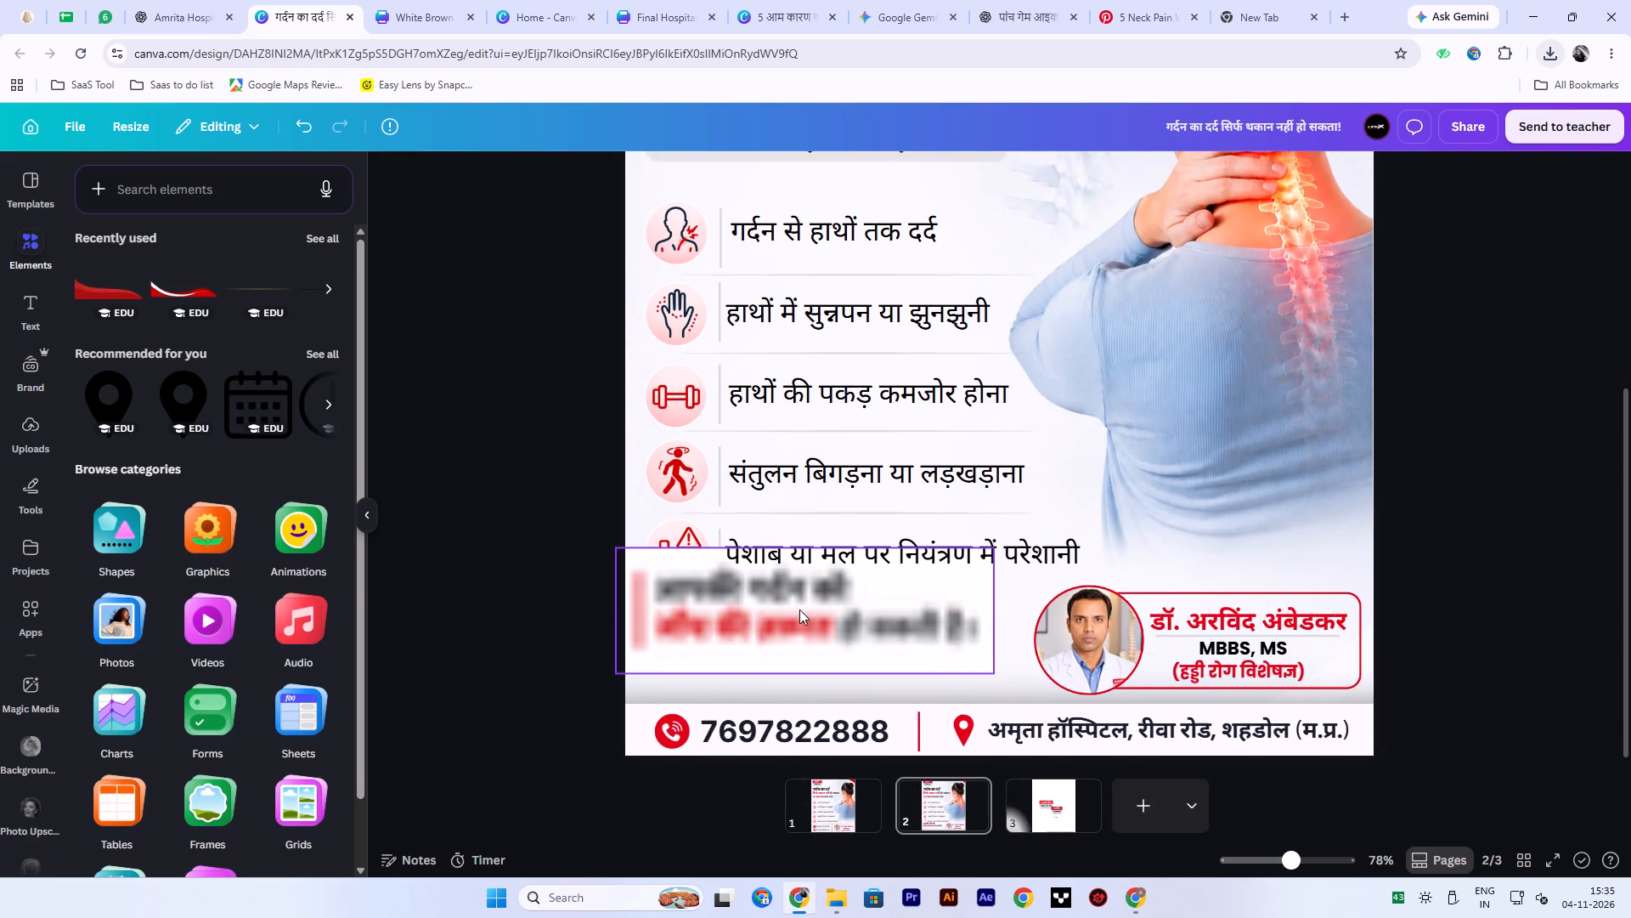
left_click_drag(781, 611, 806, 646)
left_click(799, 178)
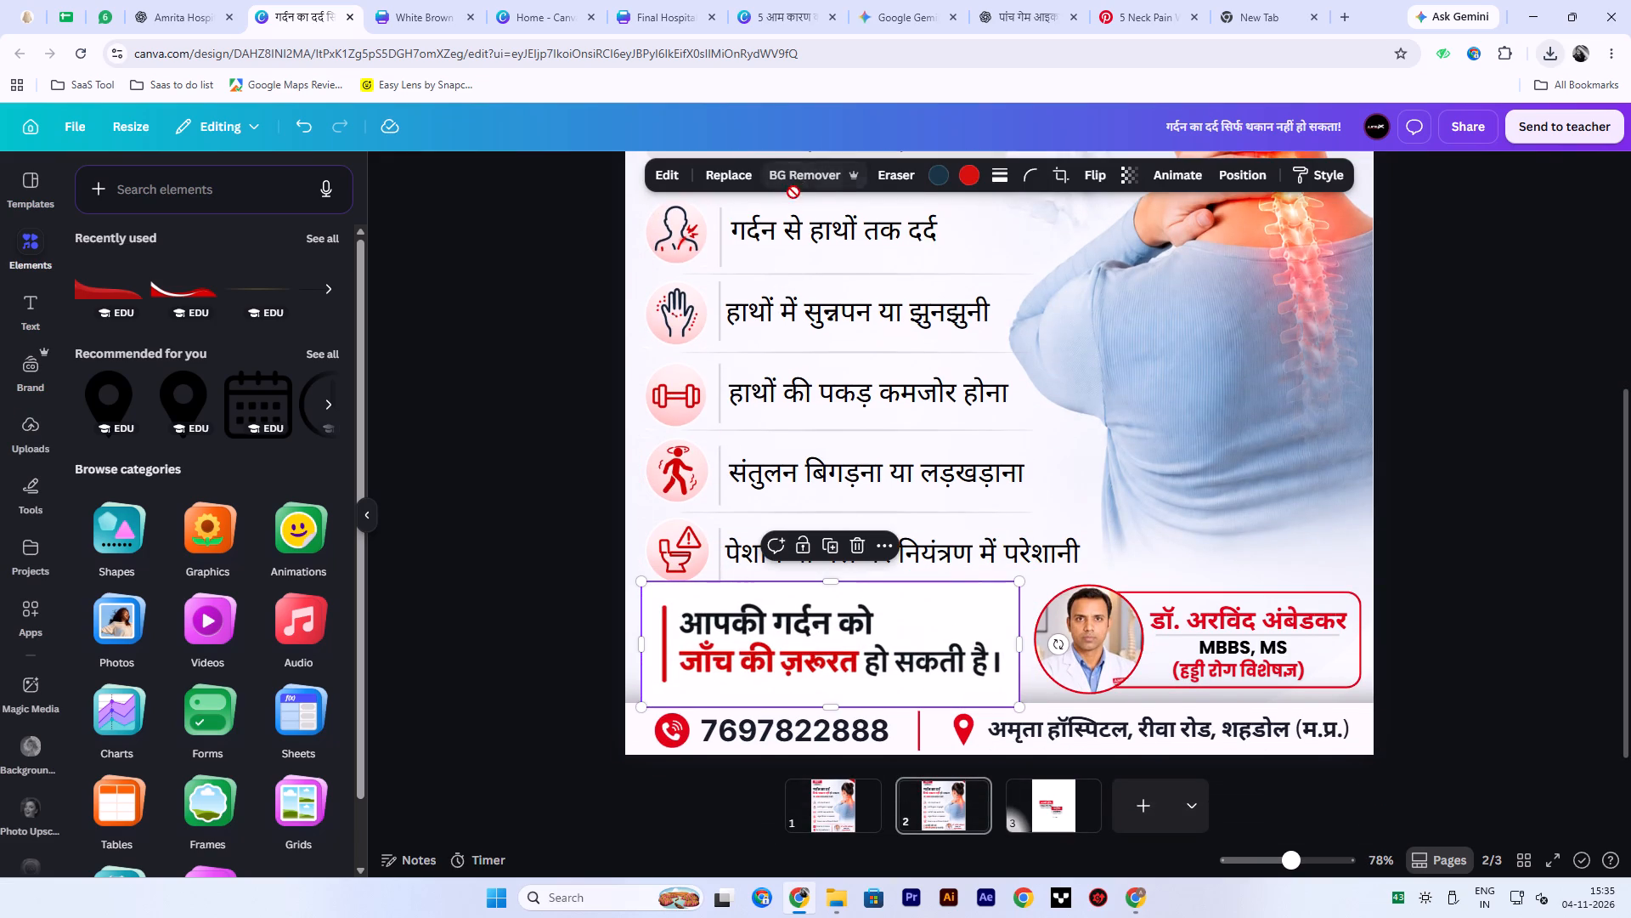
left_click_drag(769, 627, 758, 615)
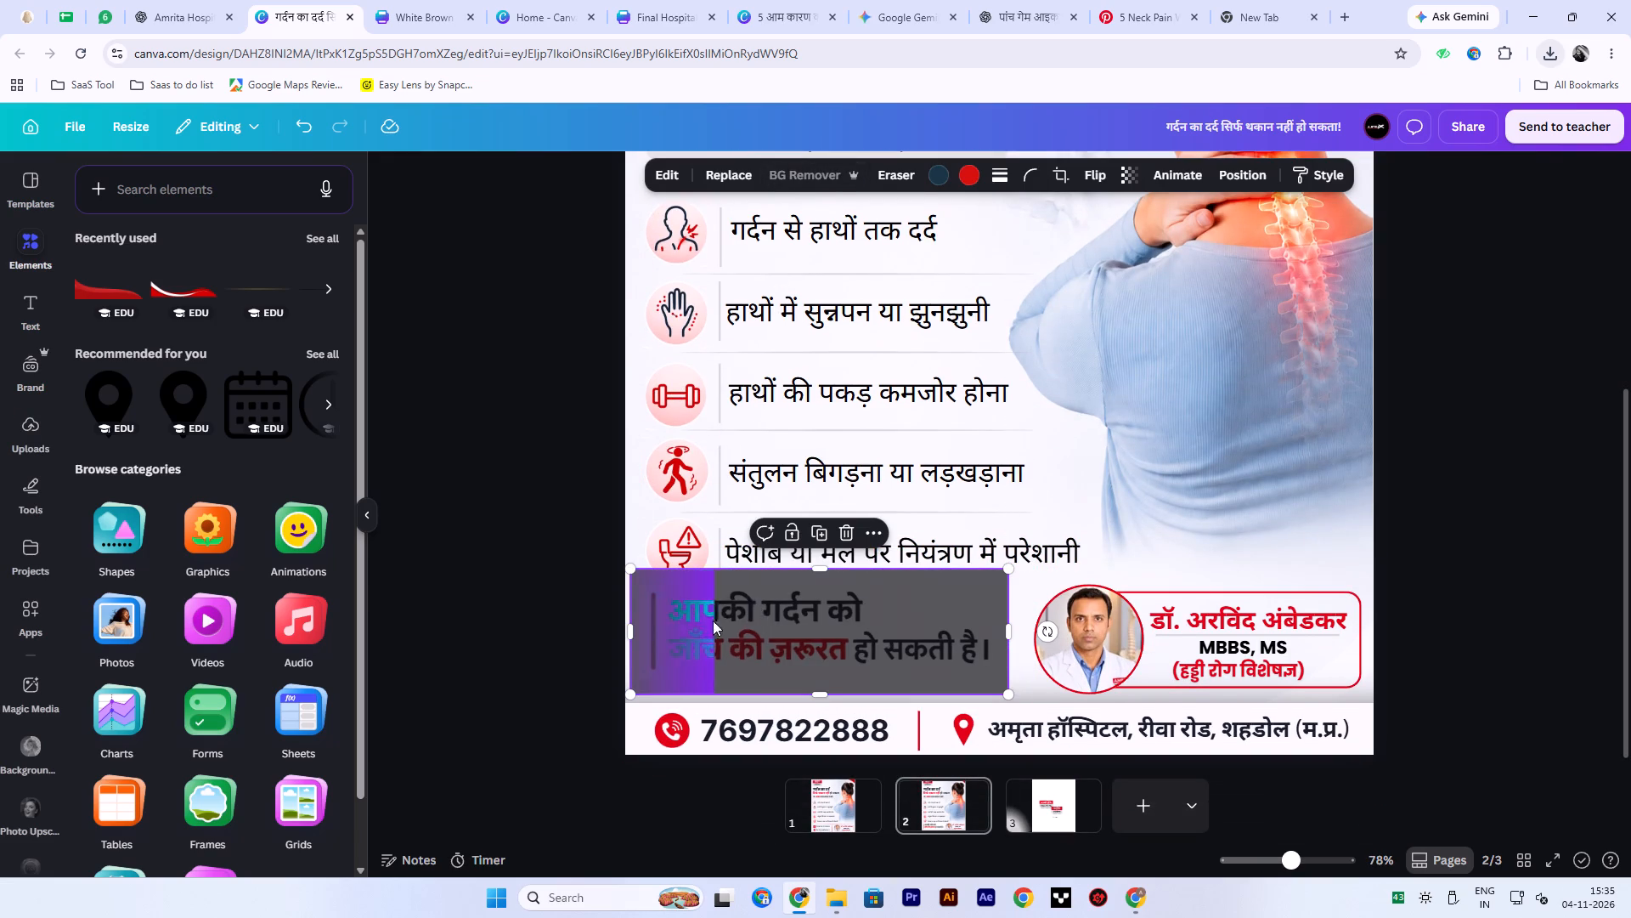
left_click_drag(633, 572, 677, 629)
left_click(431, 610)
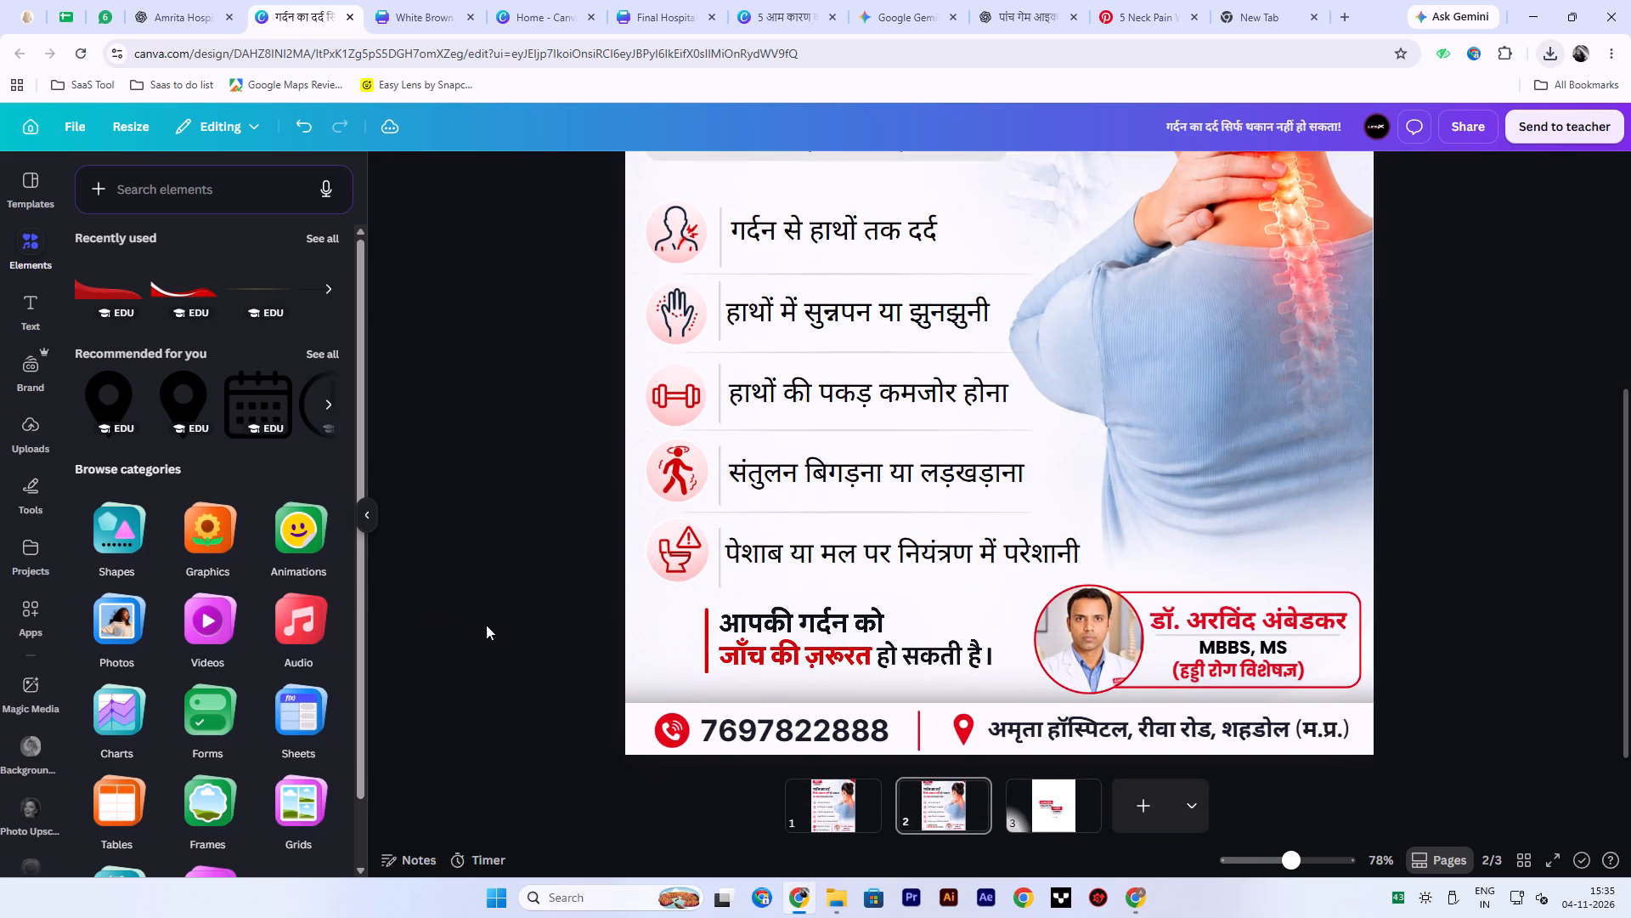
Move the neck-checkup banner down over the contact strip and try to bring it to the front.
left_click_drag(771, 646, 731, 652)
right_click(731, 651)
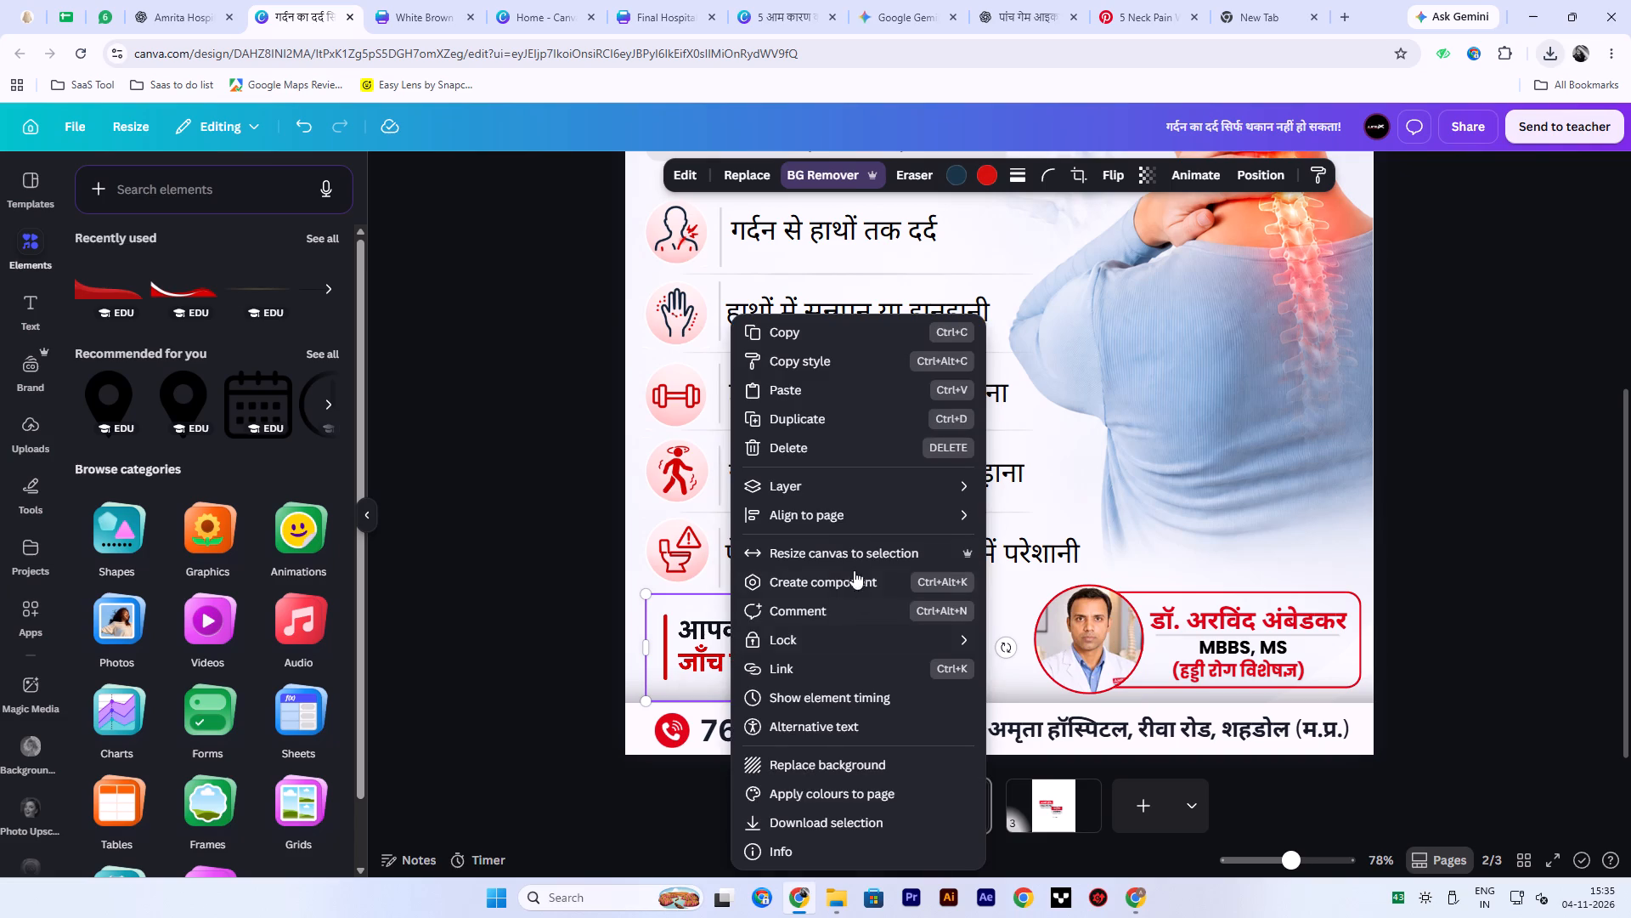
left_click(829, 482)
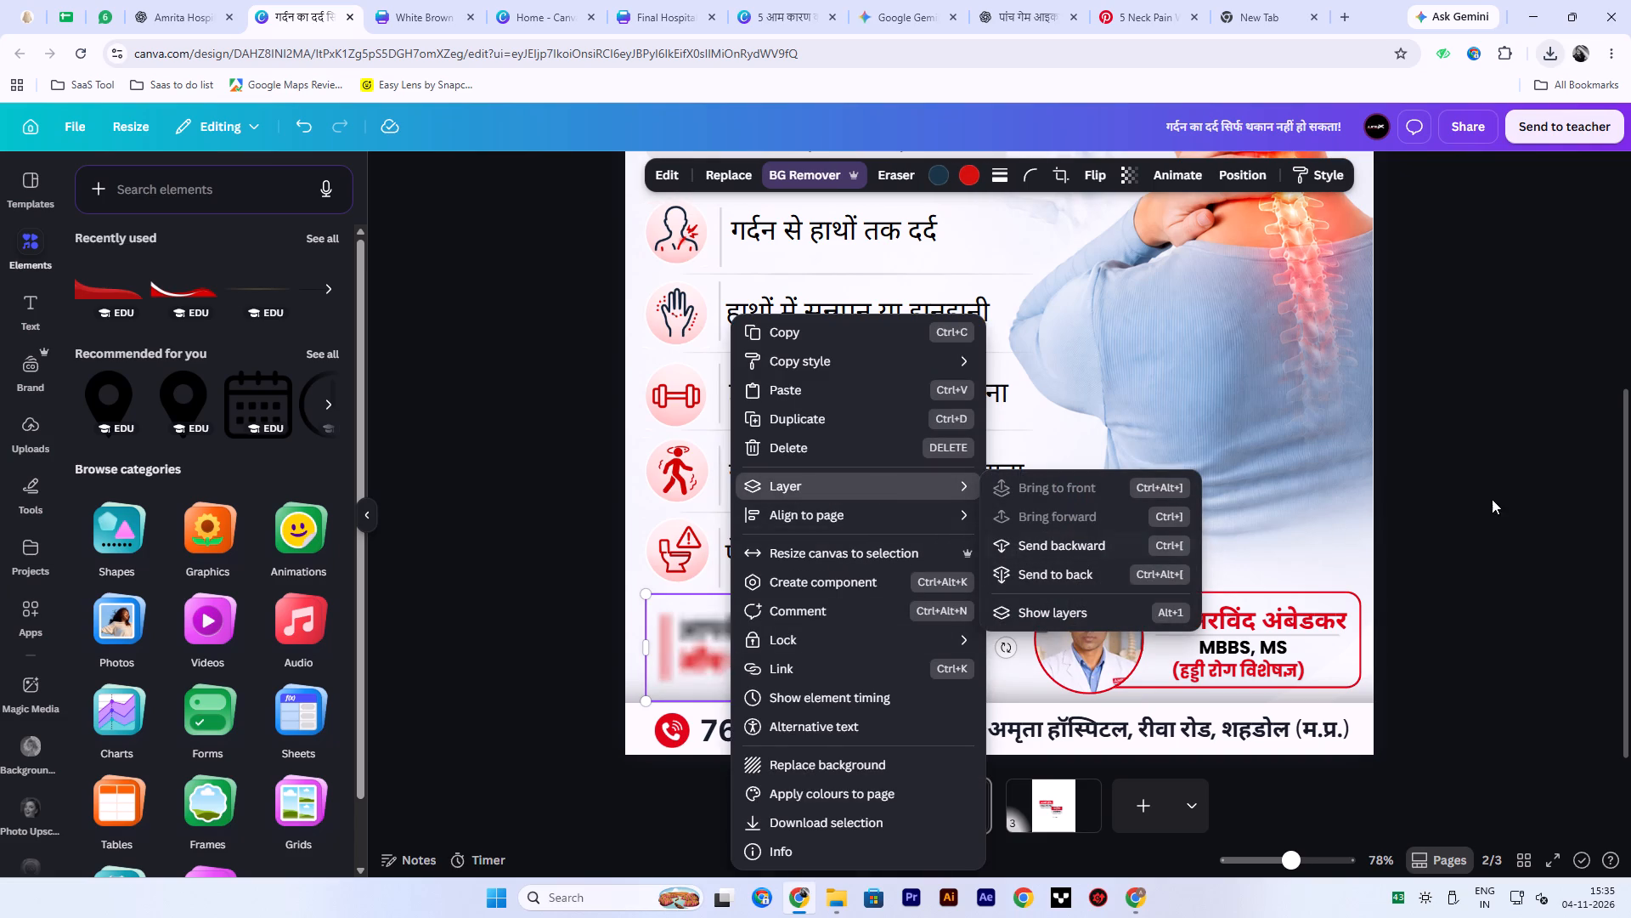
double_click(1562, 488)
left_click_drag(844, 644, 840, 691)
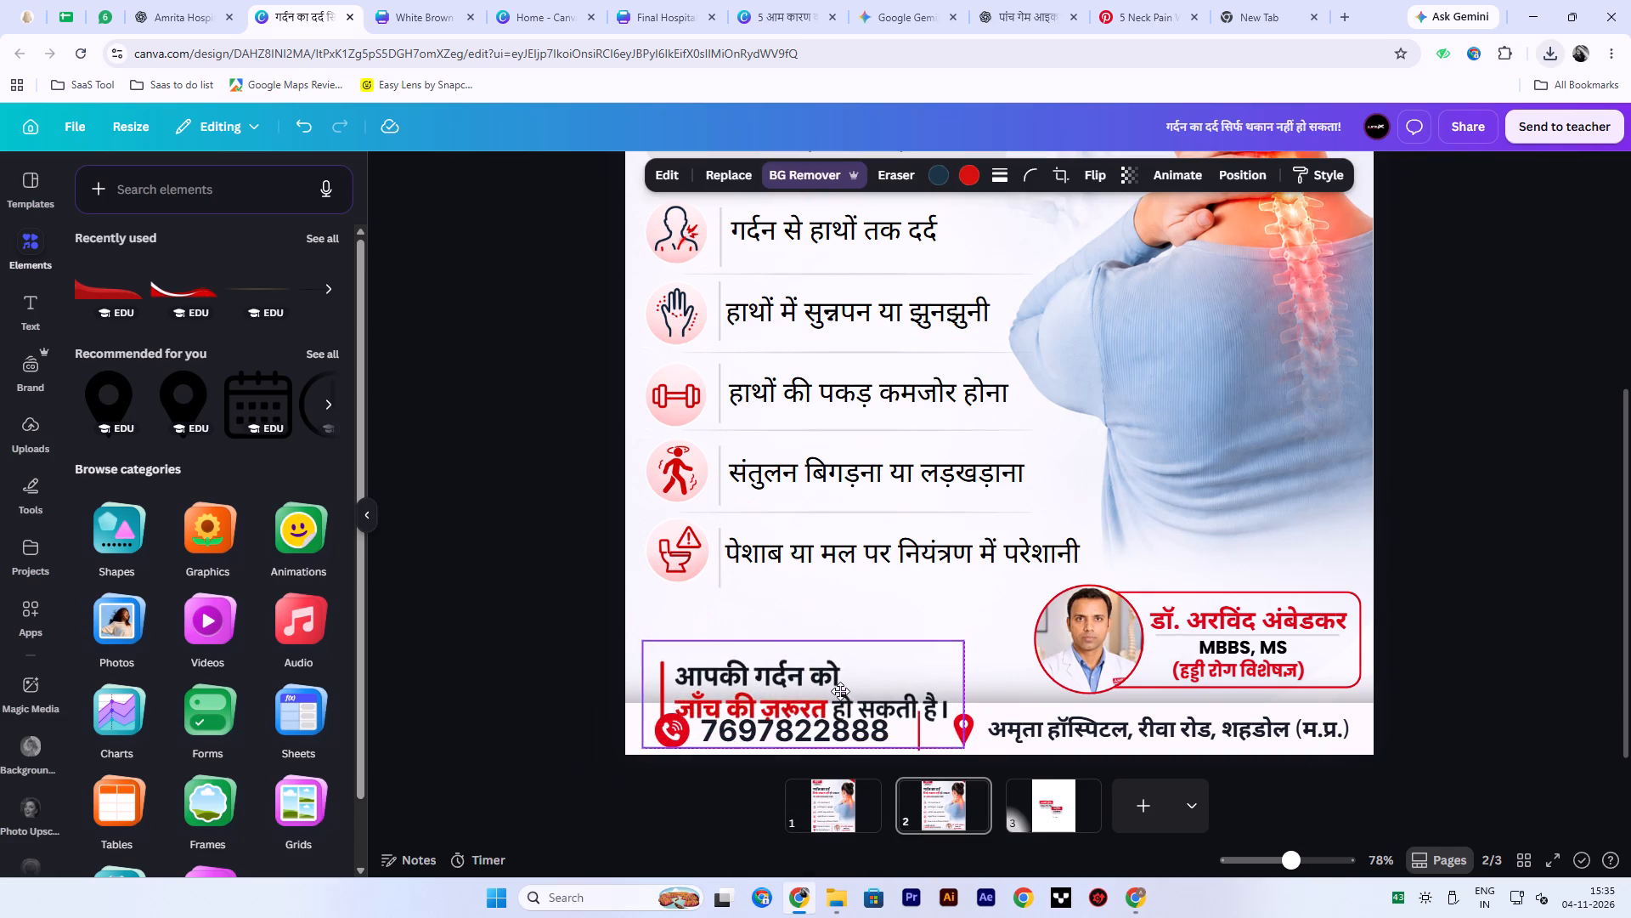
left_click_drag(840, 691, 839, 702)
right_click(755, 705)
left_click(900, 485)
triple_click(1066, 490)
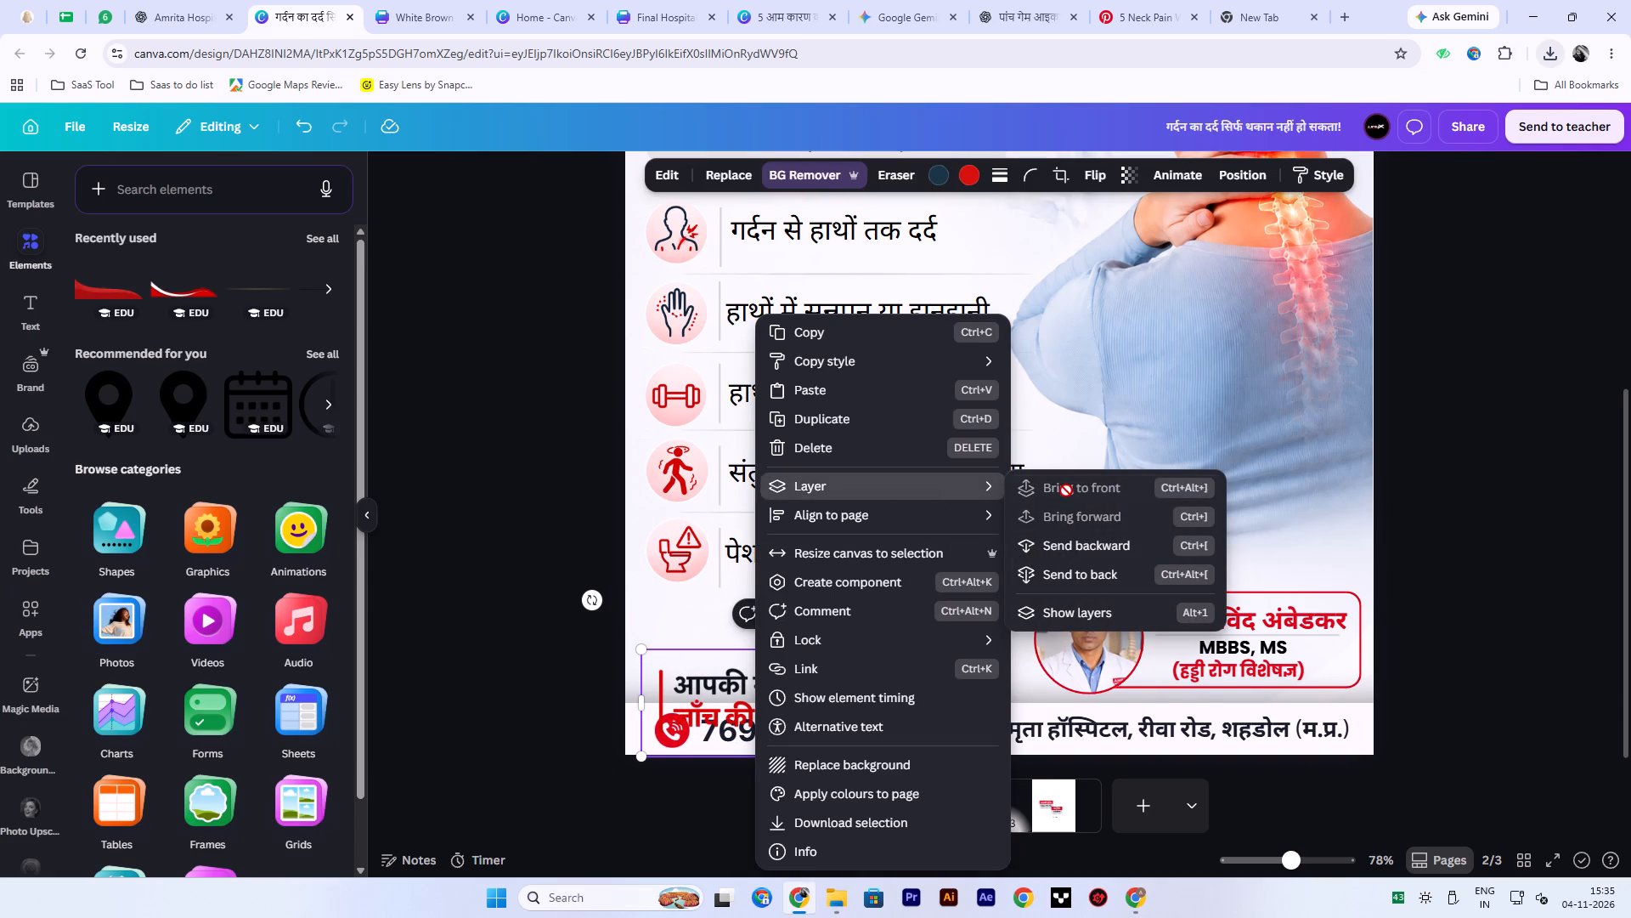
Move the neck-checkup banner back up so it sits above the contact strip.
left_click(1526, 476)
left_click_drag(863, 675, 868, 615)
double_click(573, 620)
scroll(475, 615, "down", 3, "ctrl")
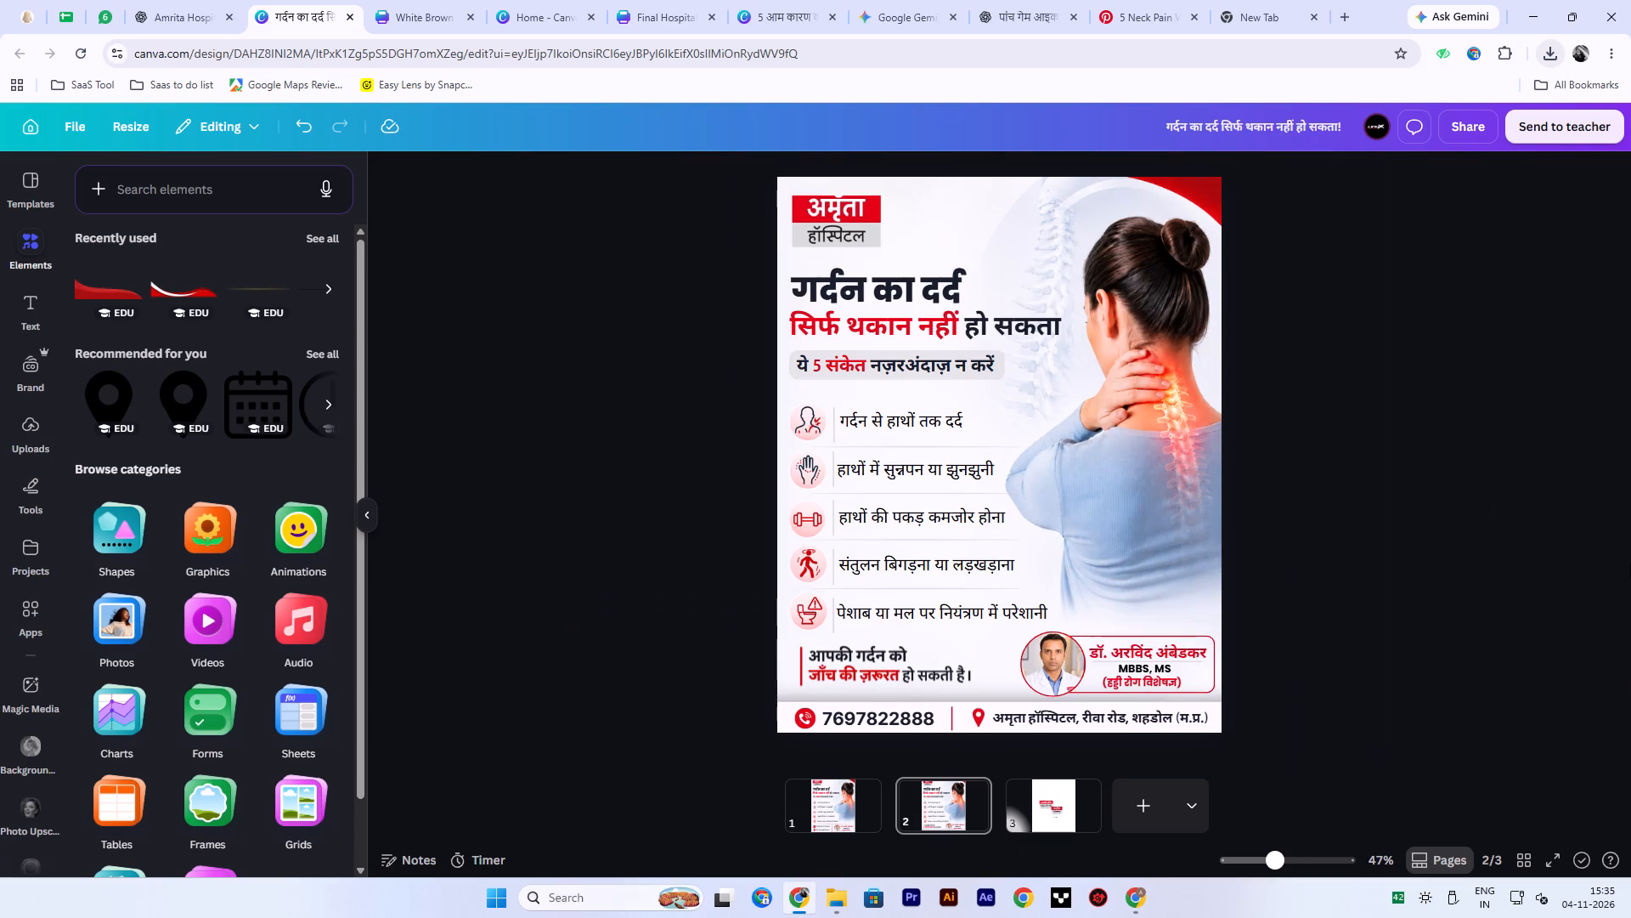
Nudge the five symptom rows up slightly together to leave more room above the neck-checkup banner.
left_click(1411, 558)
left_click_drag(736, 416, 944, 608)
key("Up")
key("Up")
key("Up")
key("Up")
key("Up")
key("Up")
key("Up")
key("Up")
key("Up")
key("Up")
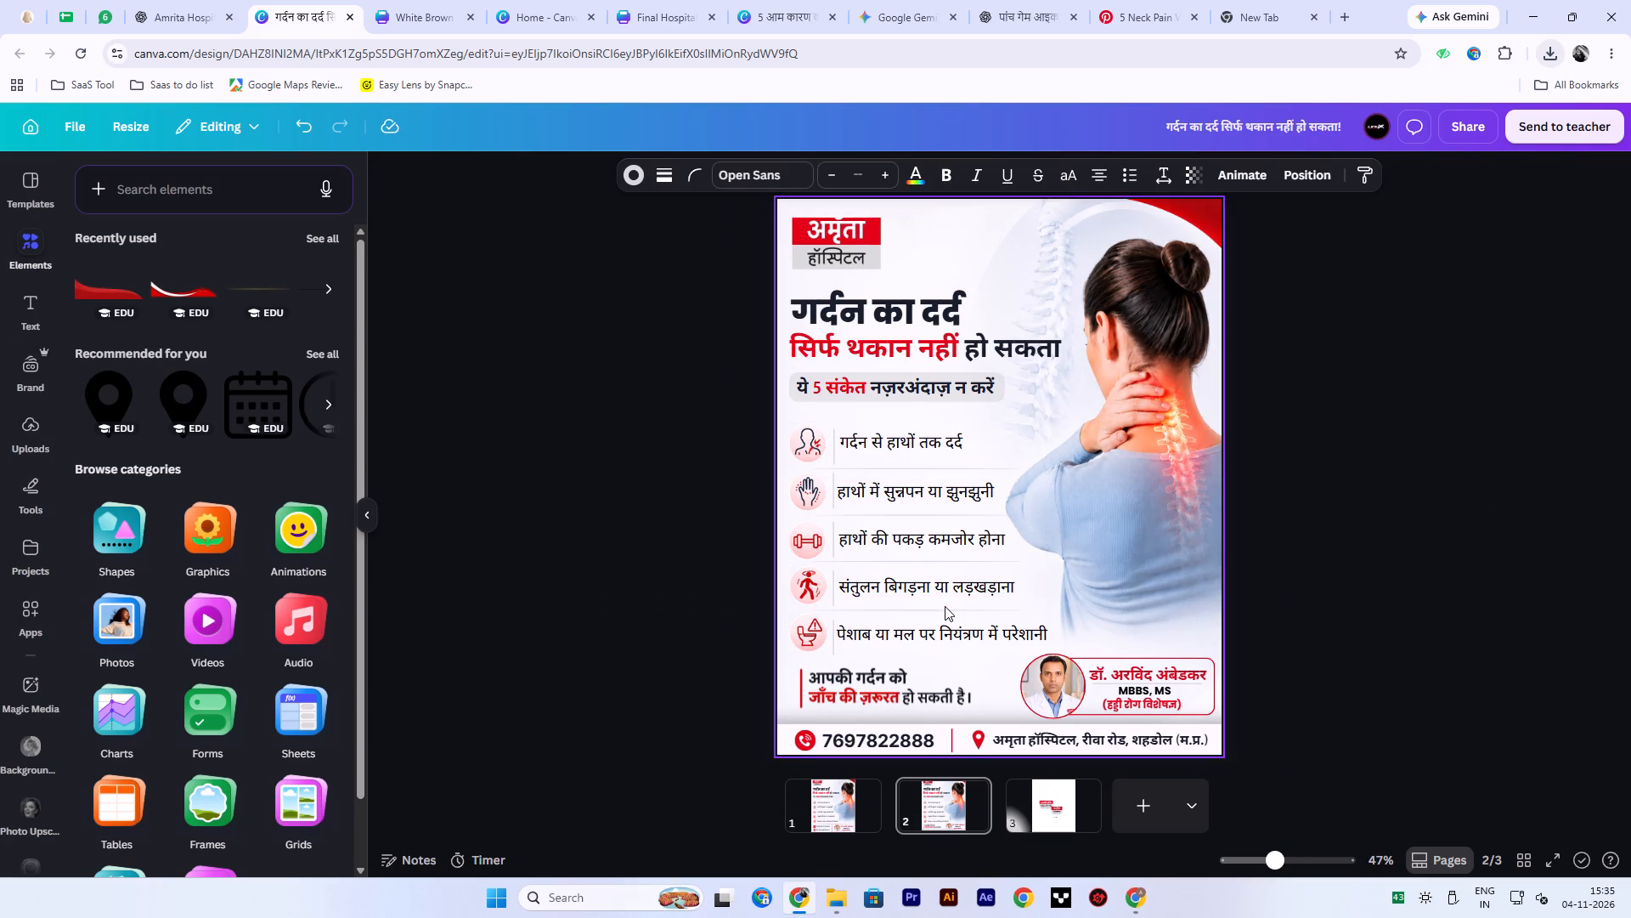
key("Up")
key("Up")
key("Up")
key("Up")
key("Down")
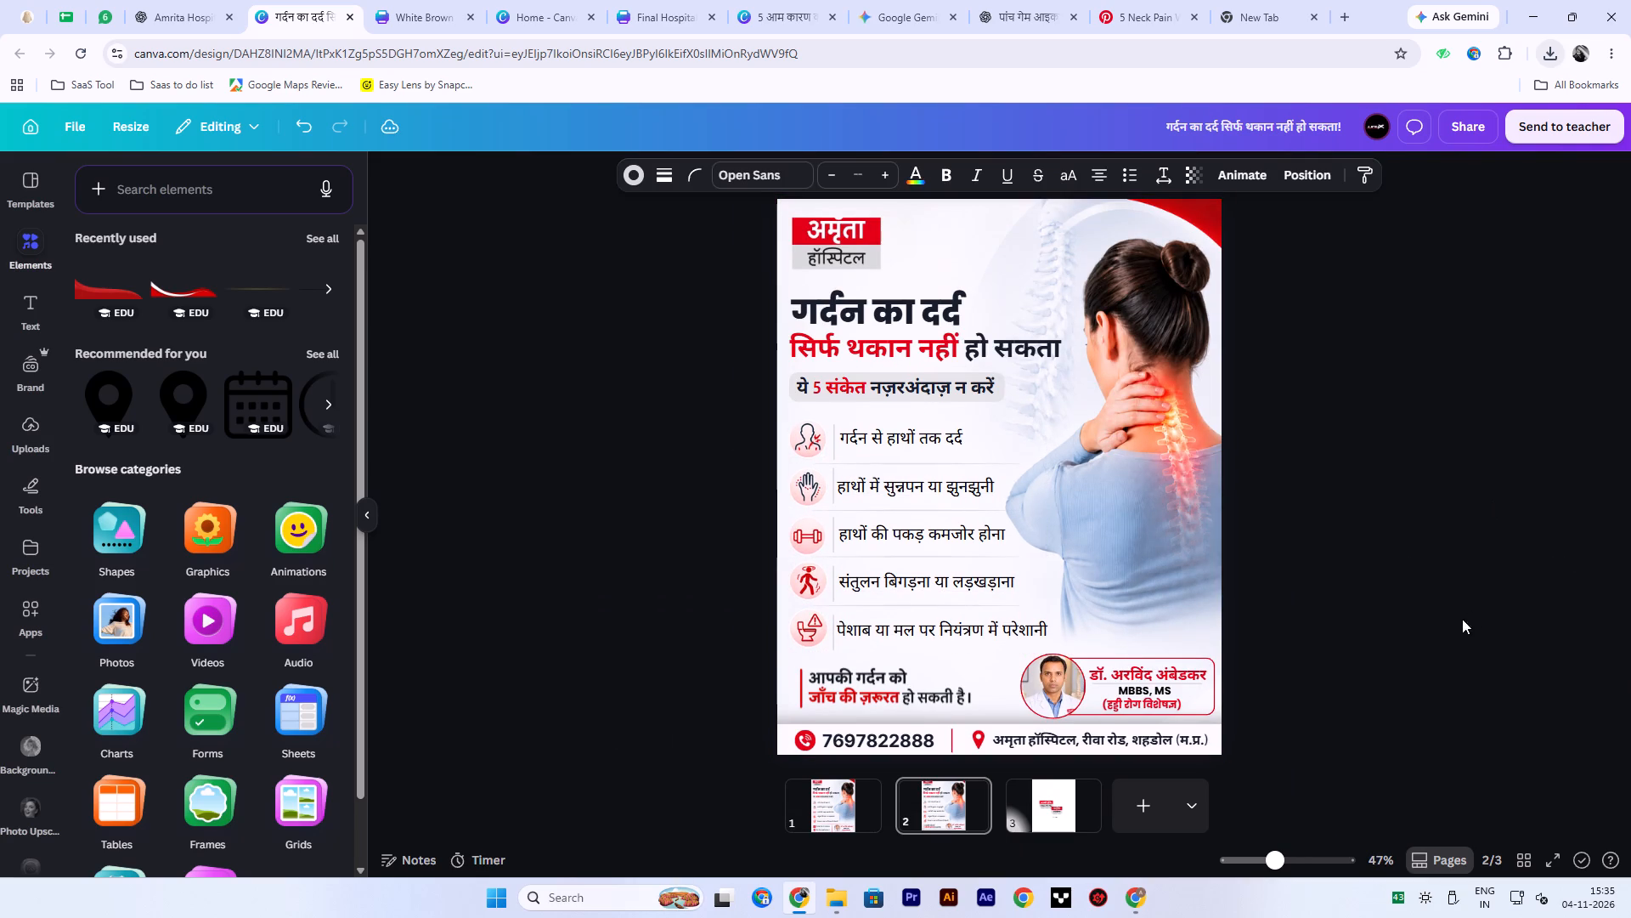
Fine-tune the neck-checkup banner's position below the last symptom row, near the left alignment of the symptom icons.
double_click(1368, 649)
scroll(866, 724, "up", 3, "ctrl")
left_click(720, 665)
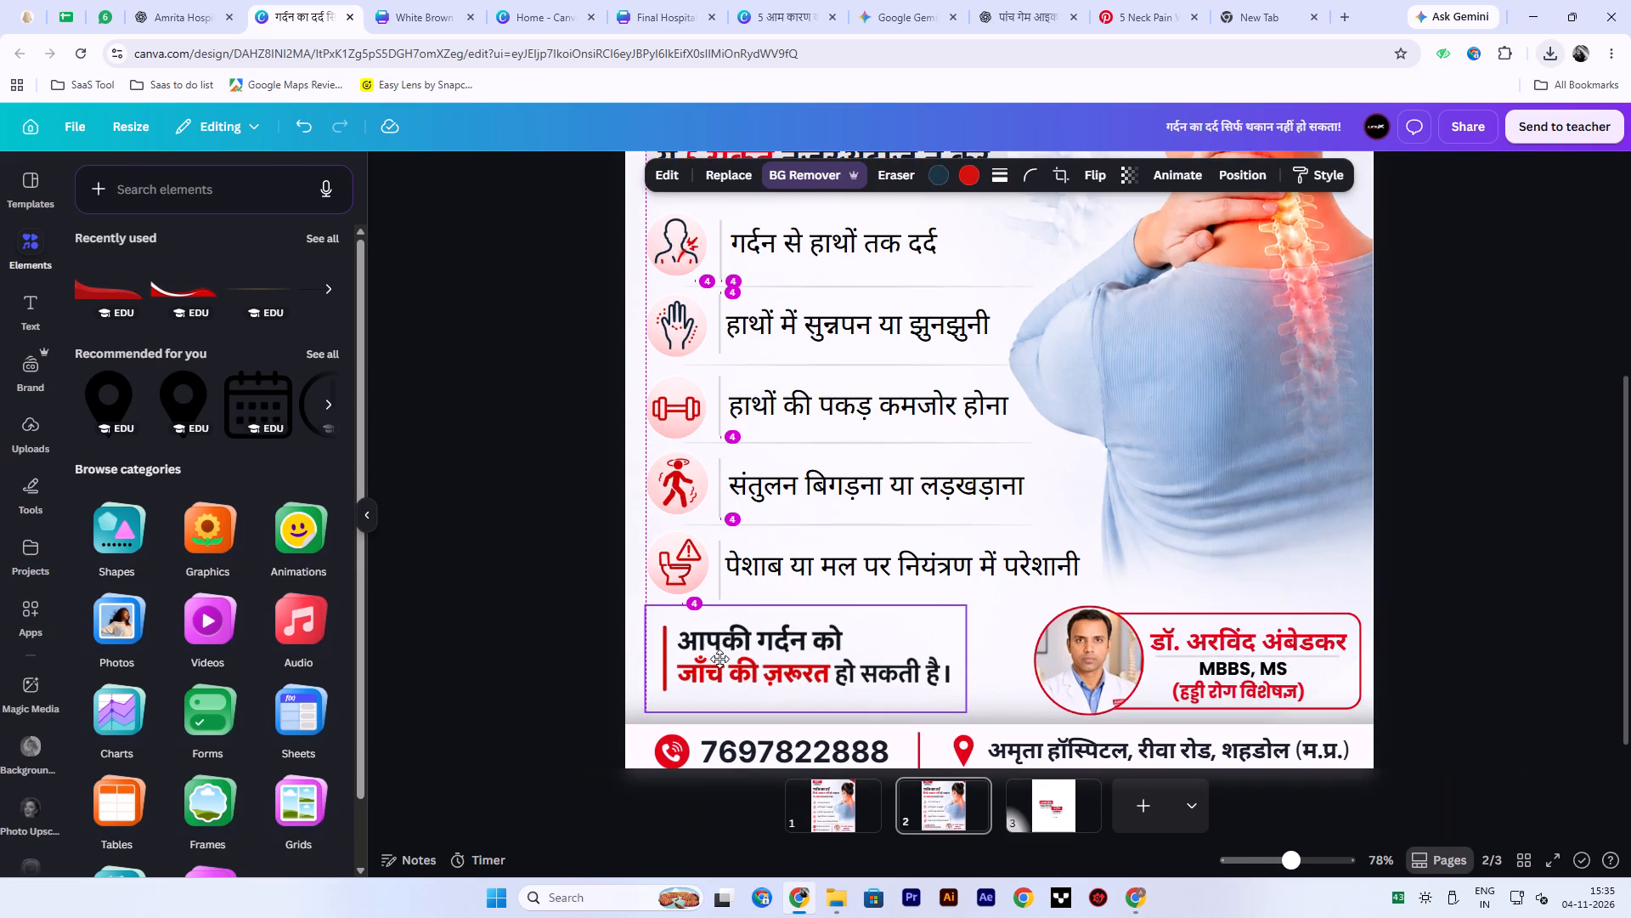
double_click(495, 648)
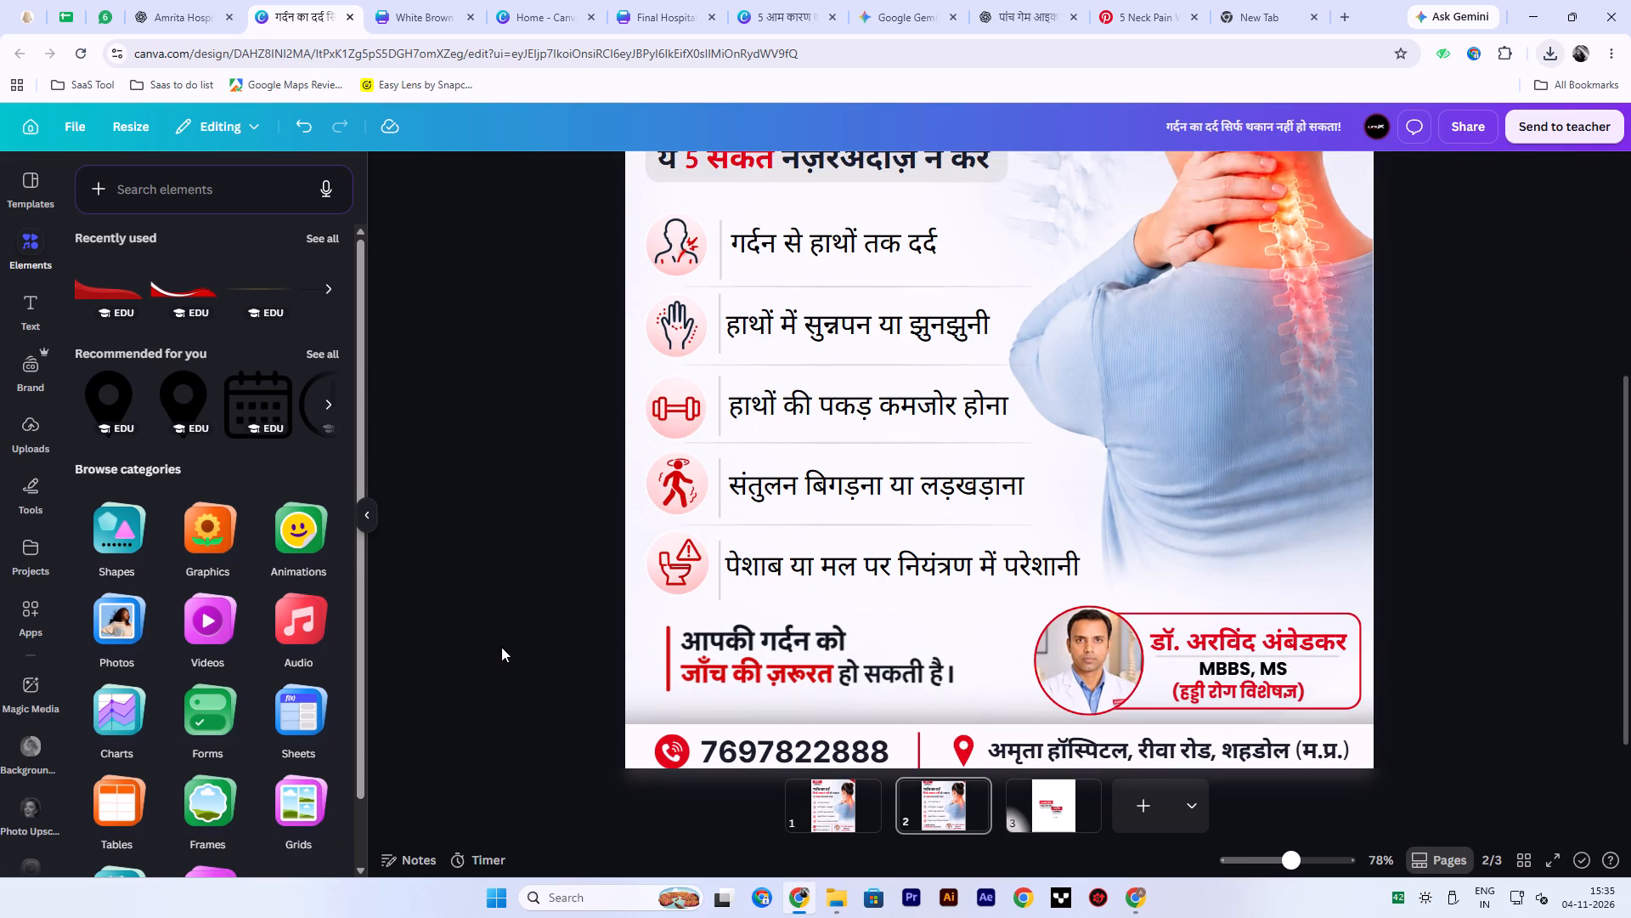
Preview page 2 in full screen and check how the neck-checkup banner sits in the layout.
scroll(848, 688, "down", 4, "ctrl")
left_click(1418, 618)
scroll(1397, 625, "up", 2, "ctrl")
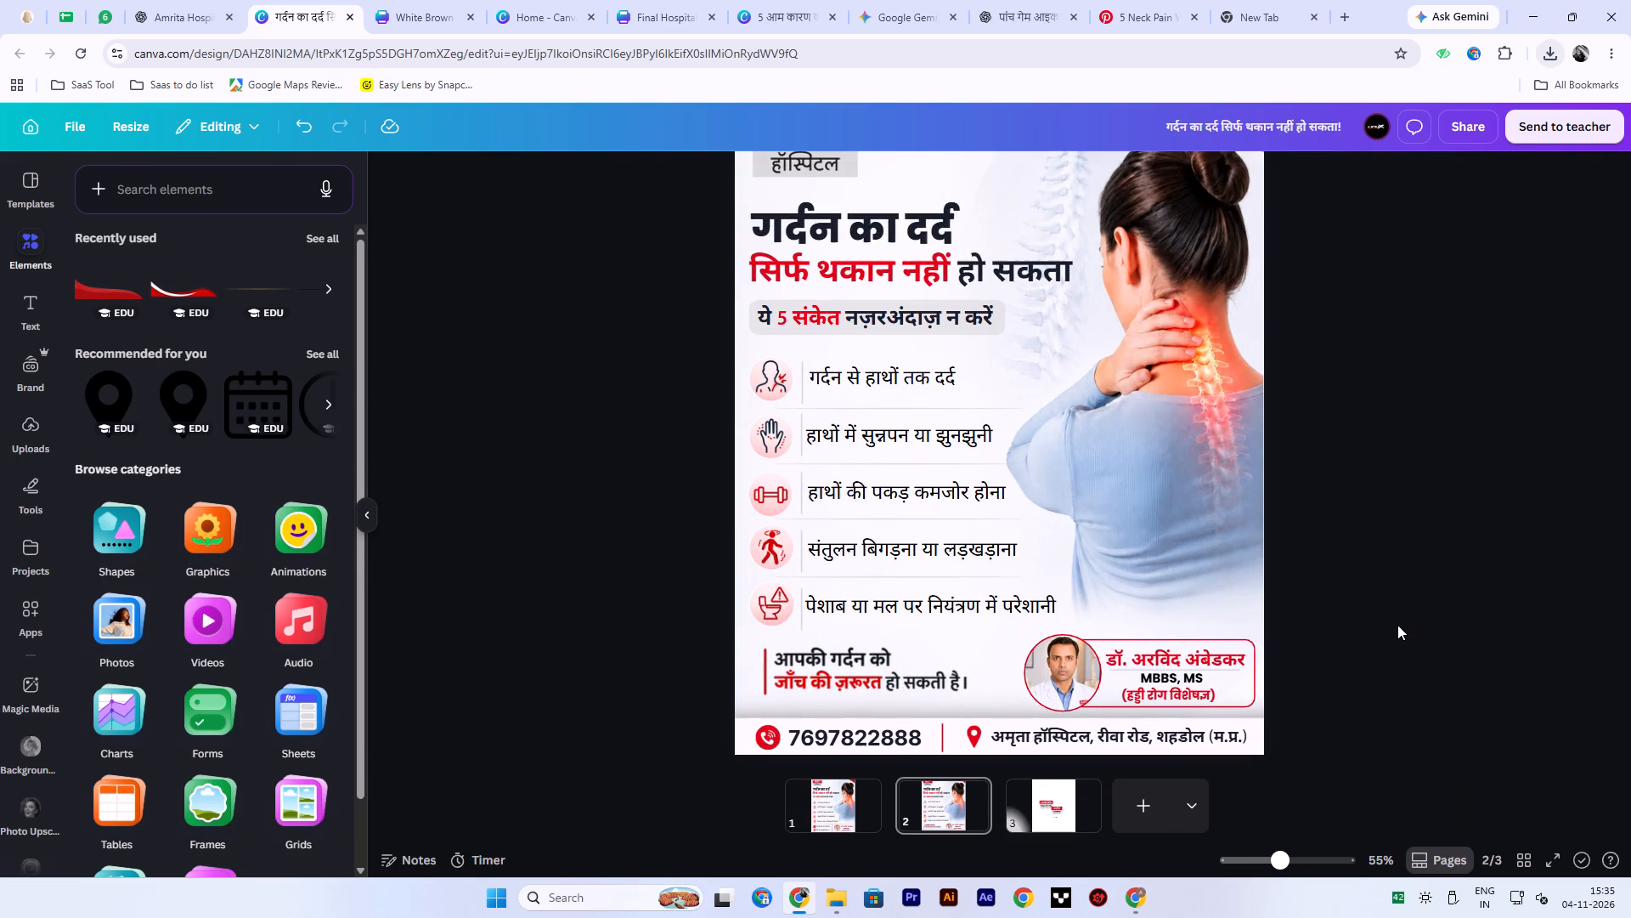
left_click(1558, 868)
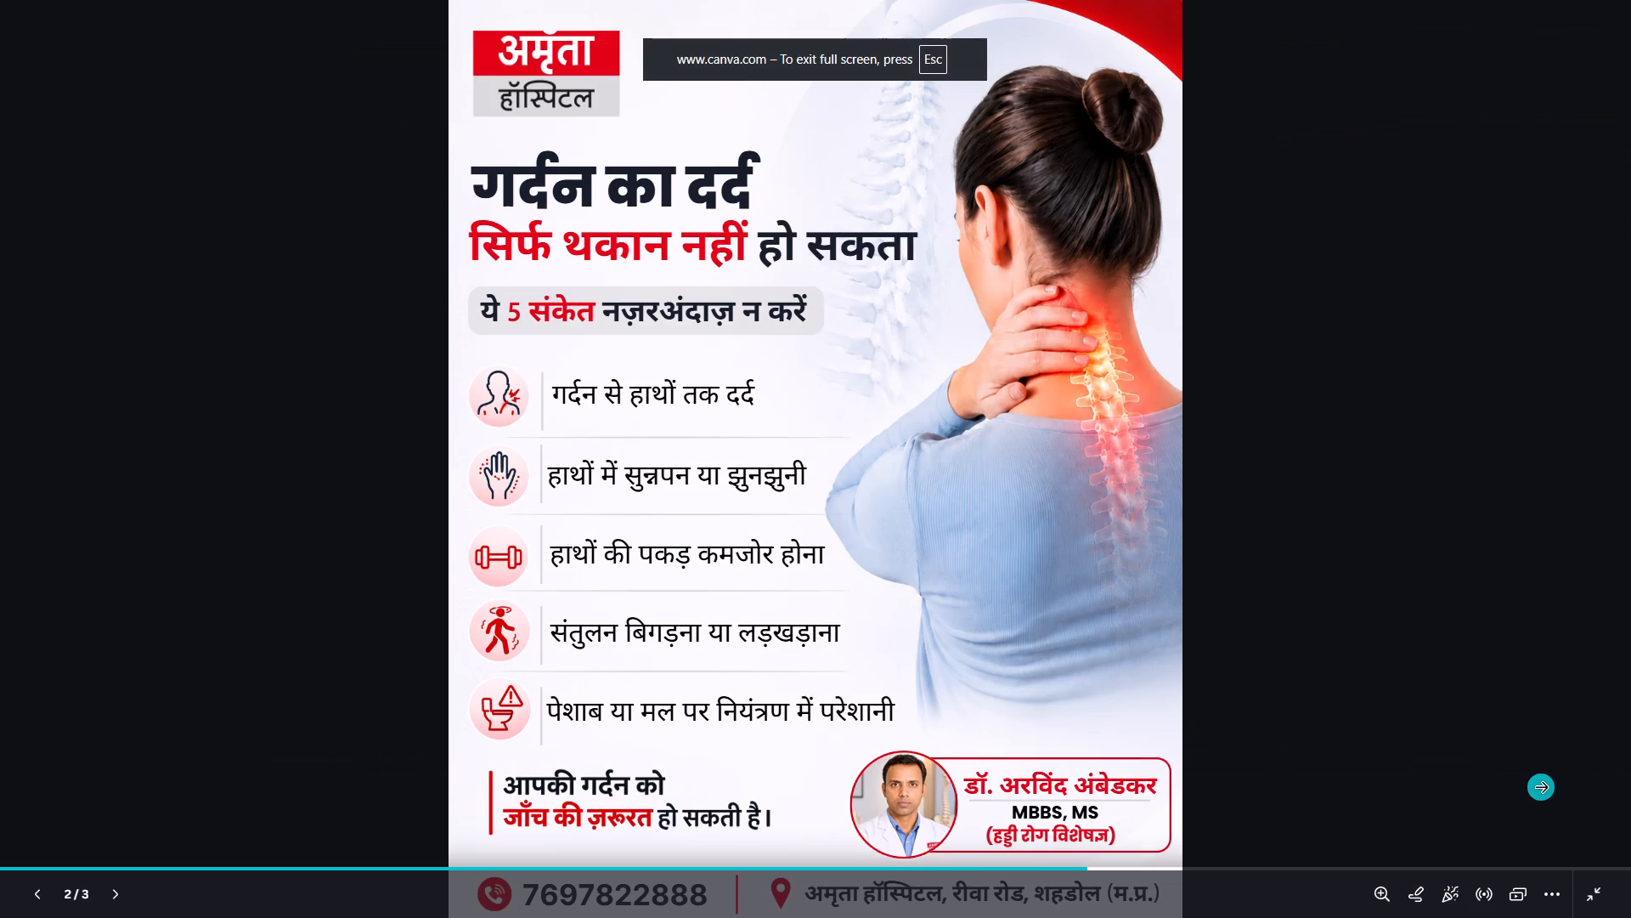
key("Escape")
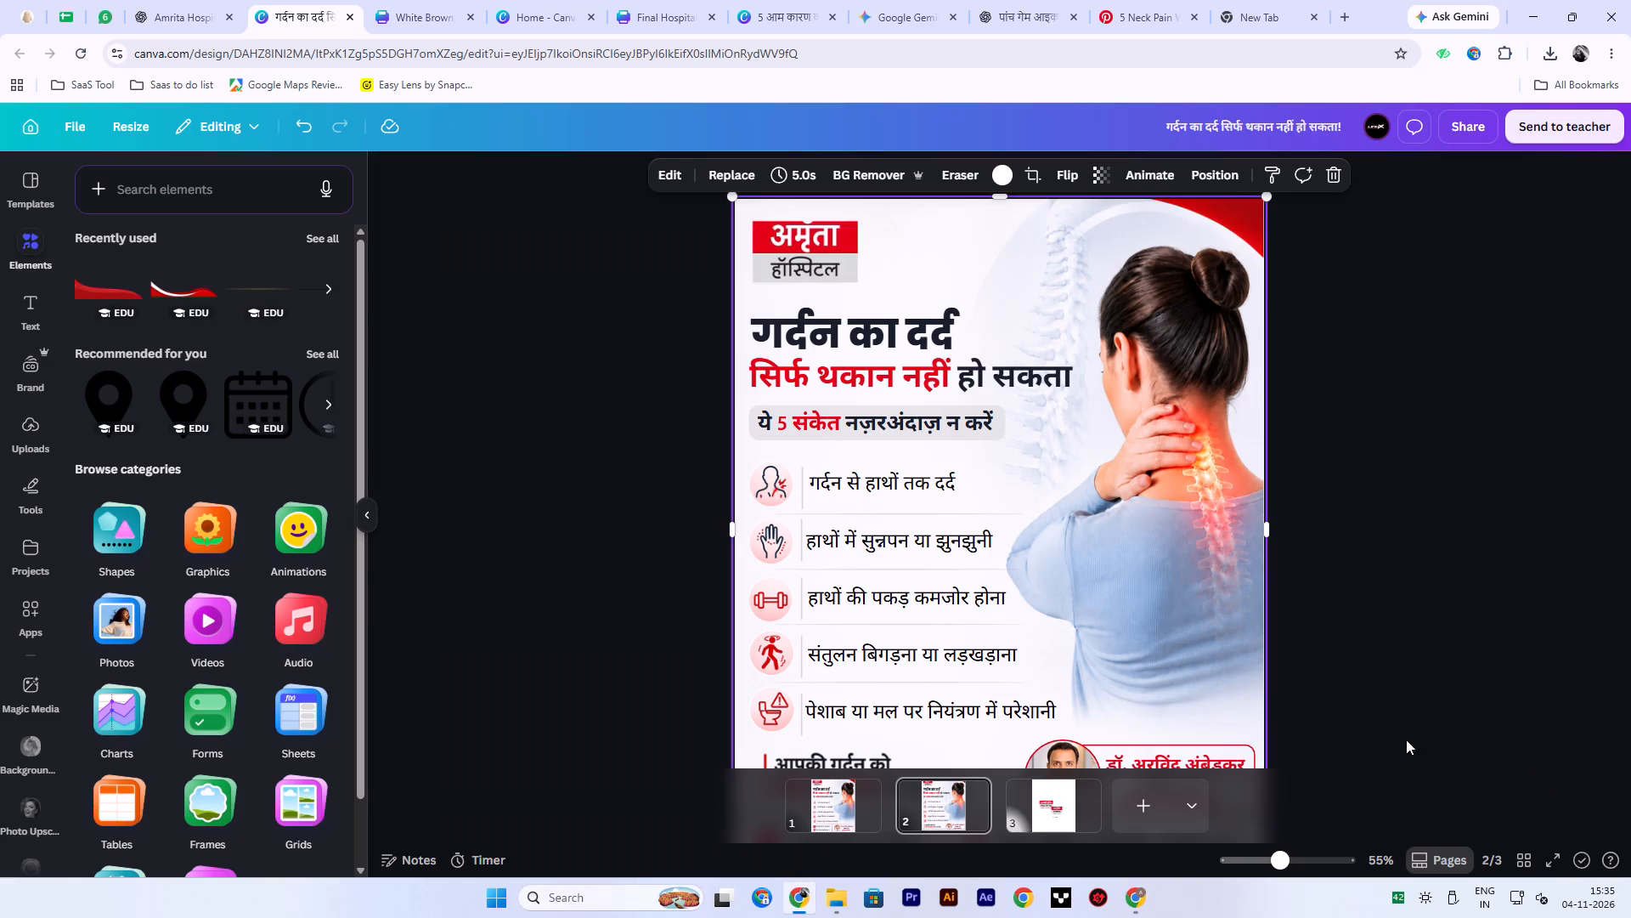
scroll(1255, 669, "down", 4)
left_click(934, 671)
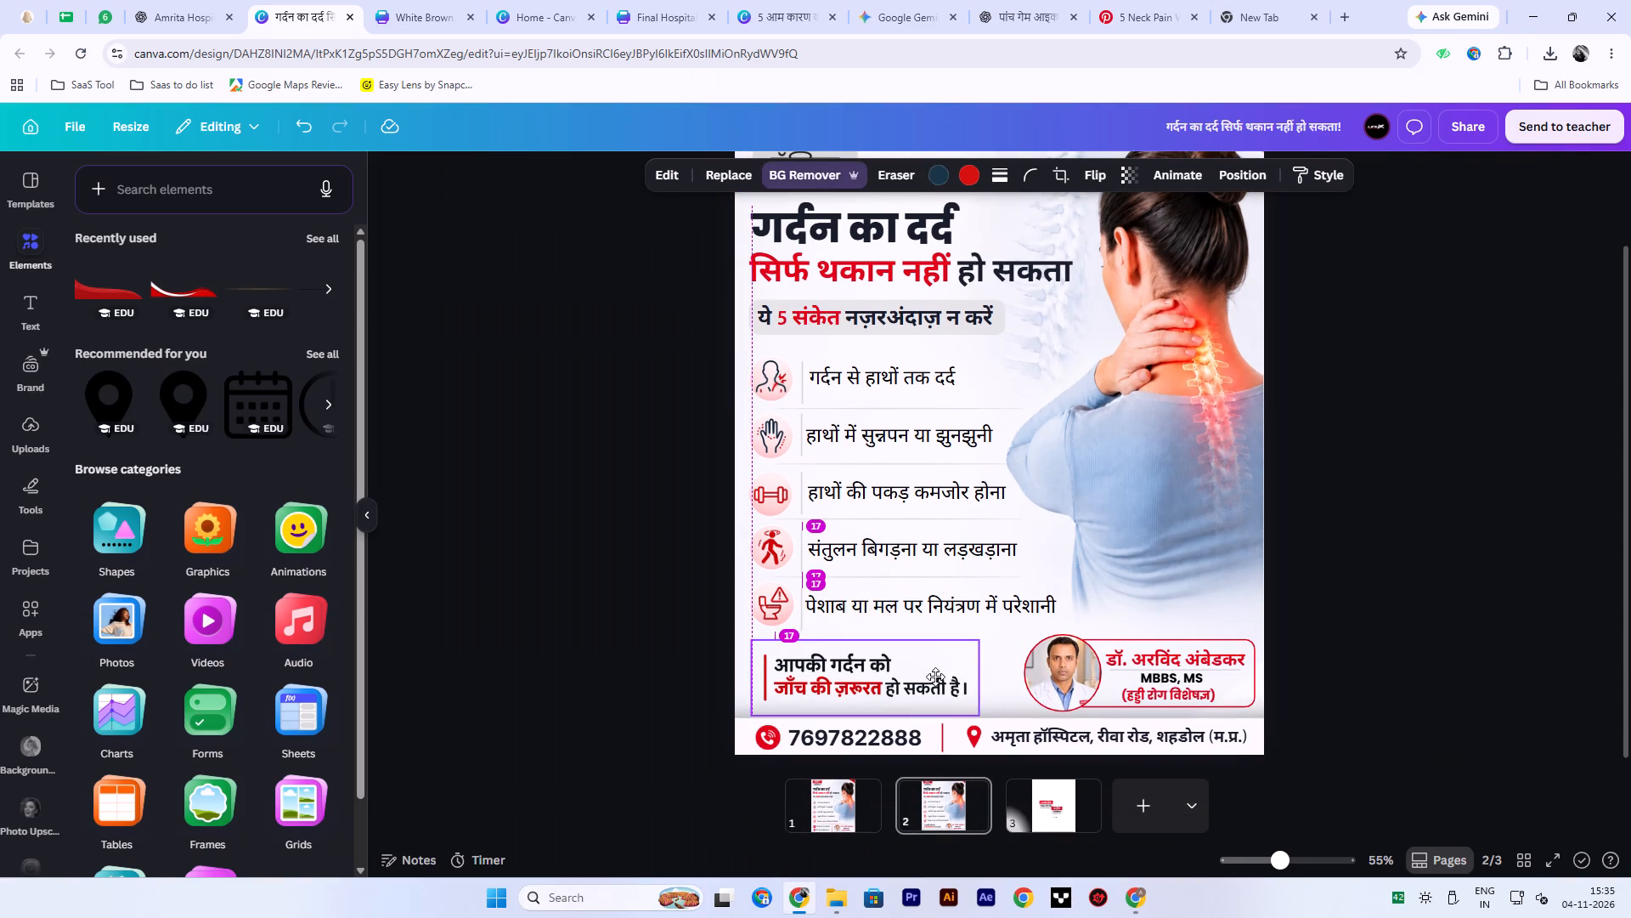
left_click(519, 623)
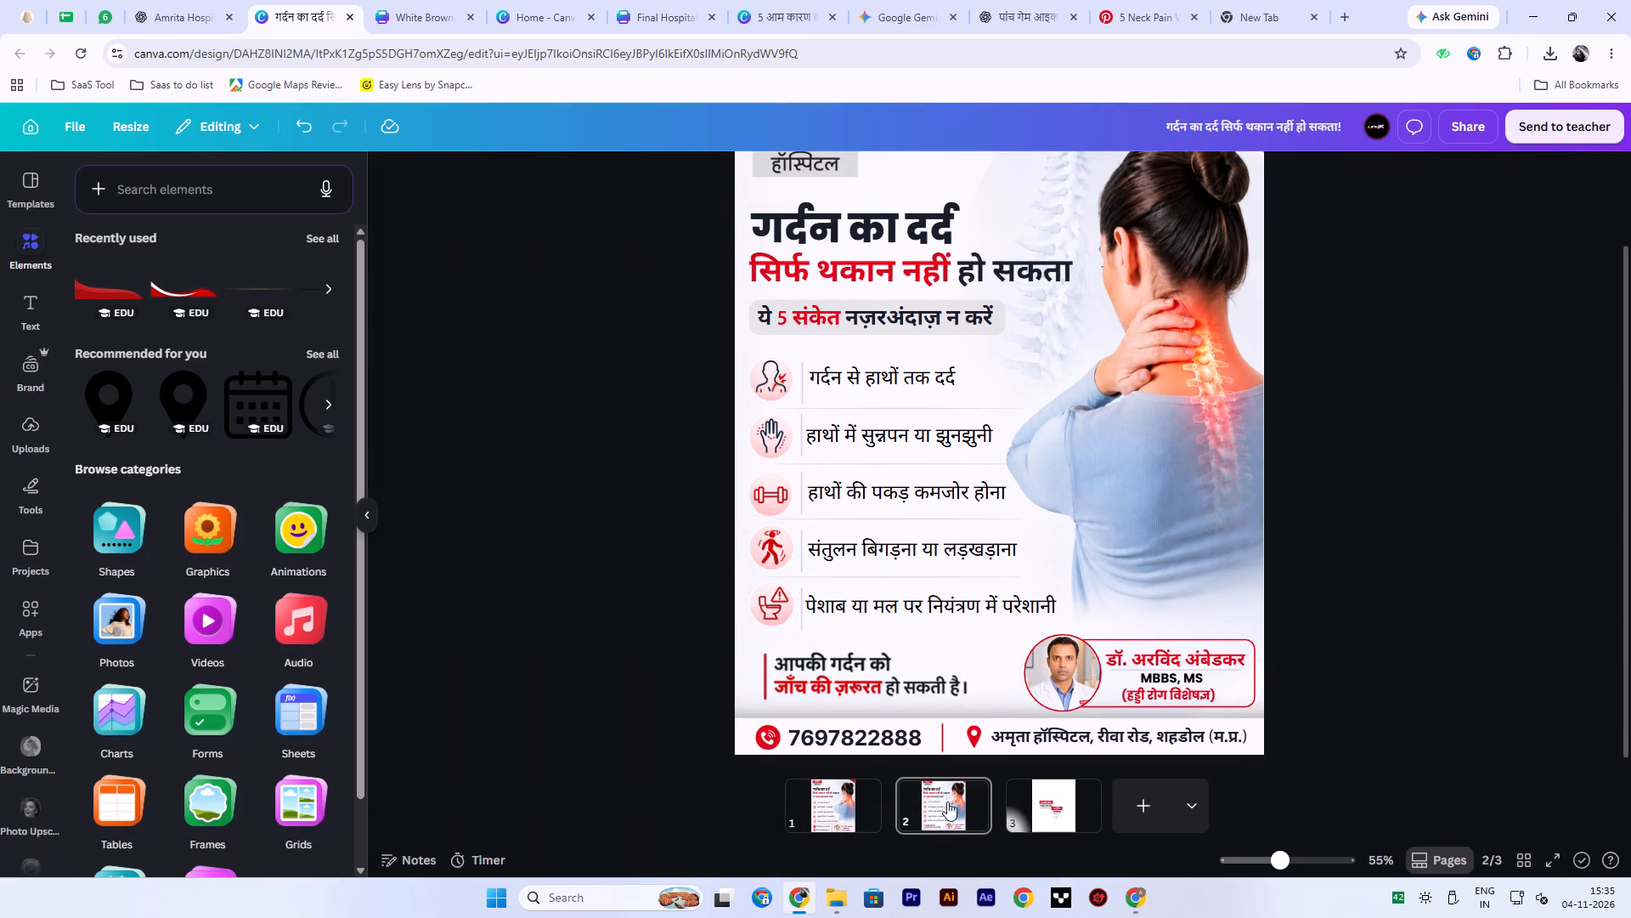
Switch to the hospital's Instagram page to check the published knee-pain post for reference, and return to the Canva design.
left_click(1139, 888)
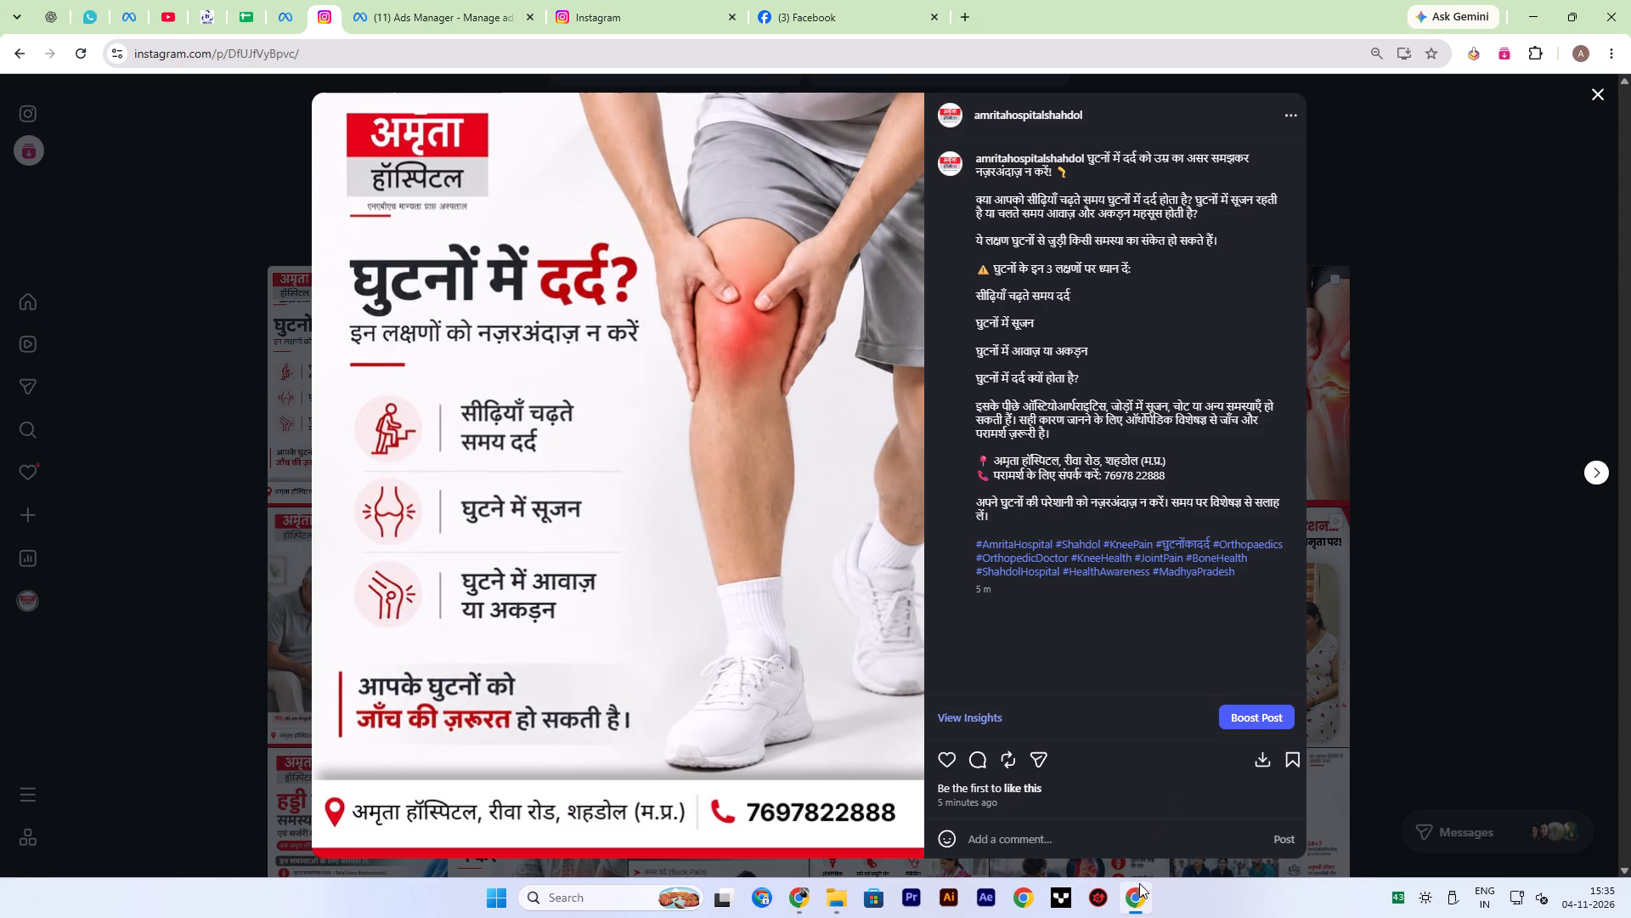
key("Escape")
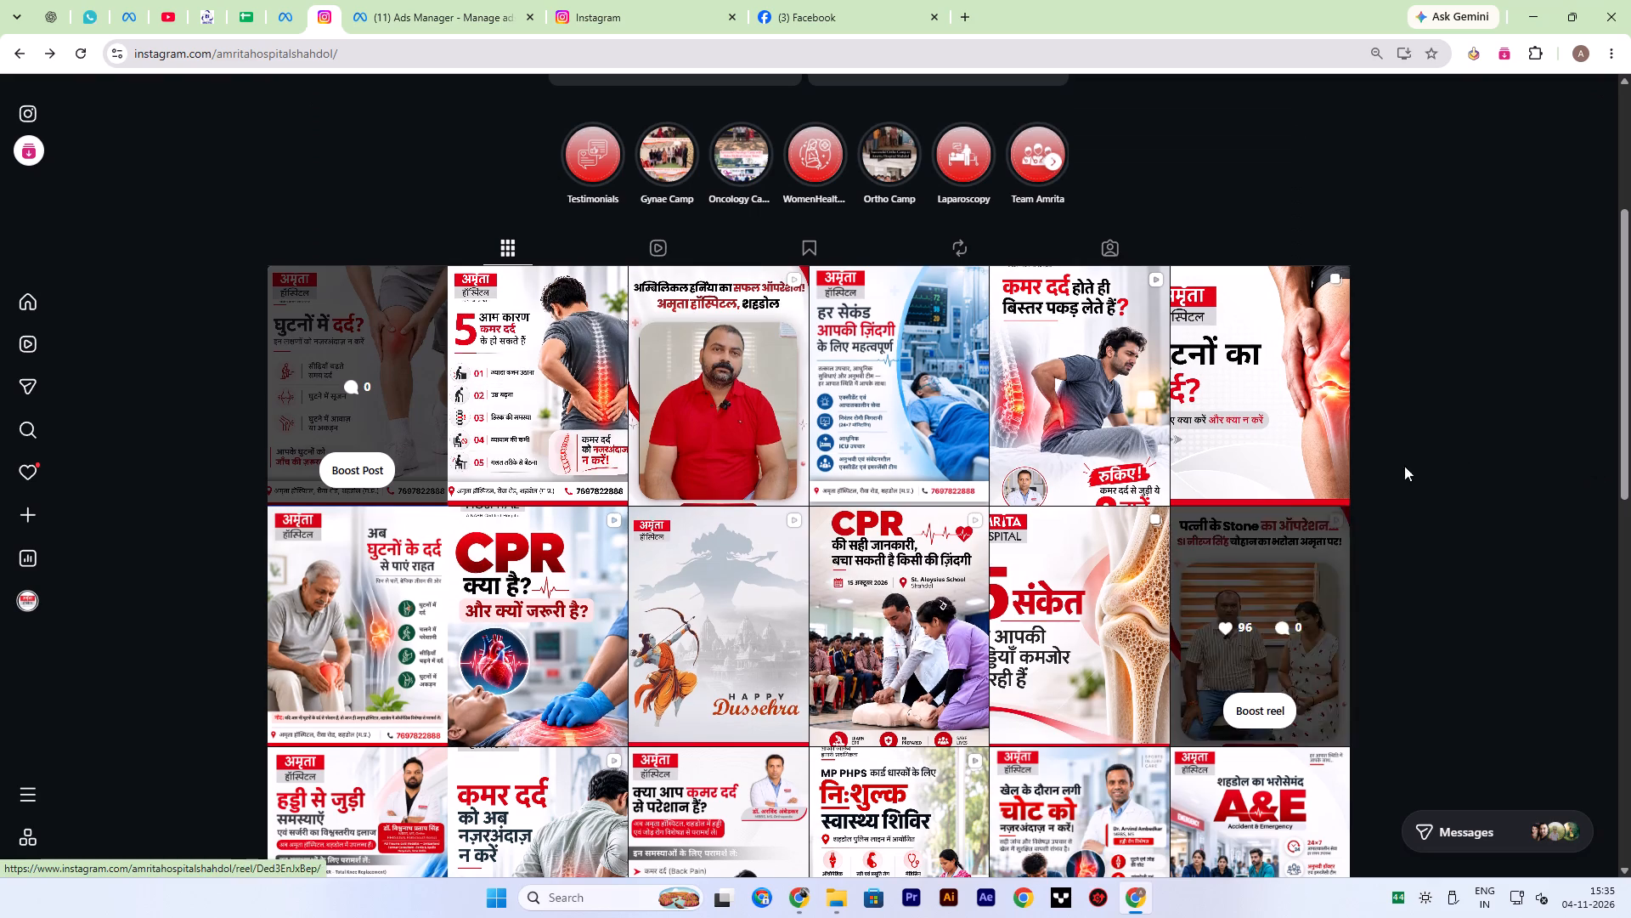
left_click(804, 900)
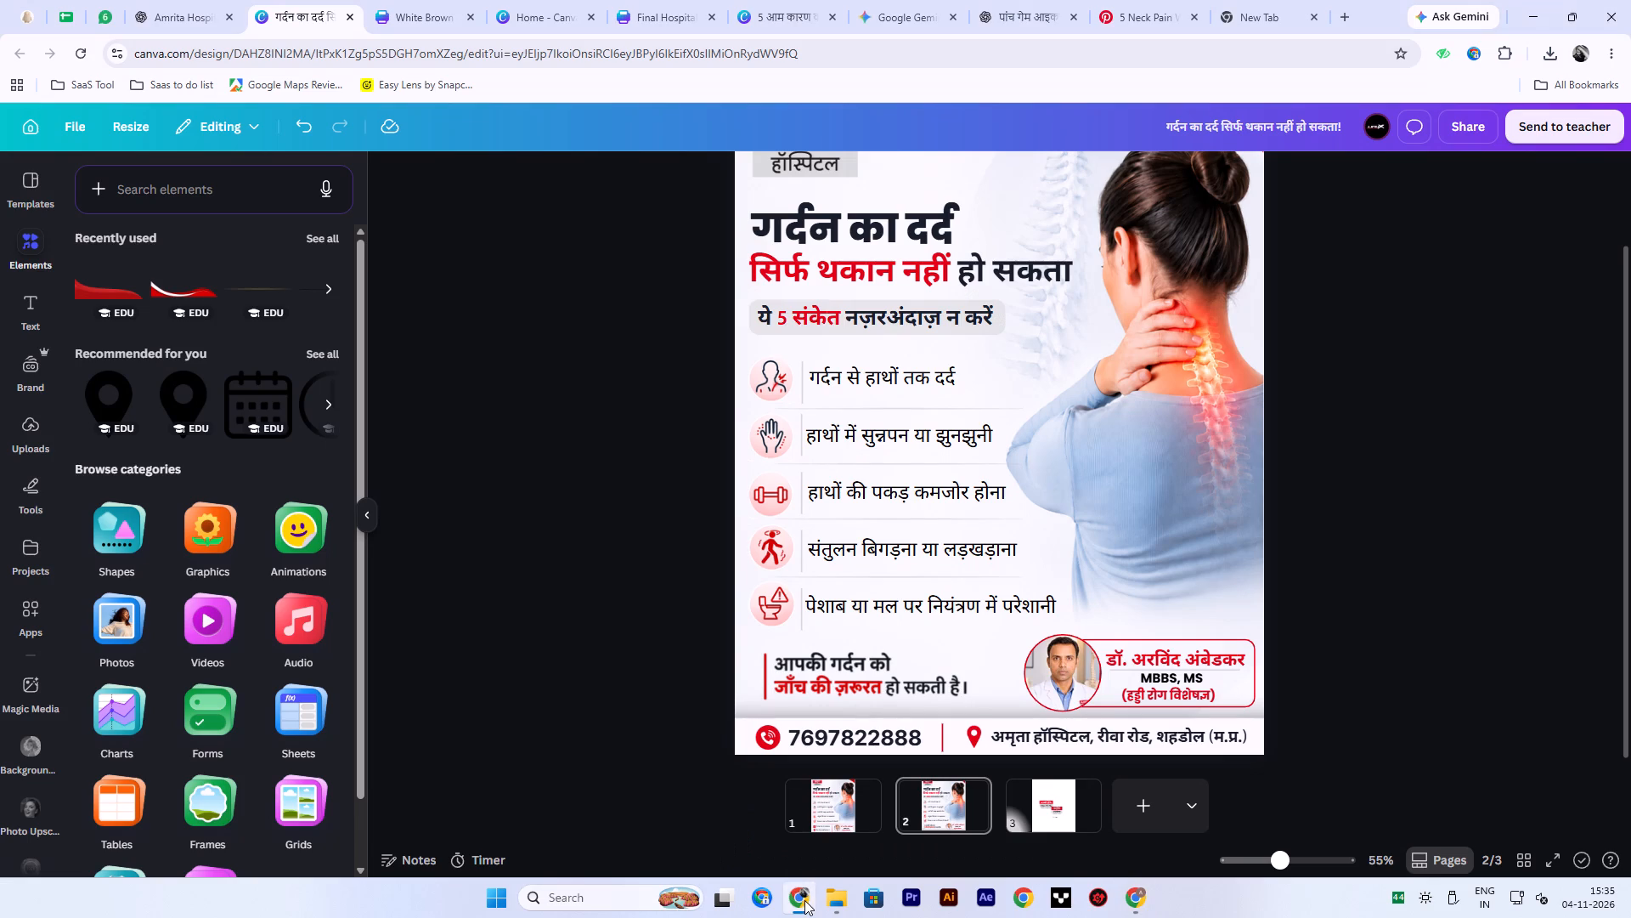
Undo the recent symptom-row and banner adjustments, going back through the banner's resizing and background removal.
left_click(922, 659)
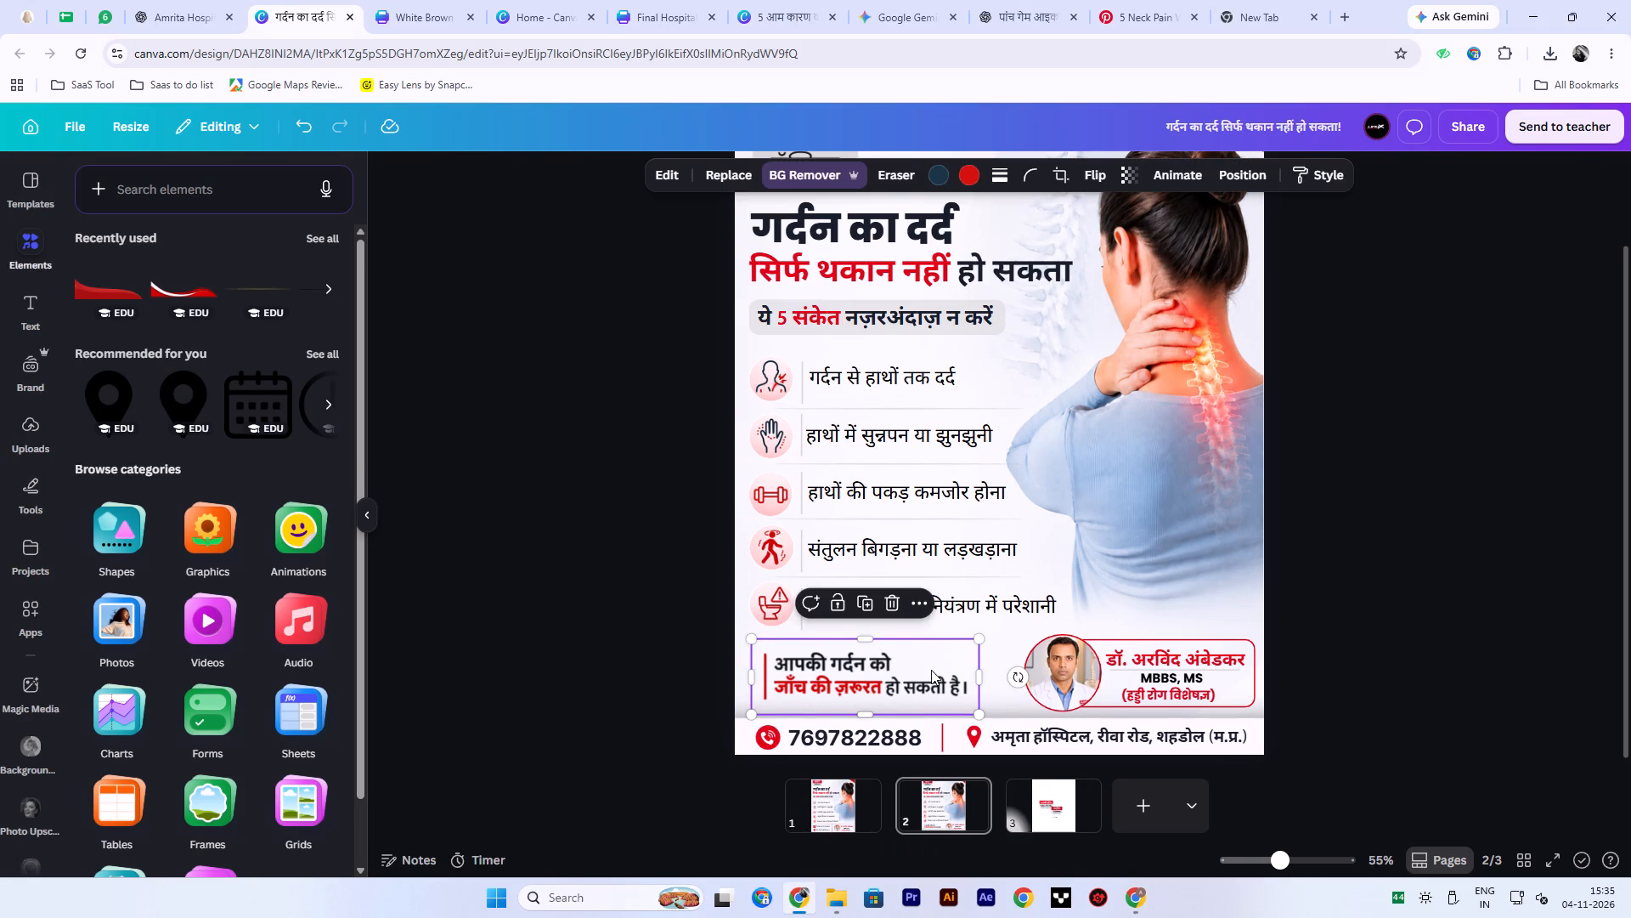
key("ctrl+z")
key("ctrl+z")
key("ctrl+z")
key("ctrl+z")
key("ctrl+z")
key("ctrl+z")
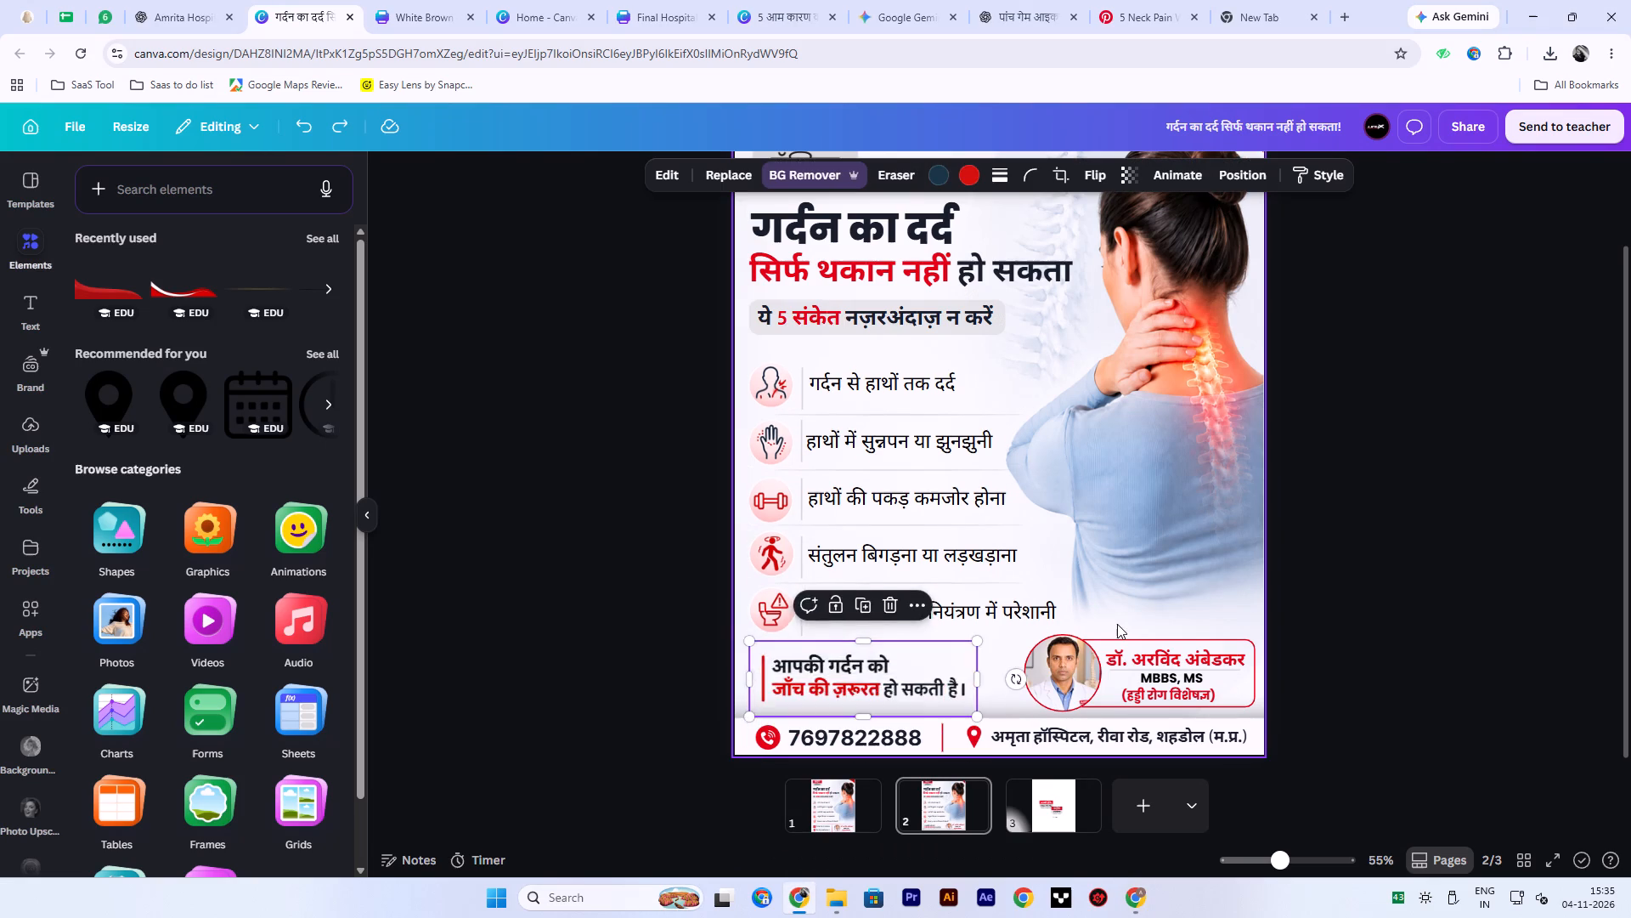
key("ctrl+z")
key("ctrl+z")
left_click(617, 627)
Shrink the white-background neck-checkup banner and position it between the last symptom row and the contact strip, beside the doctor's details.
left_click(789, 659)
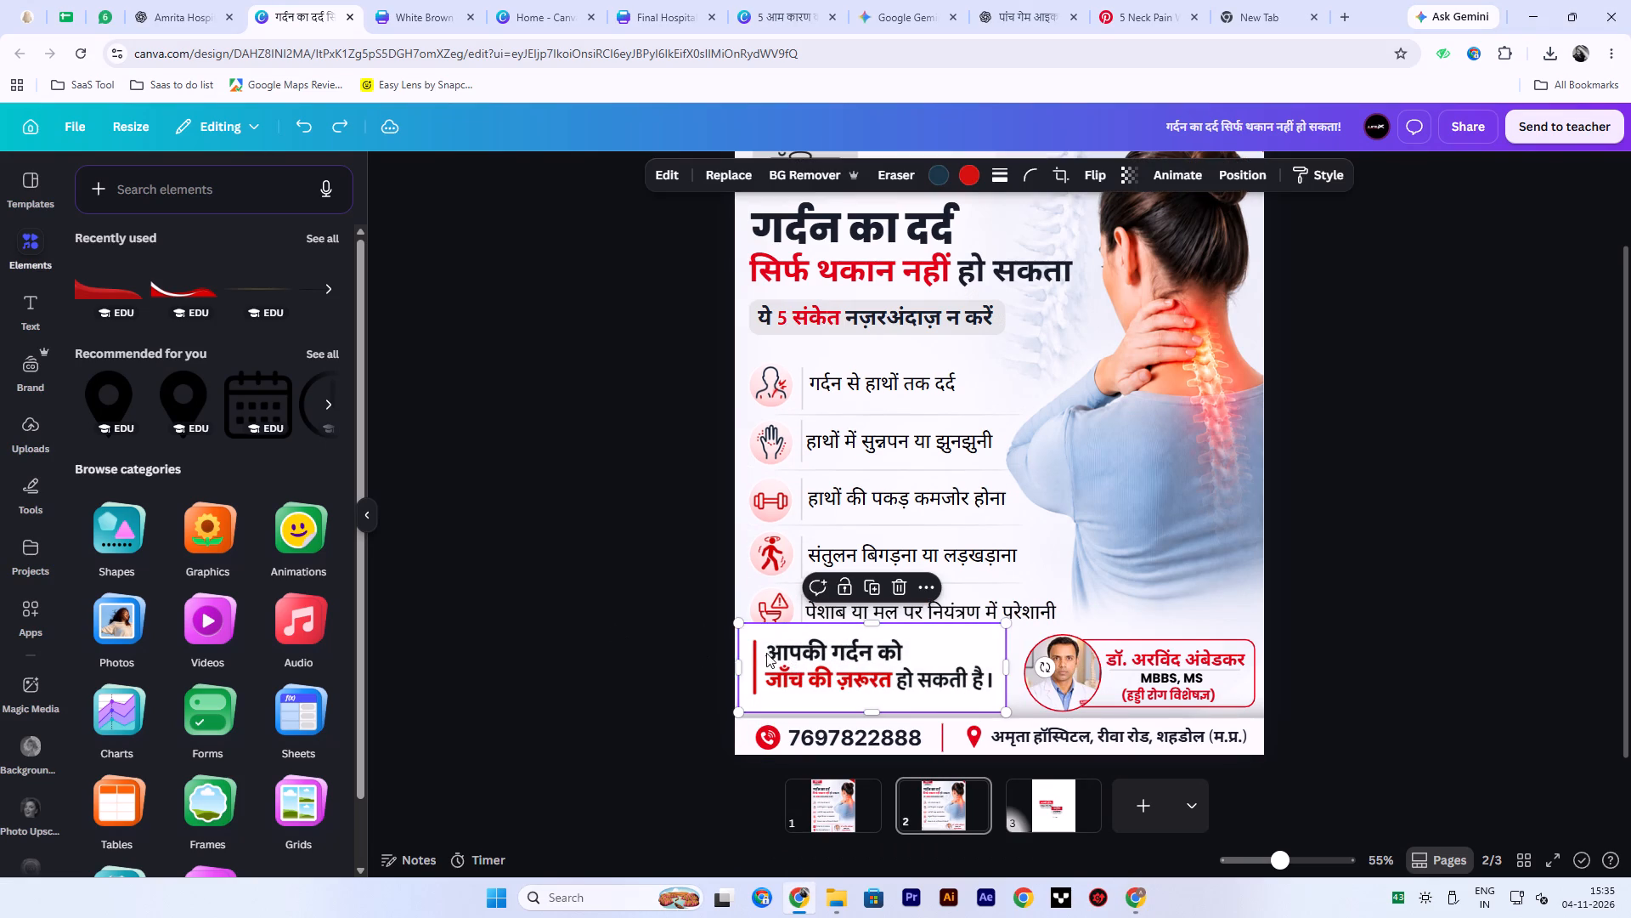
left_click_drag(741, 626, 771, 655)
left_click_drag(836, 672, 821, 674)
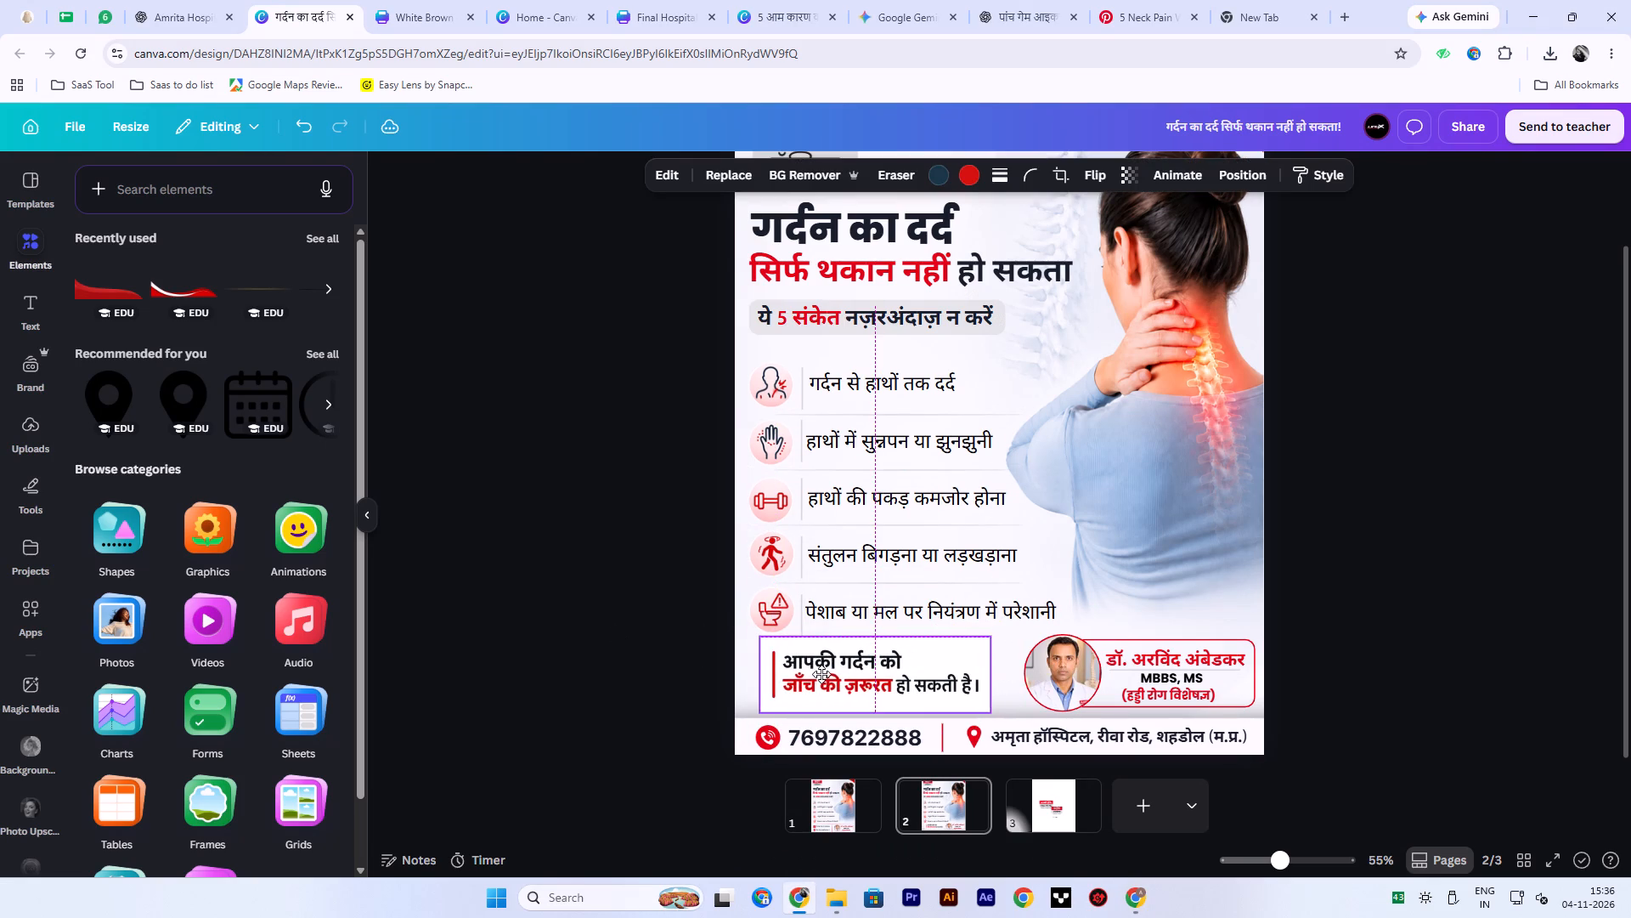
left_click_drag(821, 674, 820, 674)
left_click_drag(758, 638, 770, 658)
left_click_drag(600, 665, 582, 663)
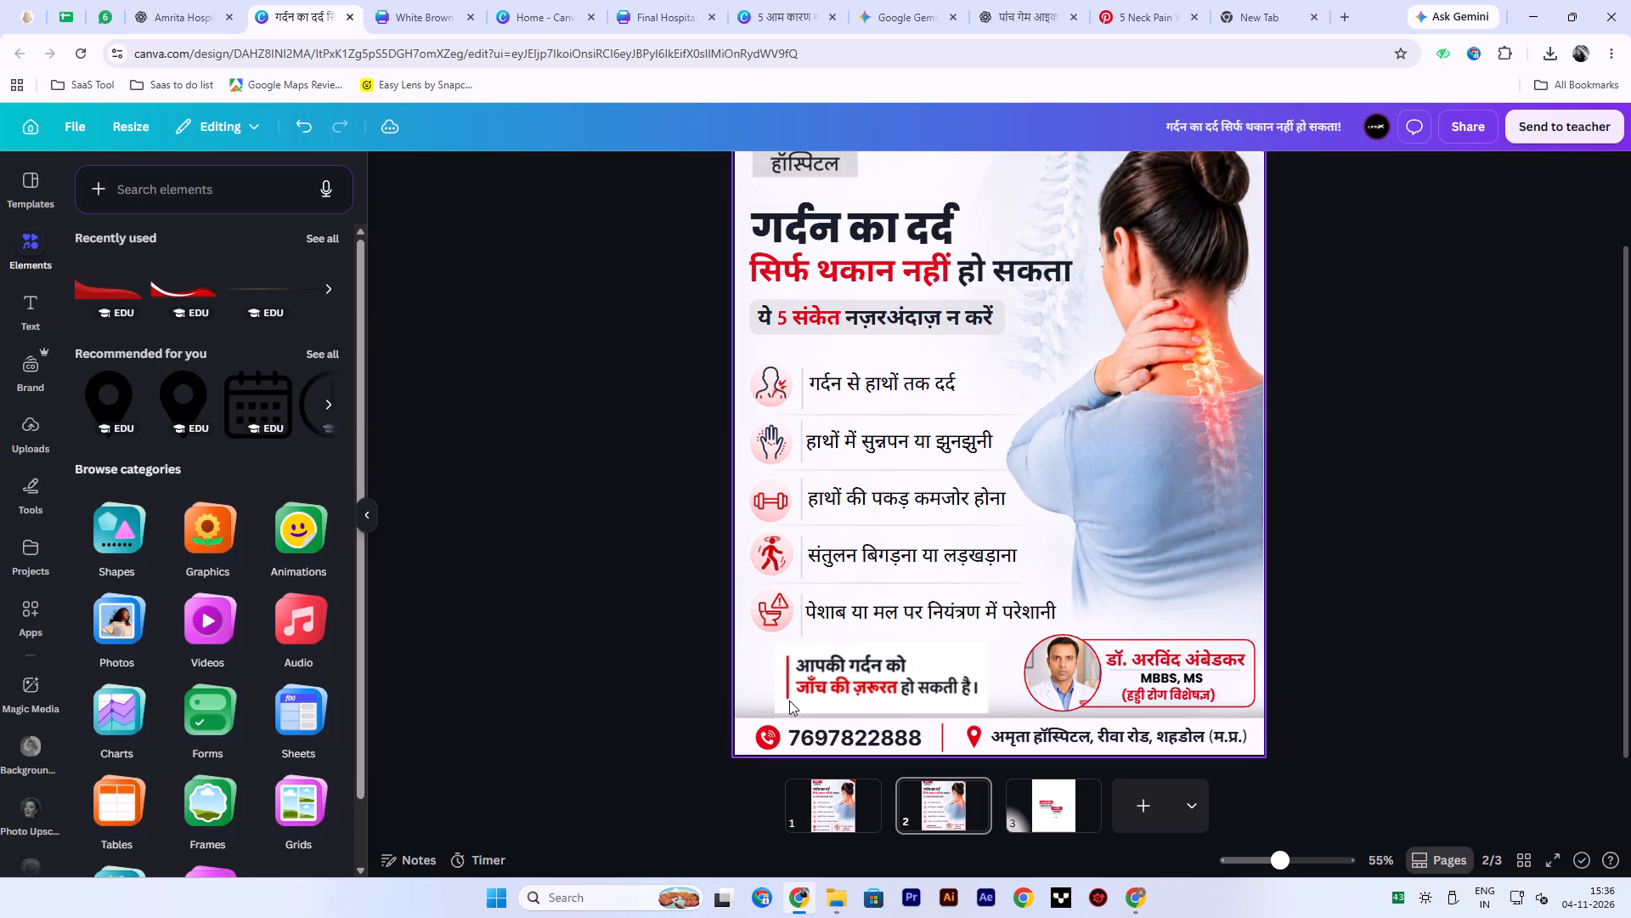
left_click_drag(816, 690, 803, 688)
left_click_drag(595, 700, 587, 700)
scroll(623, 710, "up", 5, "ctrl")
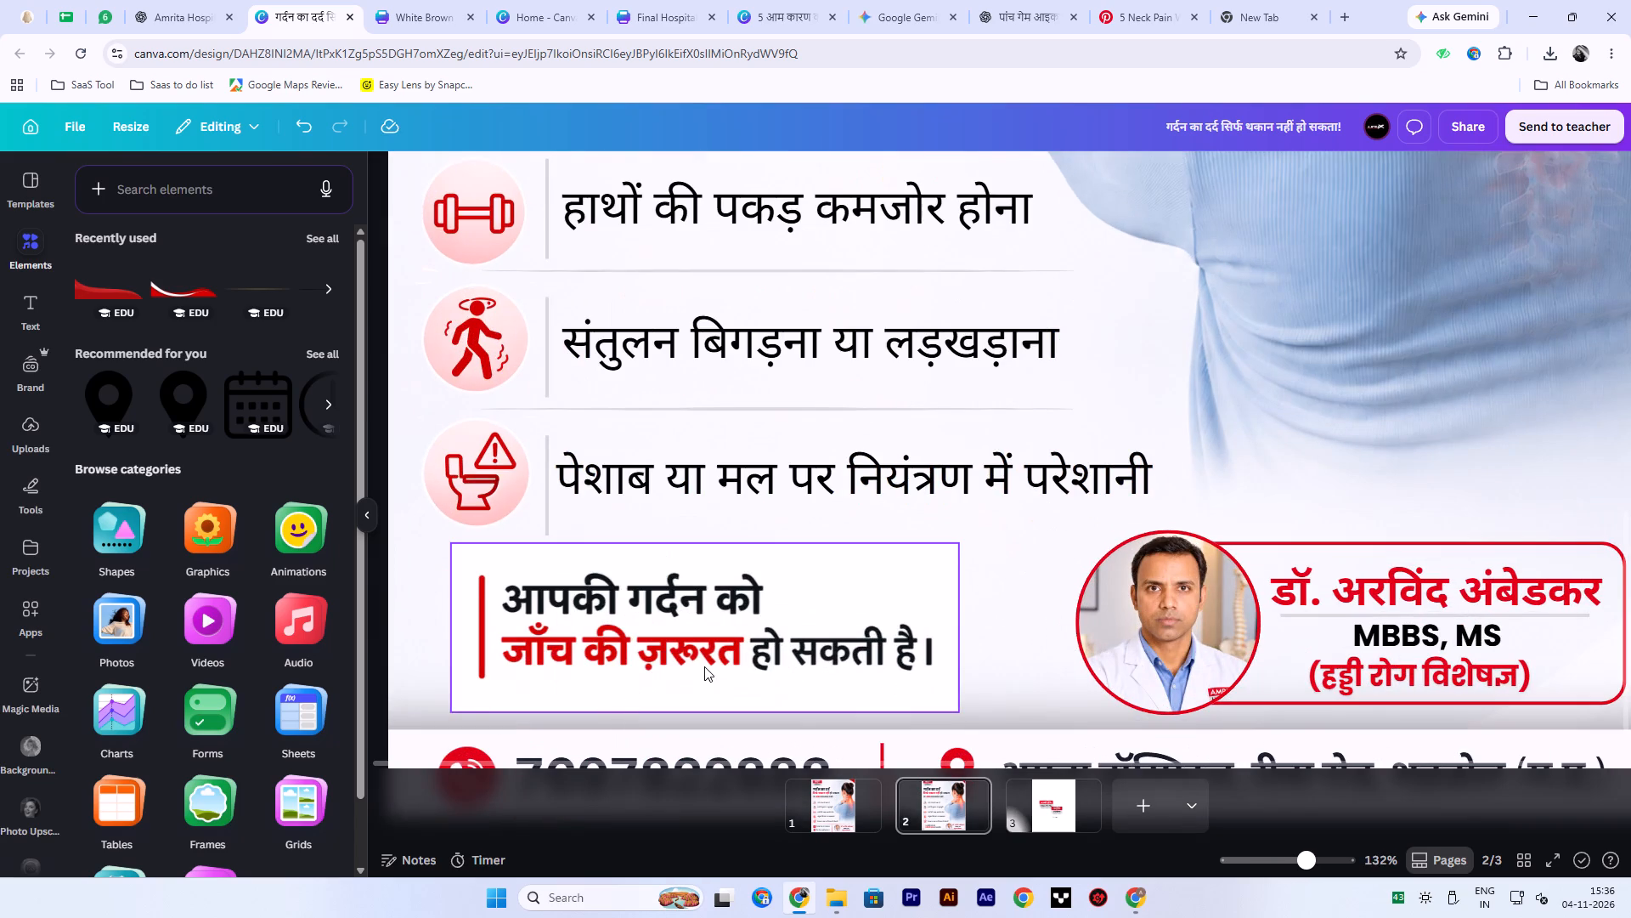
Place the white-background banner against the poster's left edge below the last symptom and widen it towards the doctor's photo.
left_click_drag(697, 665, 703, 674)
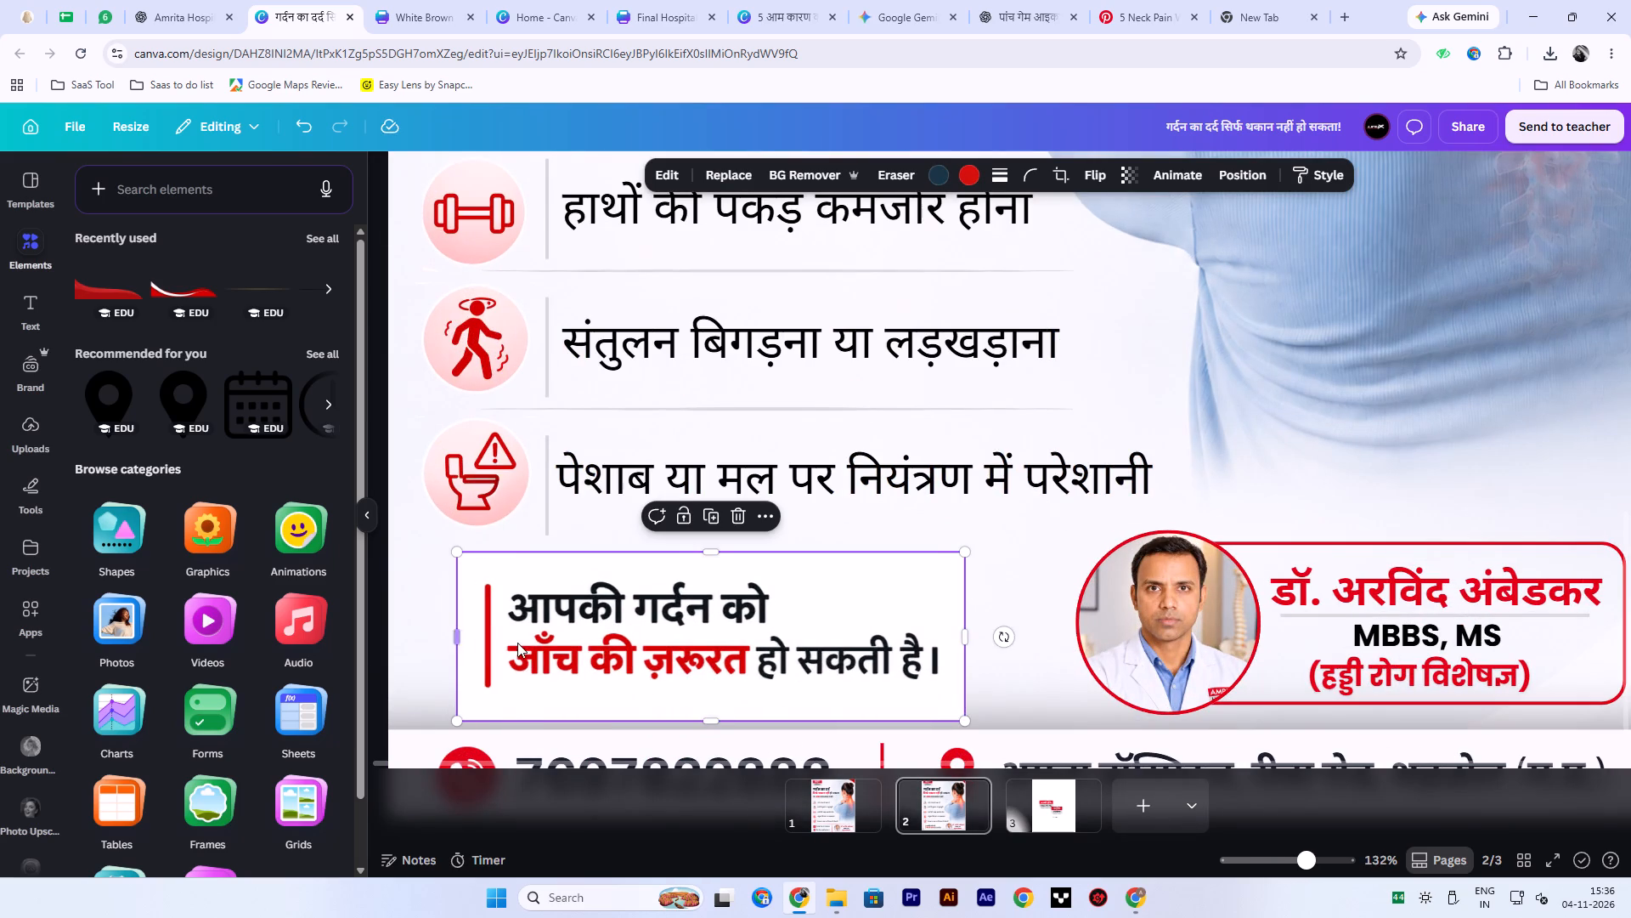
left_click_drag(527, 643, 454, 646)
left_click(447, 440)
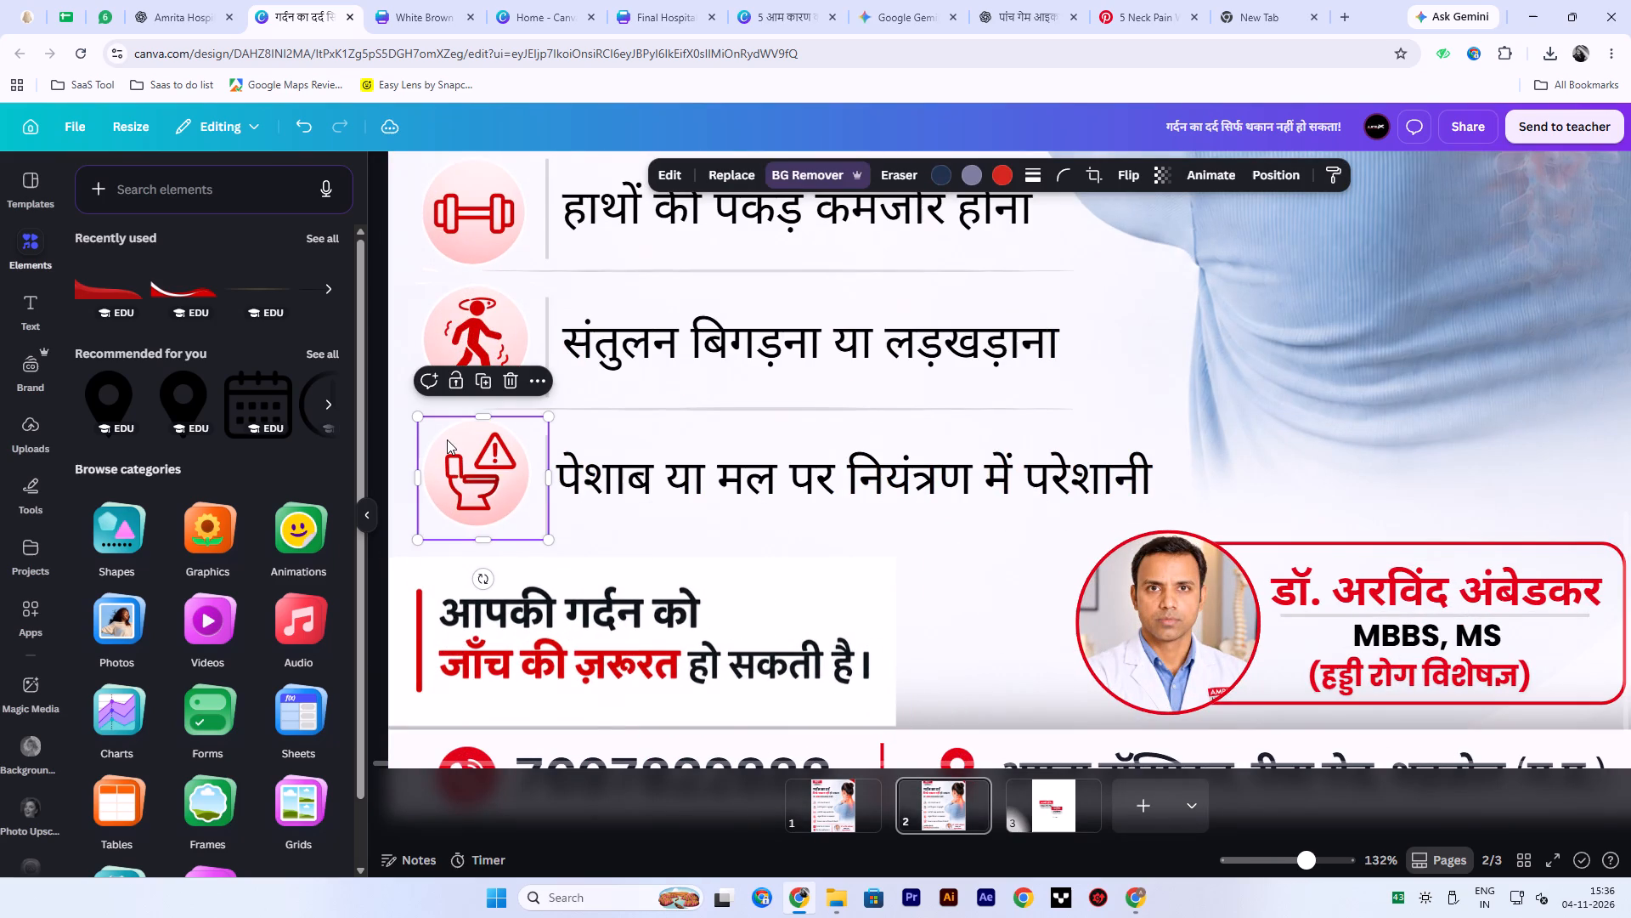
left_click_drag(699, 623, 695, 609)
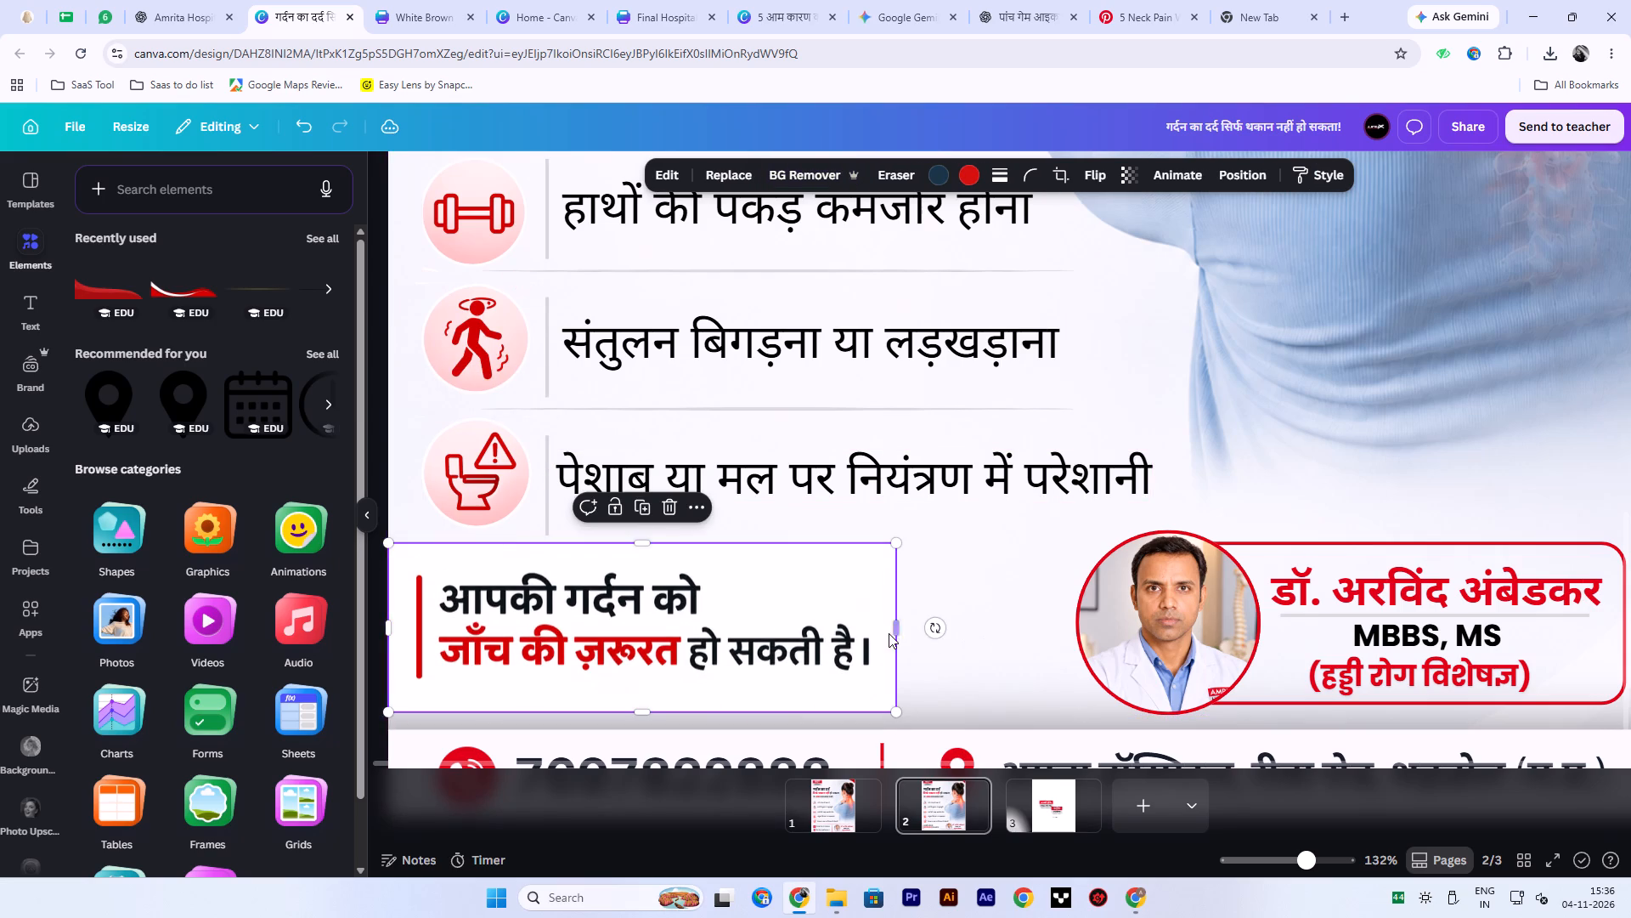
left_click_drag(896, 633, 945, 636)
left_click(1010, 643)
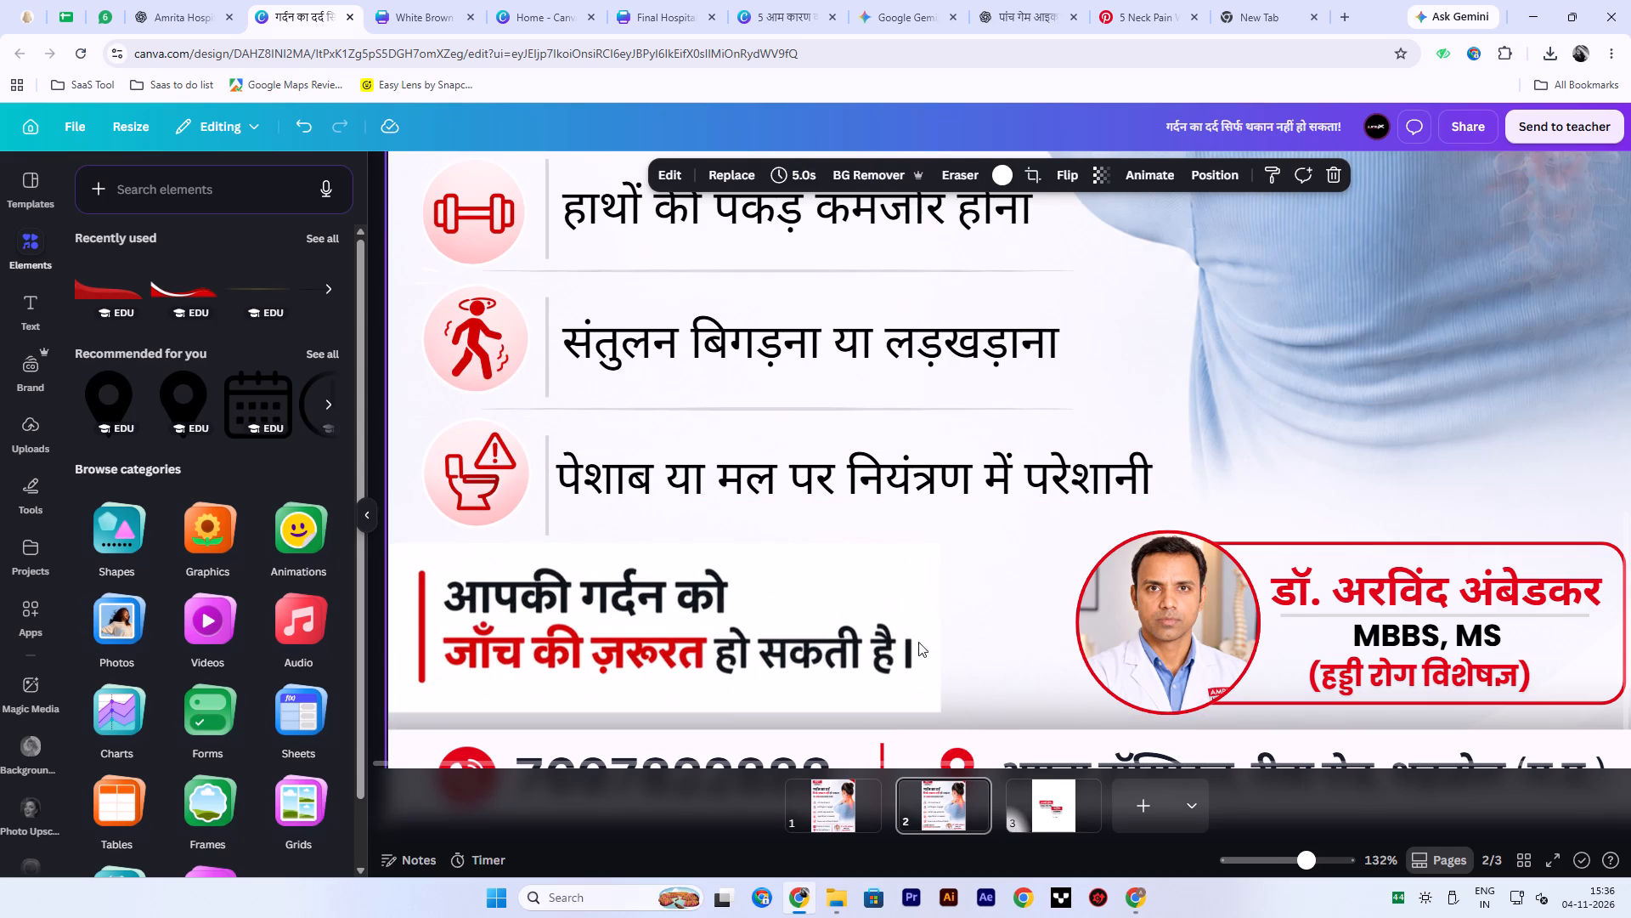
scroll(909, 641, "down", 4, "ctrl")
left_click(1525, 517)
Scale the banner down and shift it in from the poster's left edge, just above the contact strip.
left_click(916, 649)
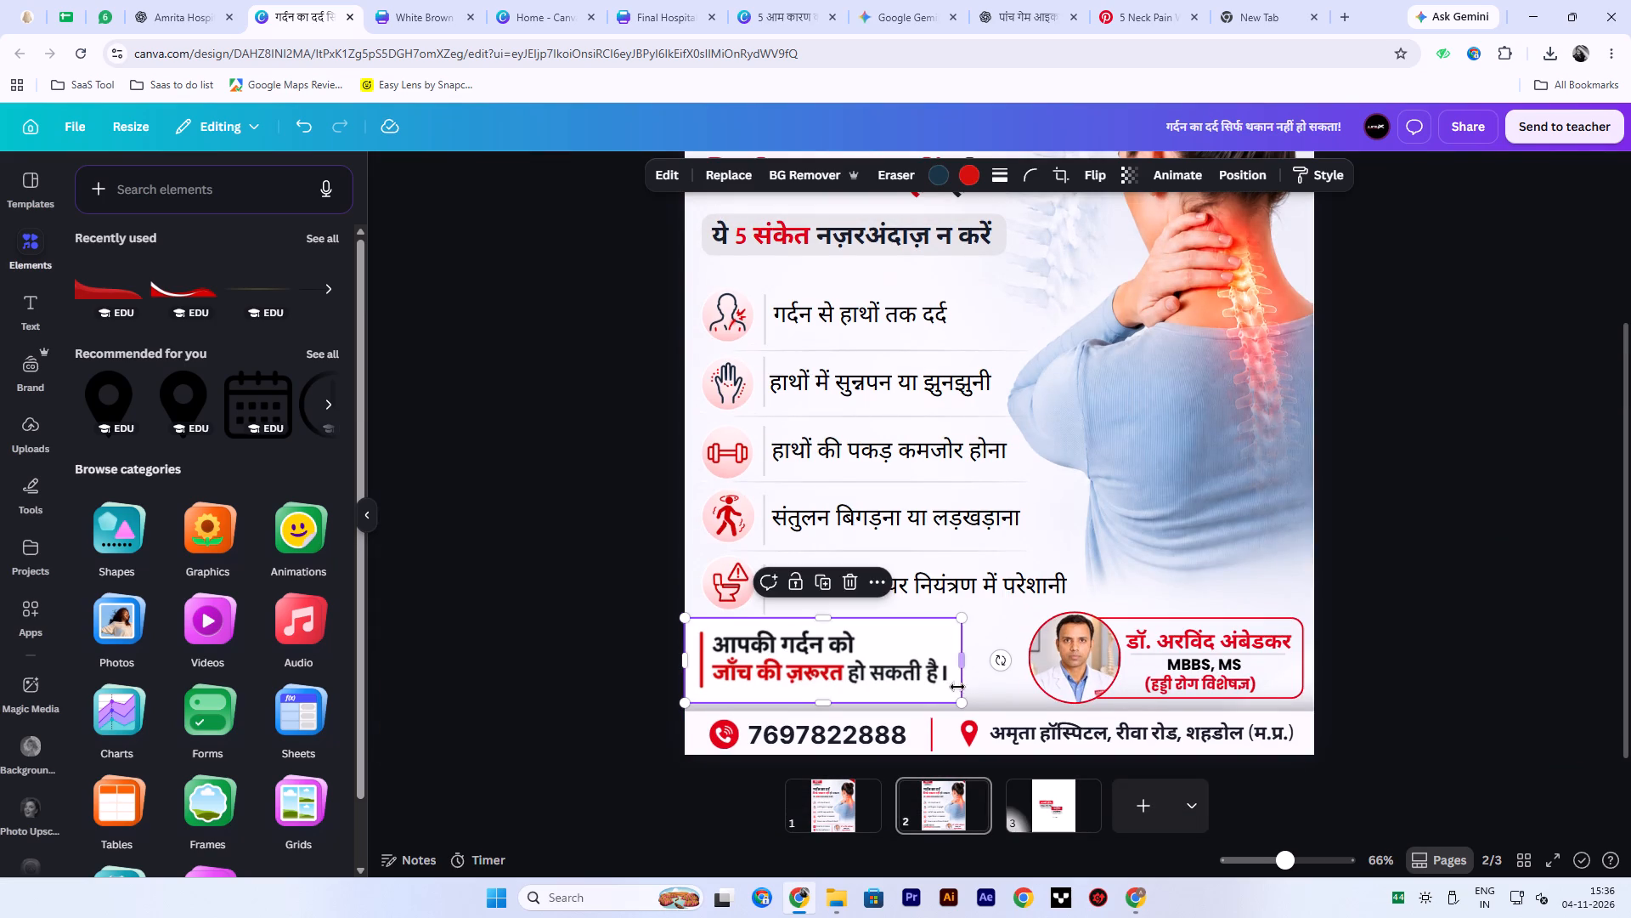
left_click_drag(962, 706, 927, 676)
left_click_drag(872, 659, 875, 667)
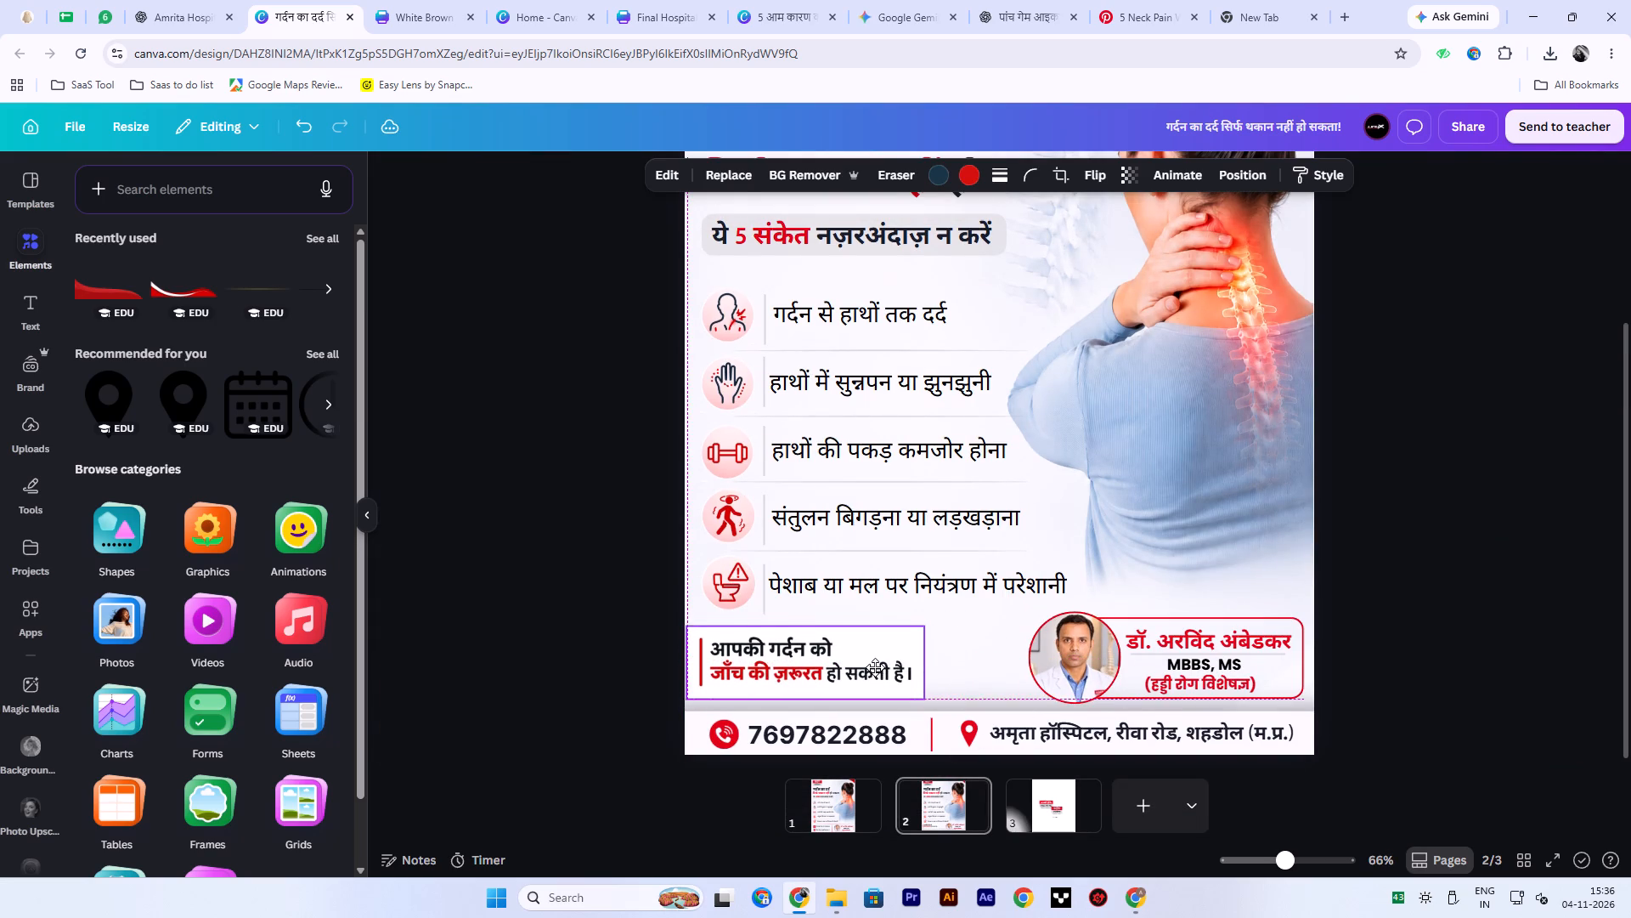
left_click_drag(875, 667, 899, 669)
left_click(598, 637)
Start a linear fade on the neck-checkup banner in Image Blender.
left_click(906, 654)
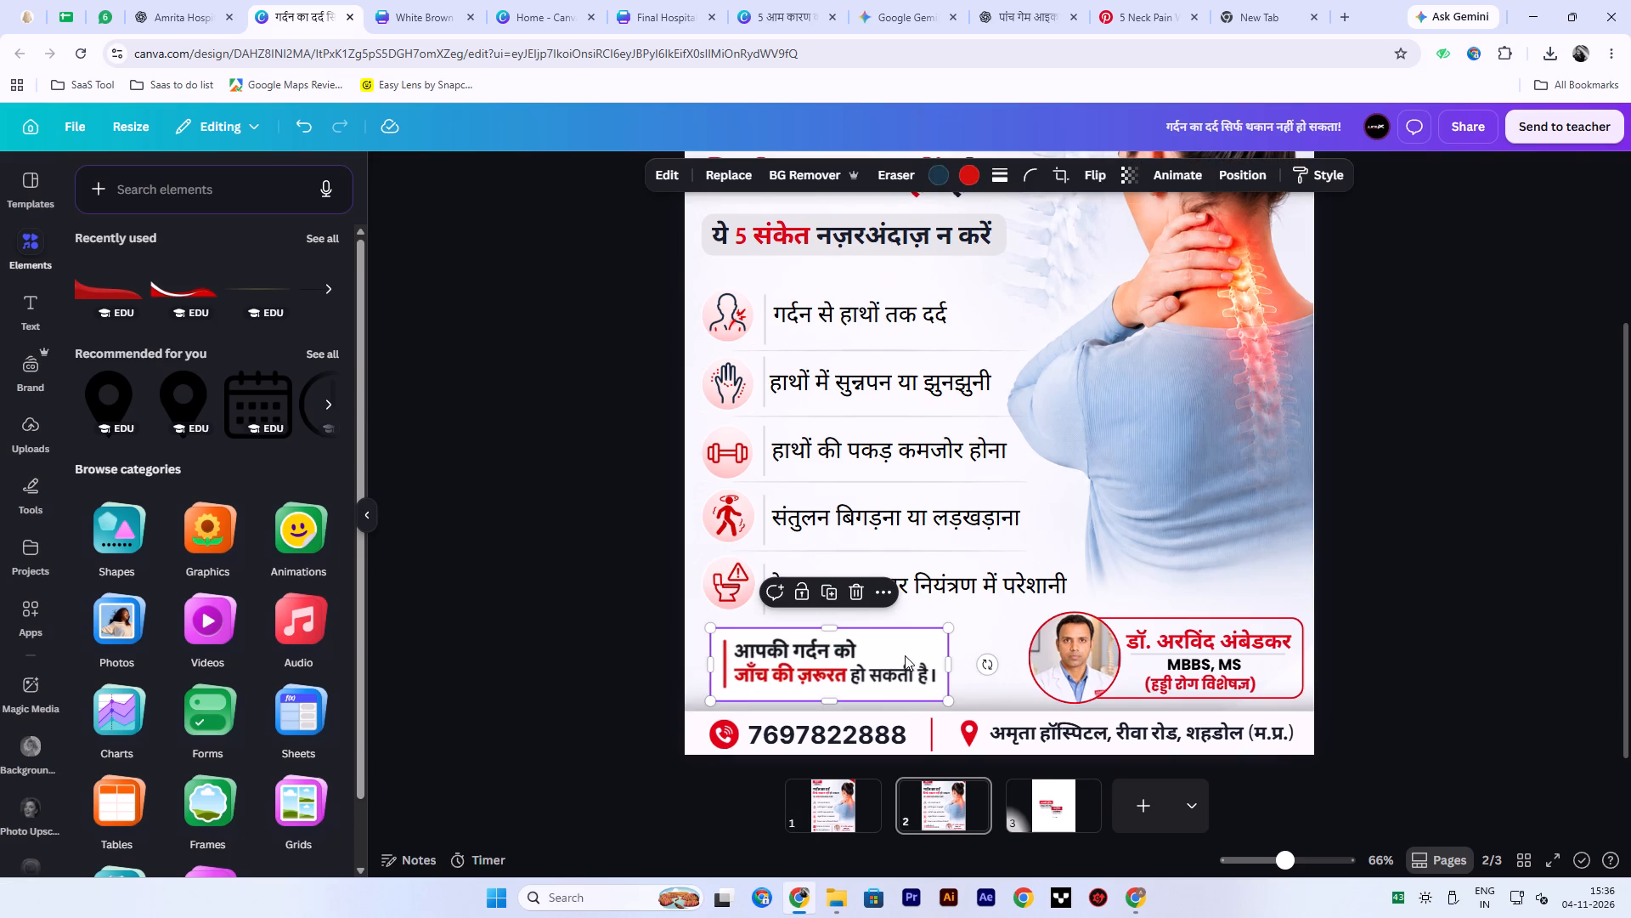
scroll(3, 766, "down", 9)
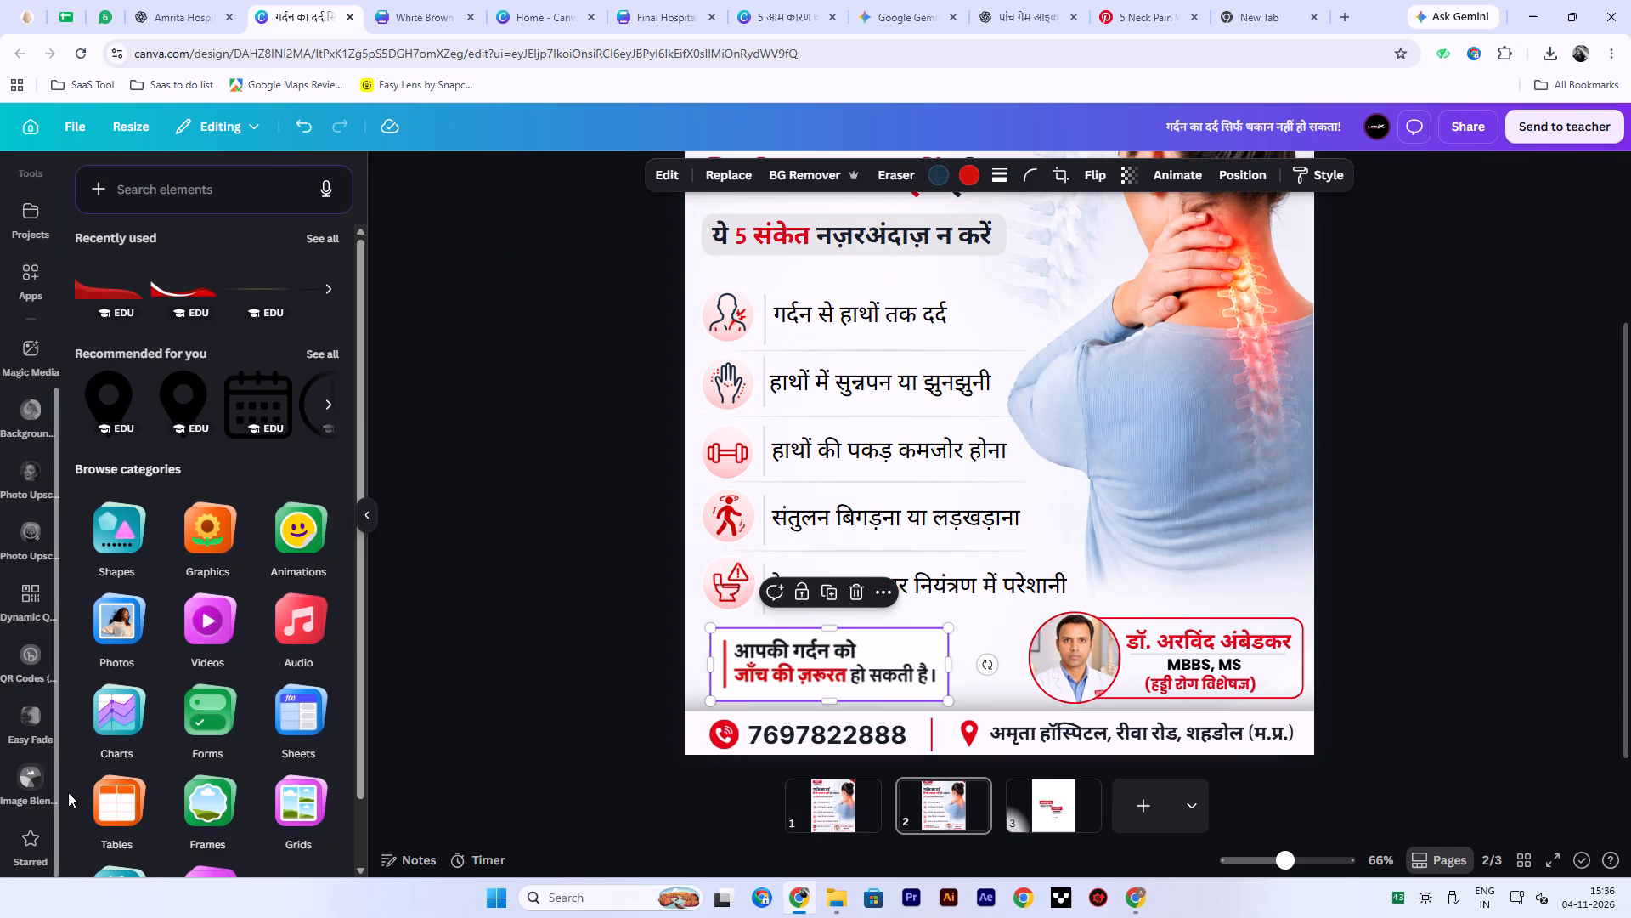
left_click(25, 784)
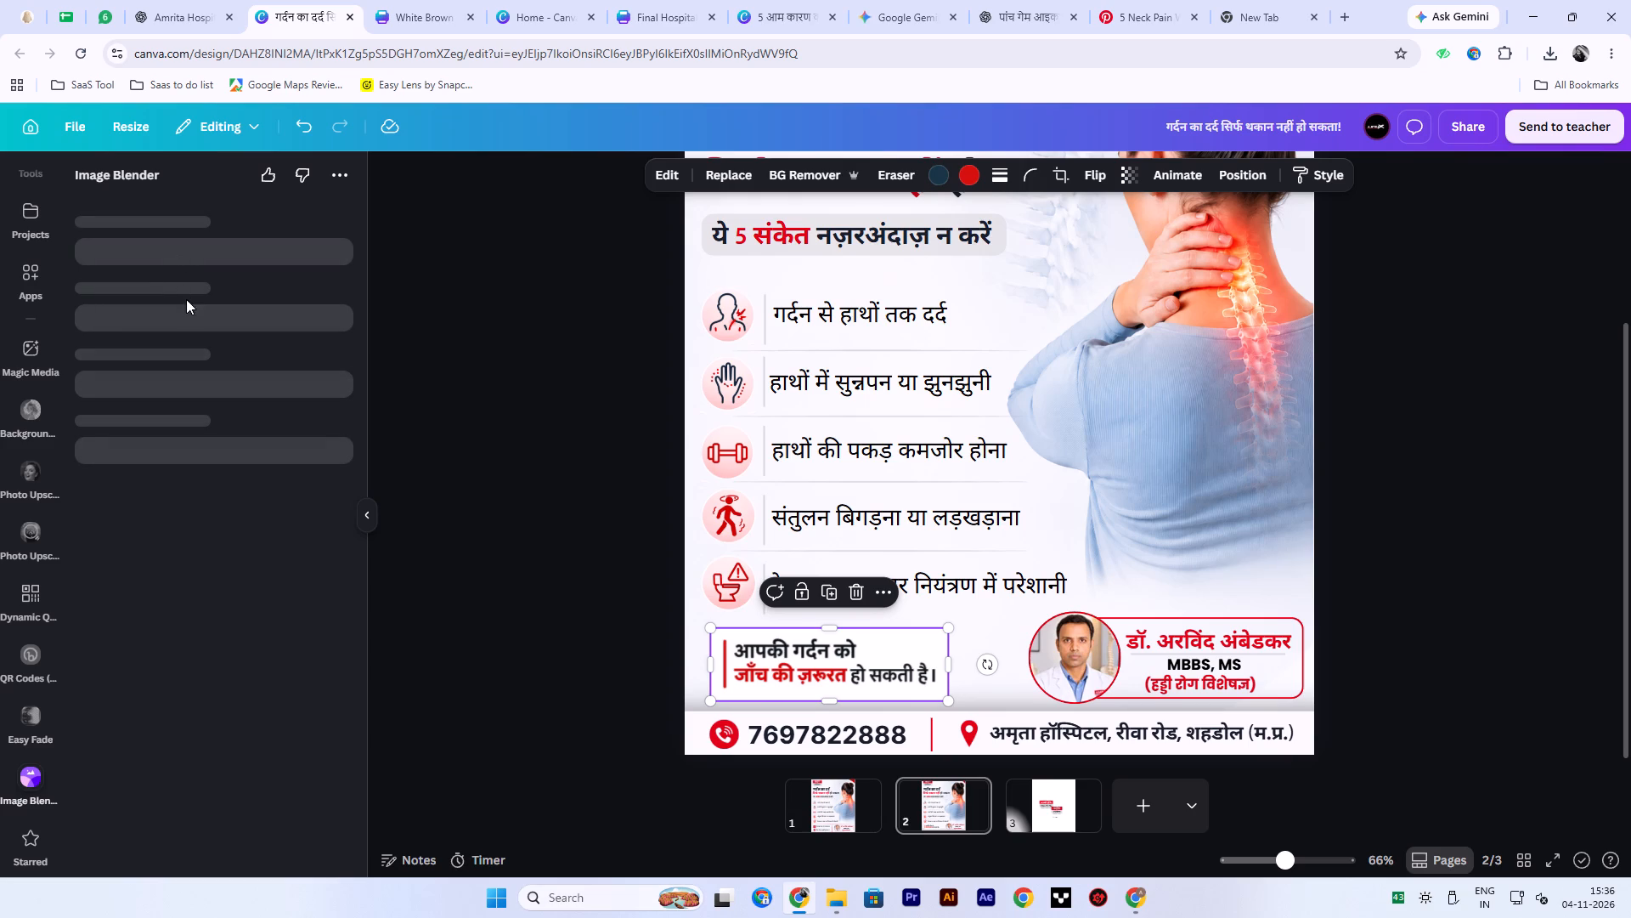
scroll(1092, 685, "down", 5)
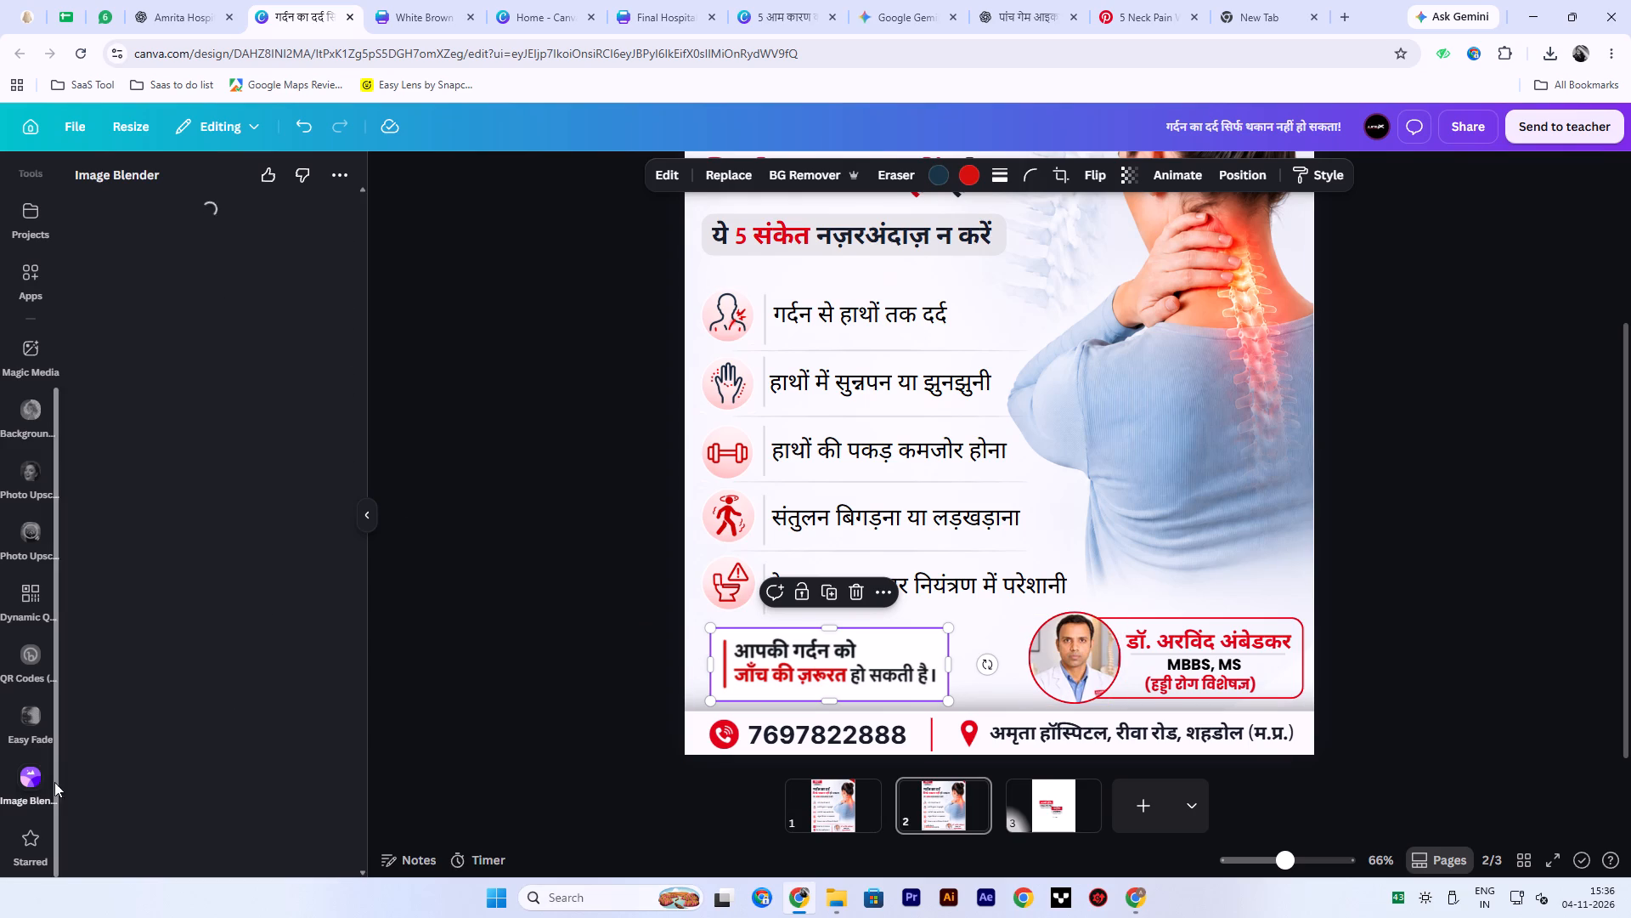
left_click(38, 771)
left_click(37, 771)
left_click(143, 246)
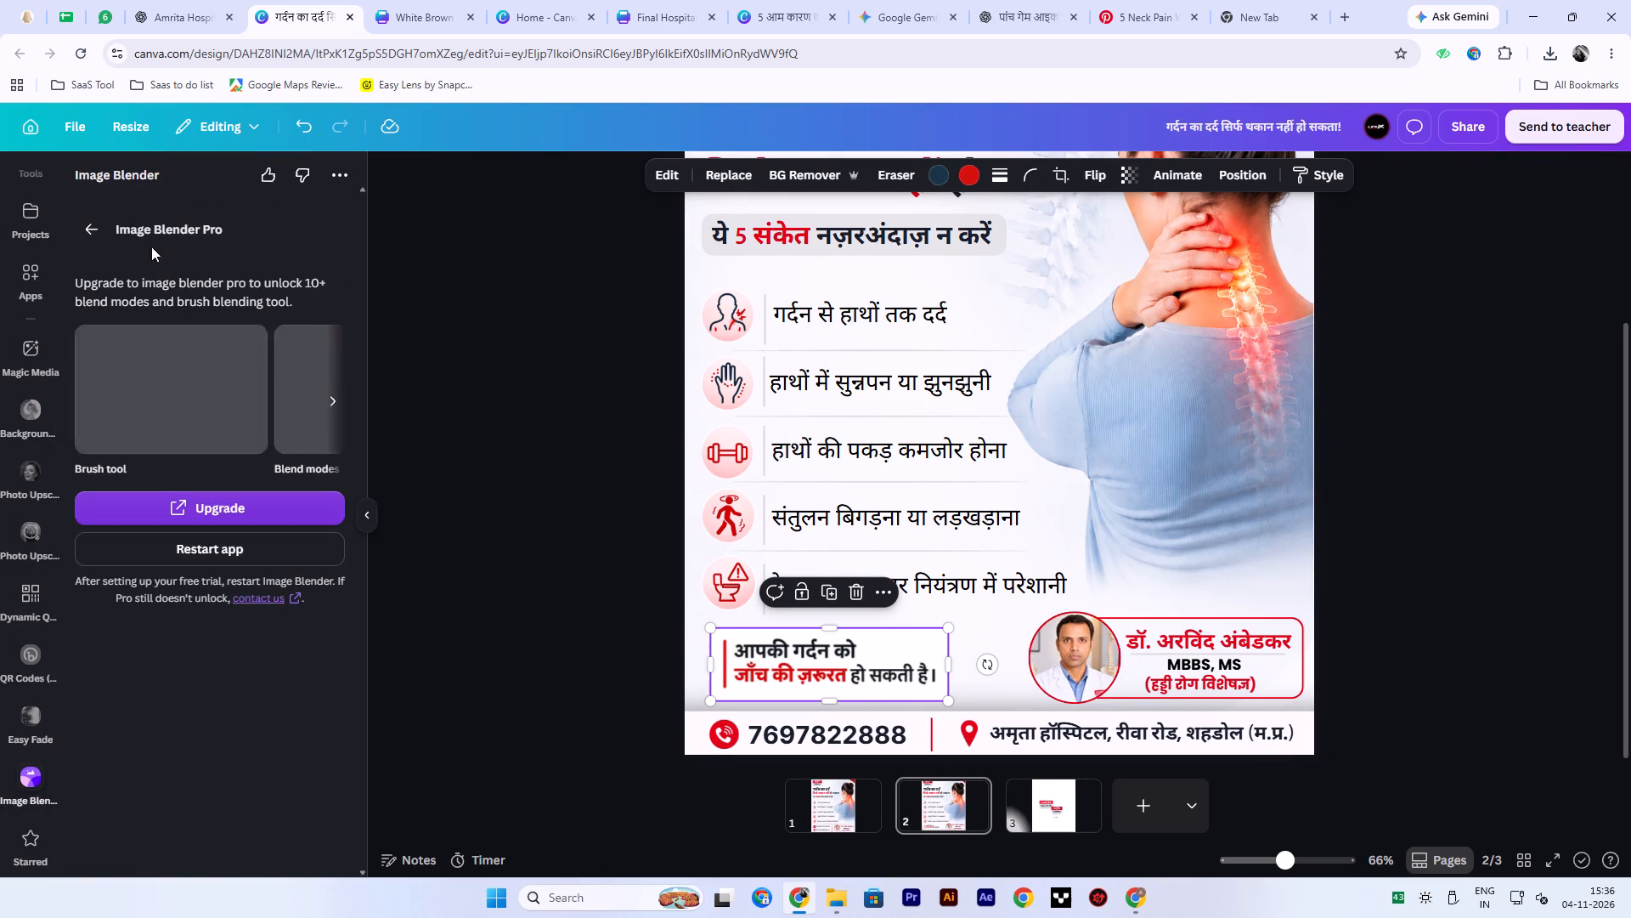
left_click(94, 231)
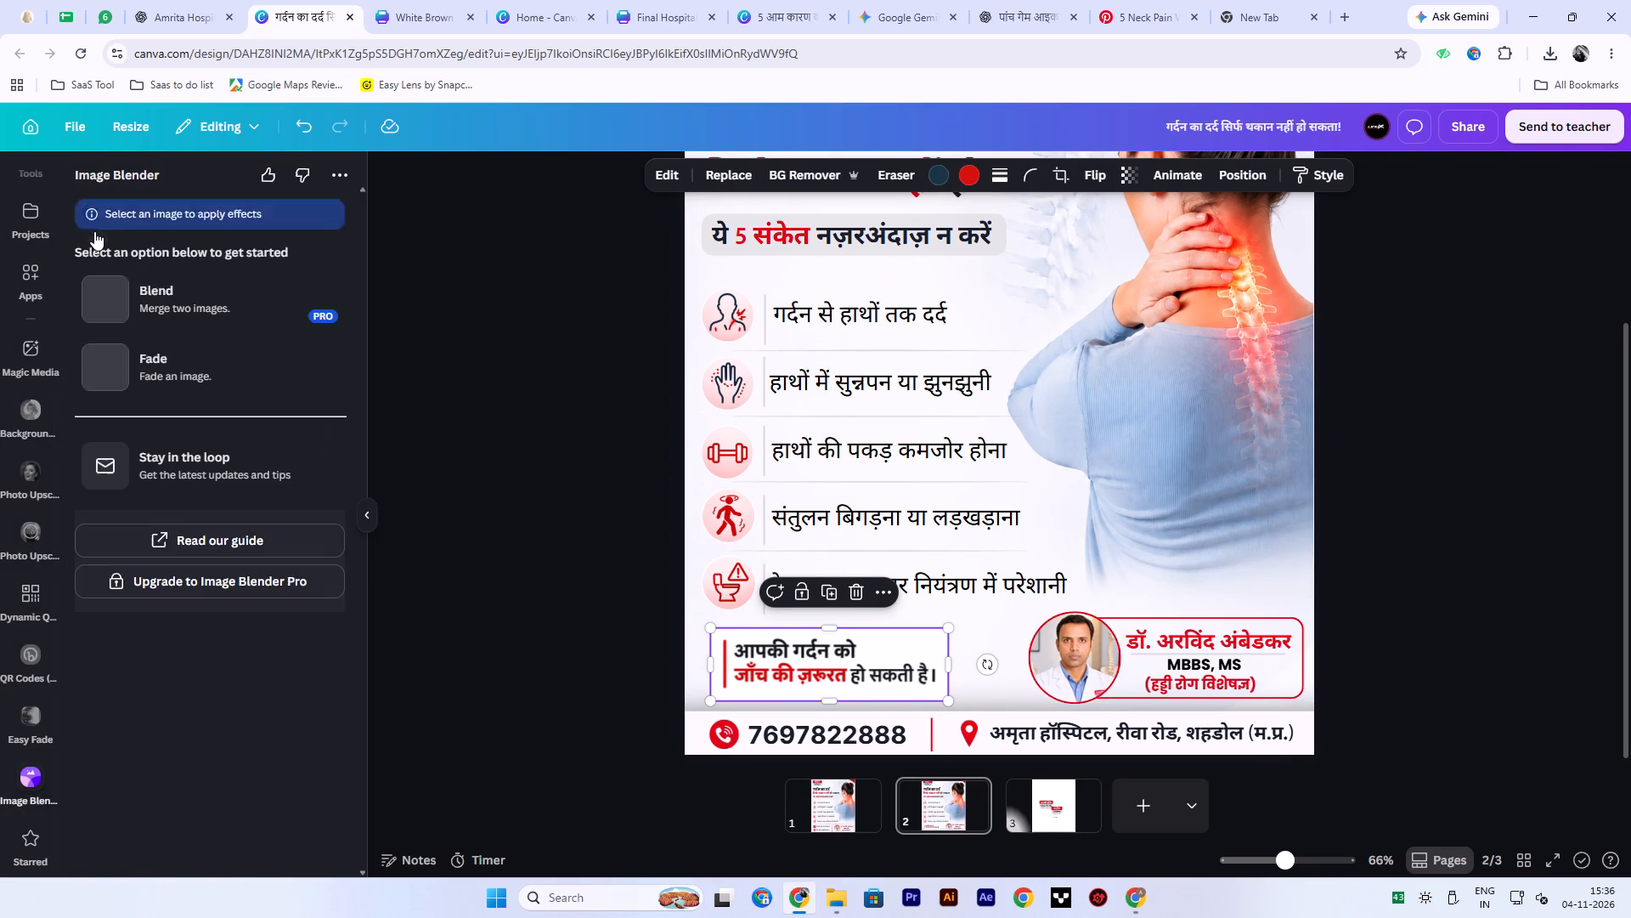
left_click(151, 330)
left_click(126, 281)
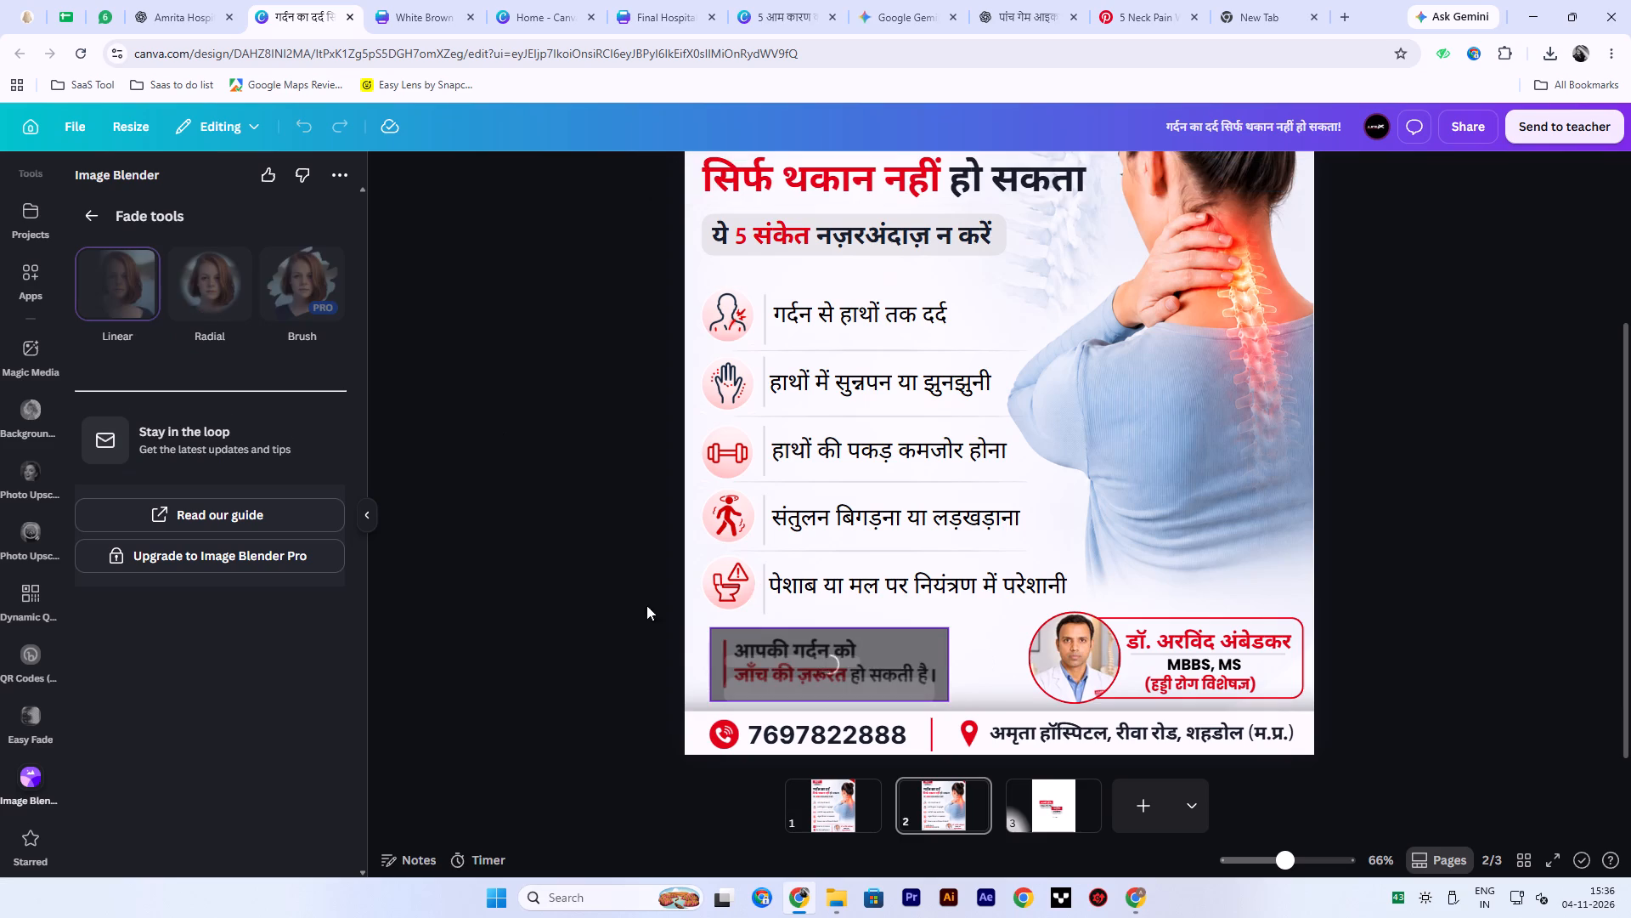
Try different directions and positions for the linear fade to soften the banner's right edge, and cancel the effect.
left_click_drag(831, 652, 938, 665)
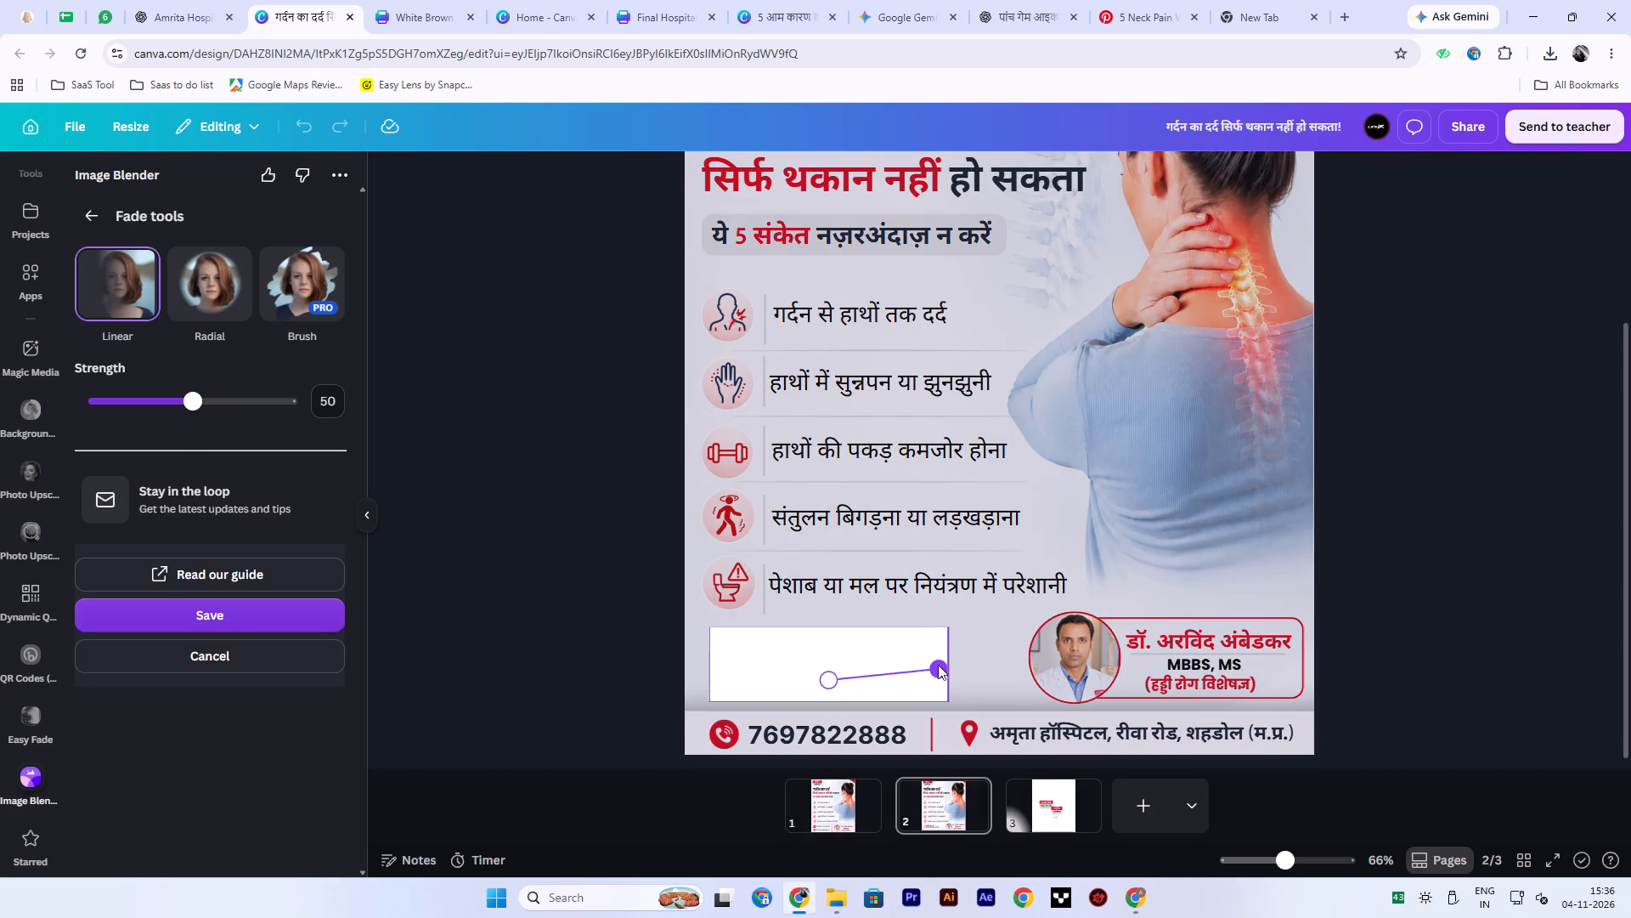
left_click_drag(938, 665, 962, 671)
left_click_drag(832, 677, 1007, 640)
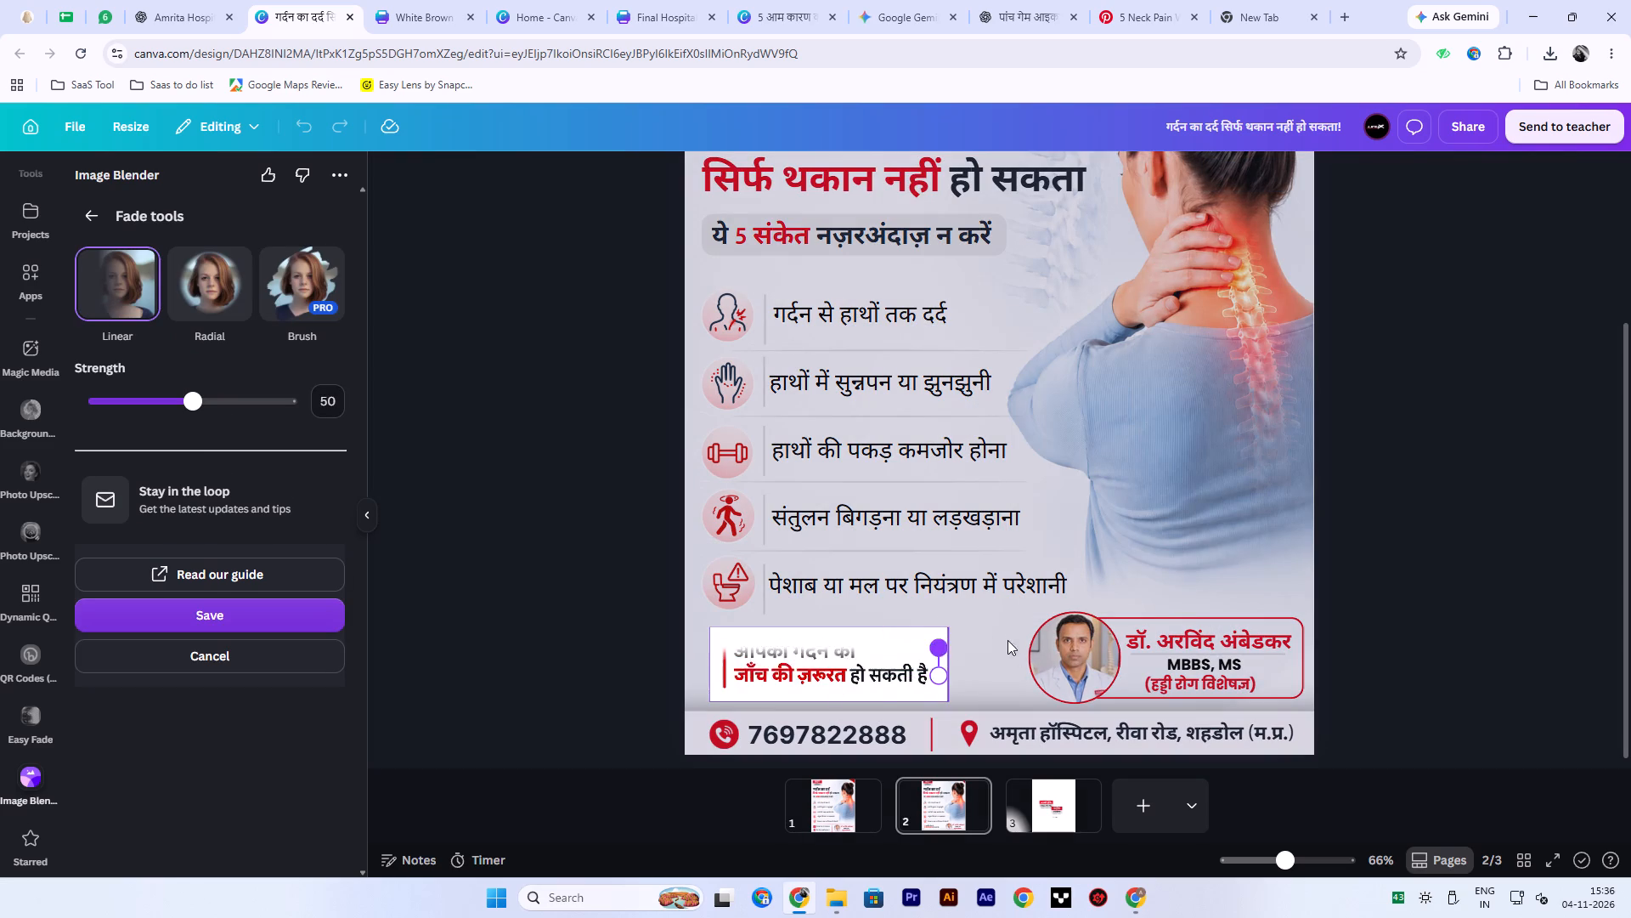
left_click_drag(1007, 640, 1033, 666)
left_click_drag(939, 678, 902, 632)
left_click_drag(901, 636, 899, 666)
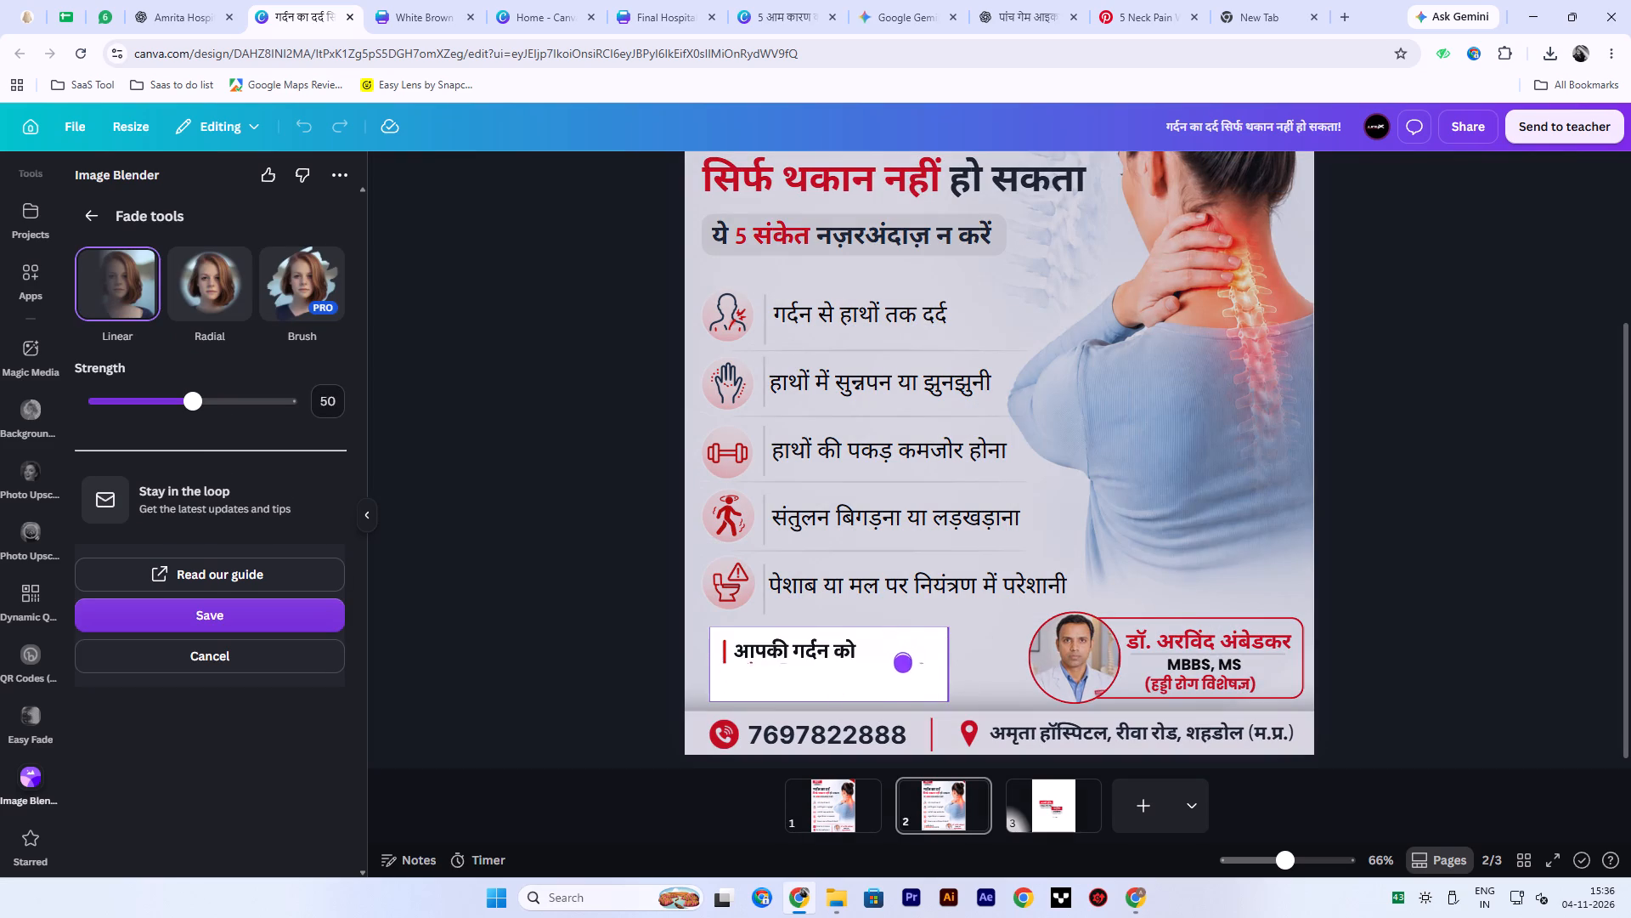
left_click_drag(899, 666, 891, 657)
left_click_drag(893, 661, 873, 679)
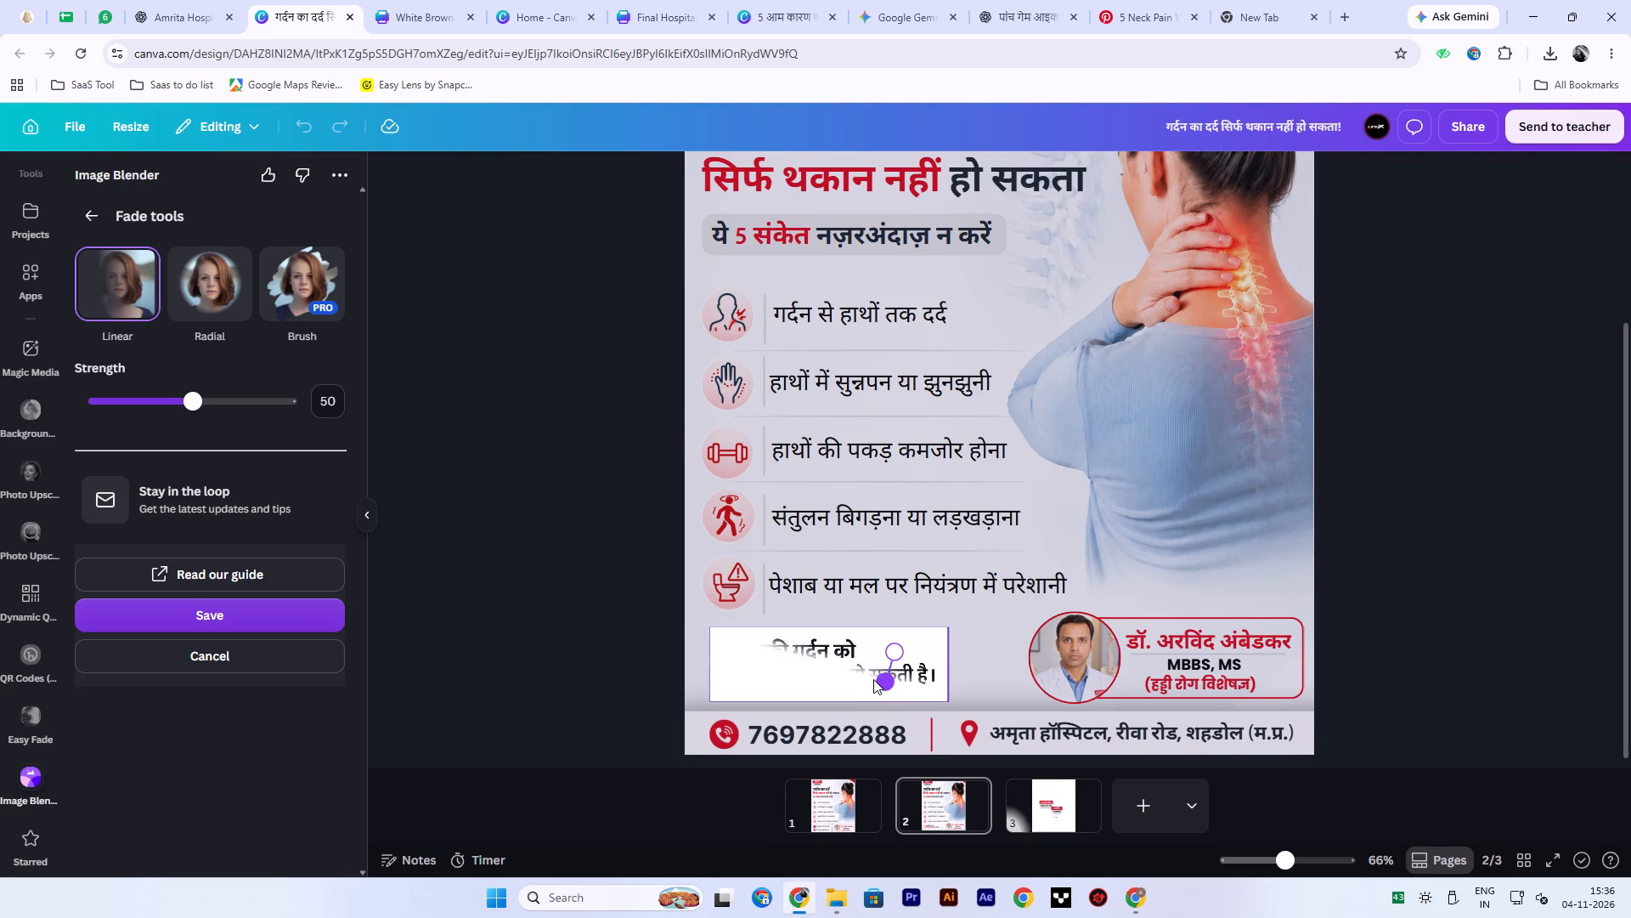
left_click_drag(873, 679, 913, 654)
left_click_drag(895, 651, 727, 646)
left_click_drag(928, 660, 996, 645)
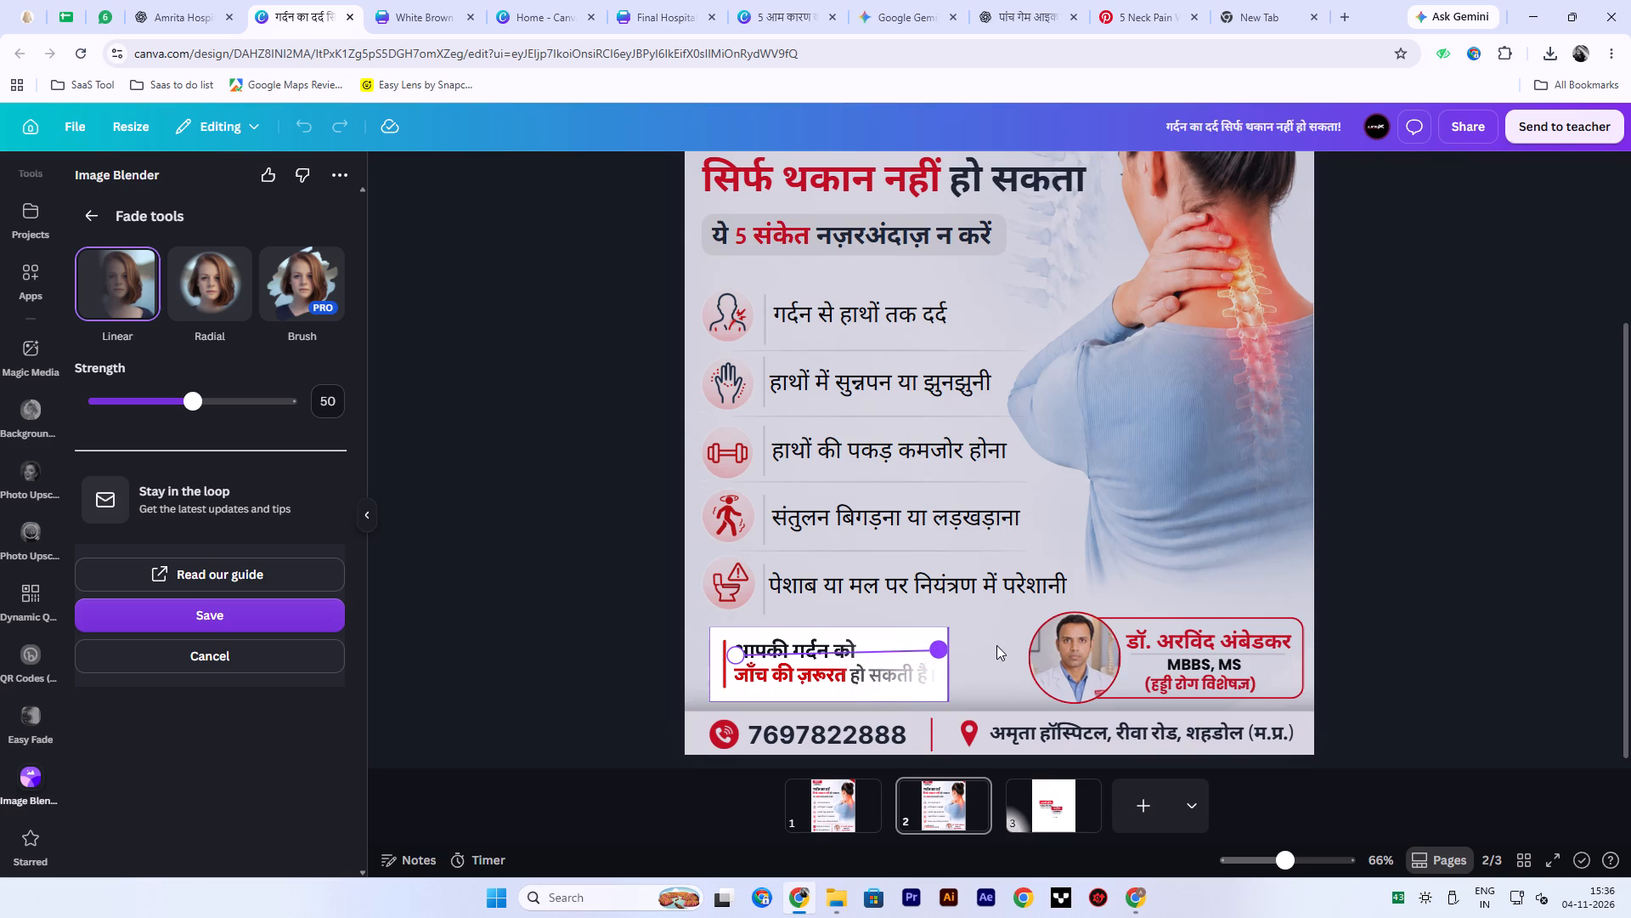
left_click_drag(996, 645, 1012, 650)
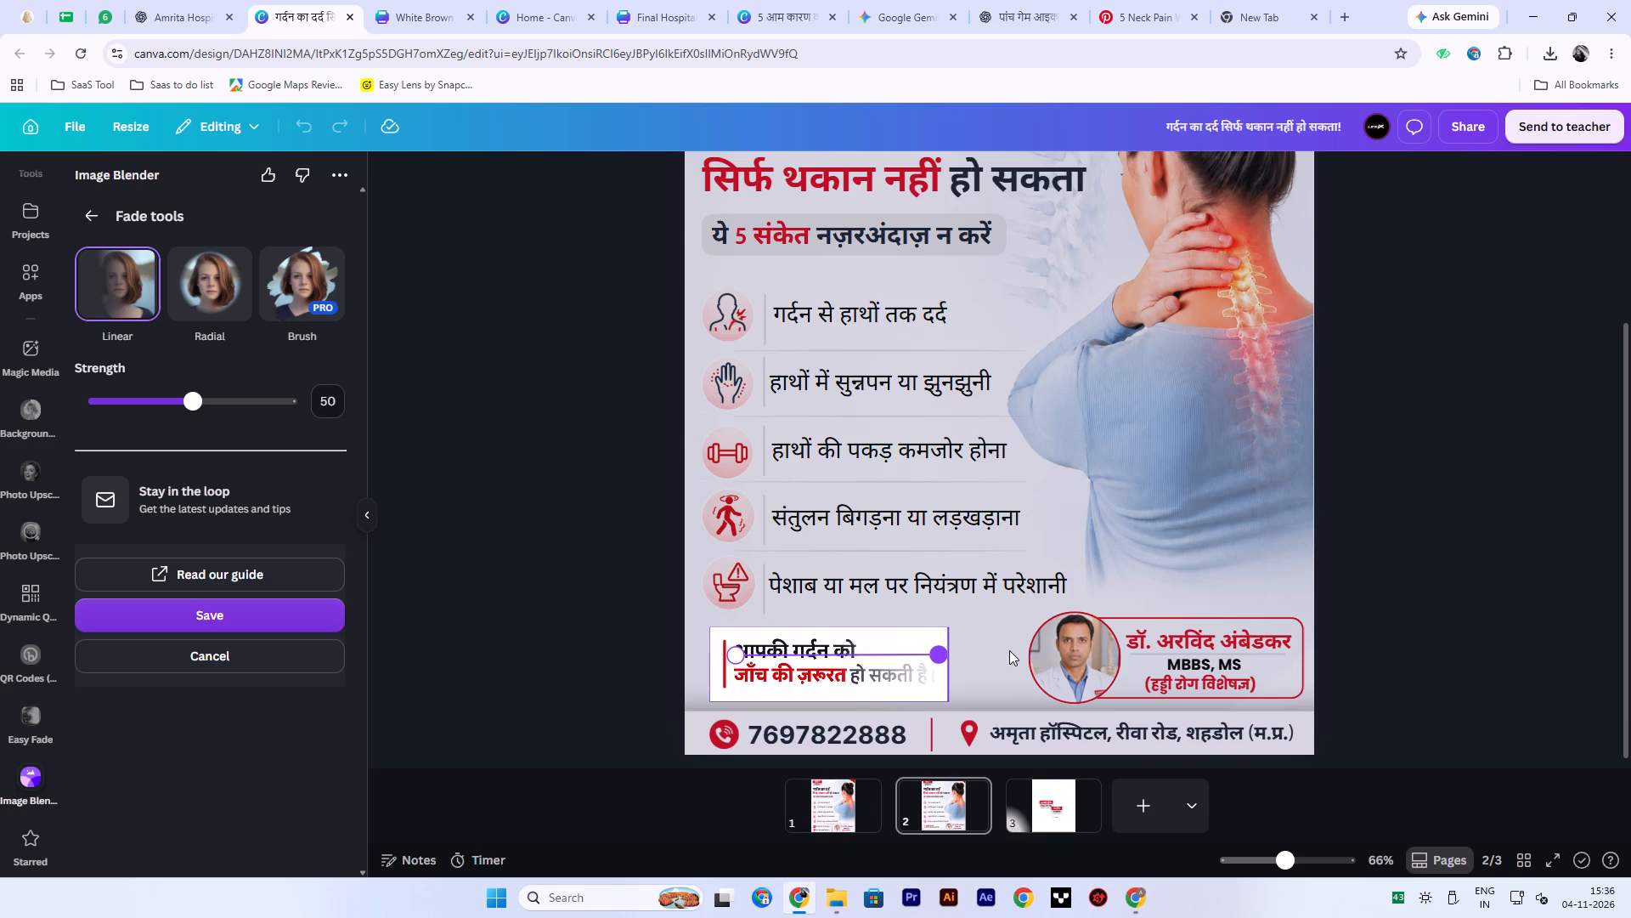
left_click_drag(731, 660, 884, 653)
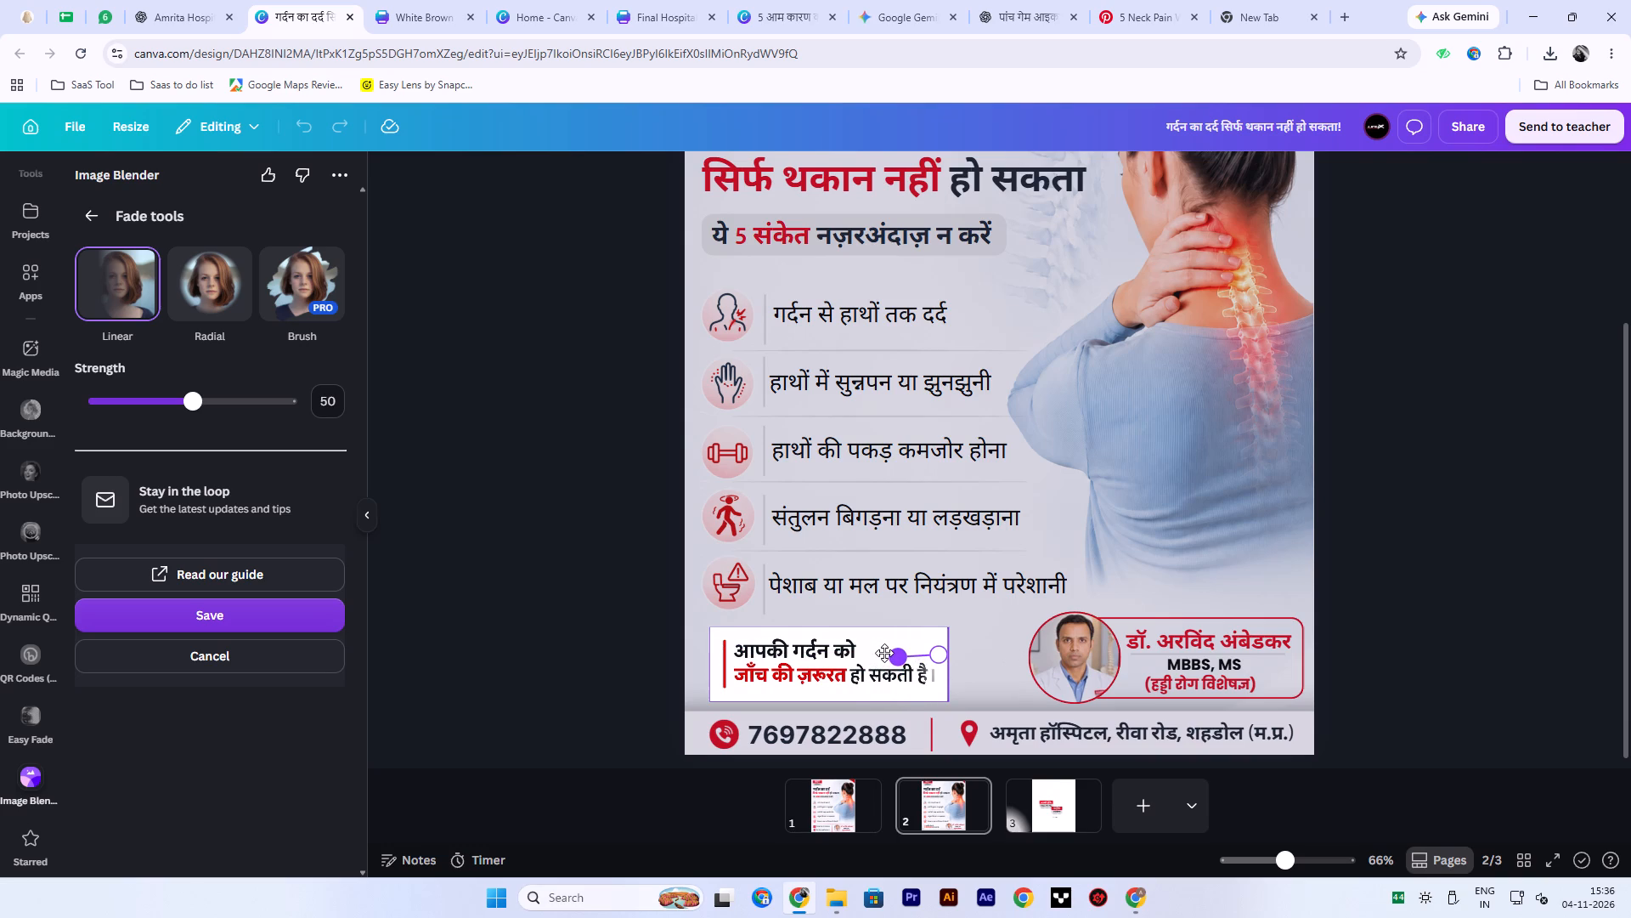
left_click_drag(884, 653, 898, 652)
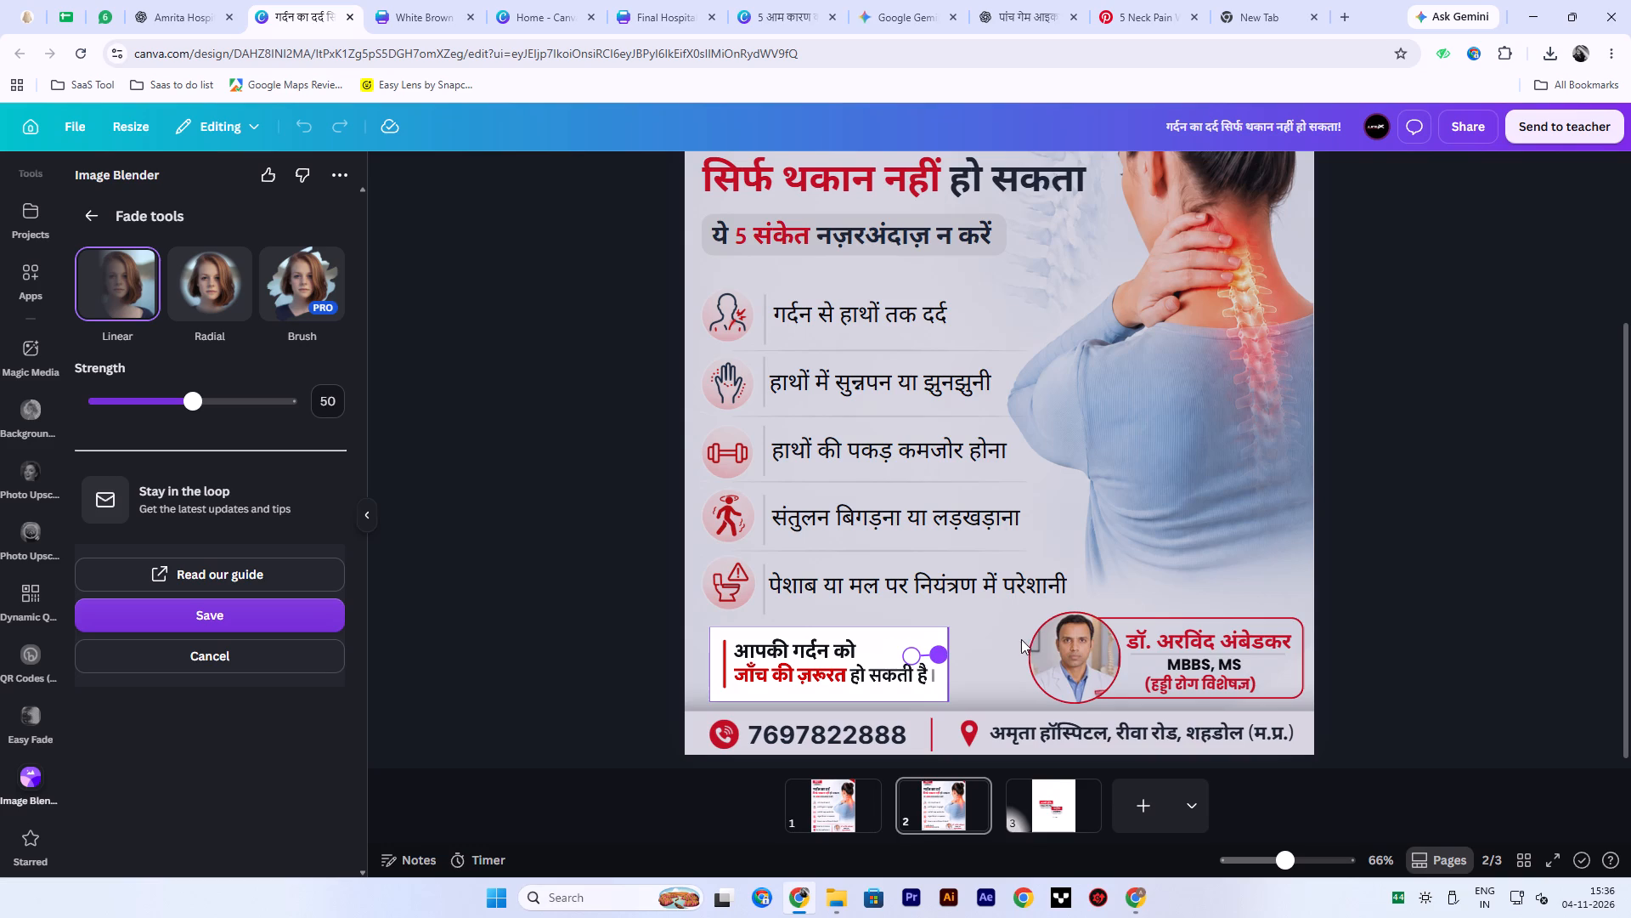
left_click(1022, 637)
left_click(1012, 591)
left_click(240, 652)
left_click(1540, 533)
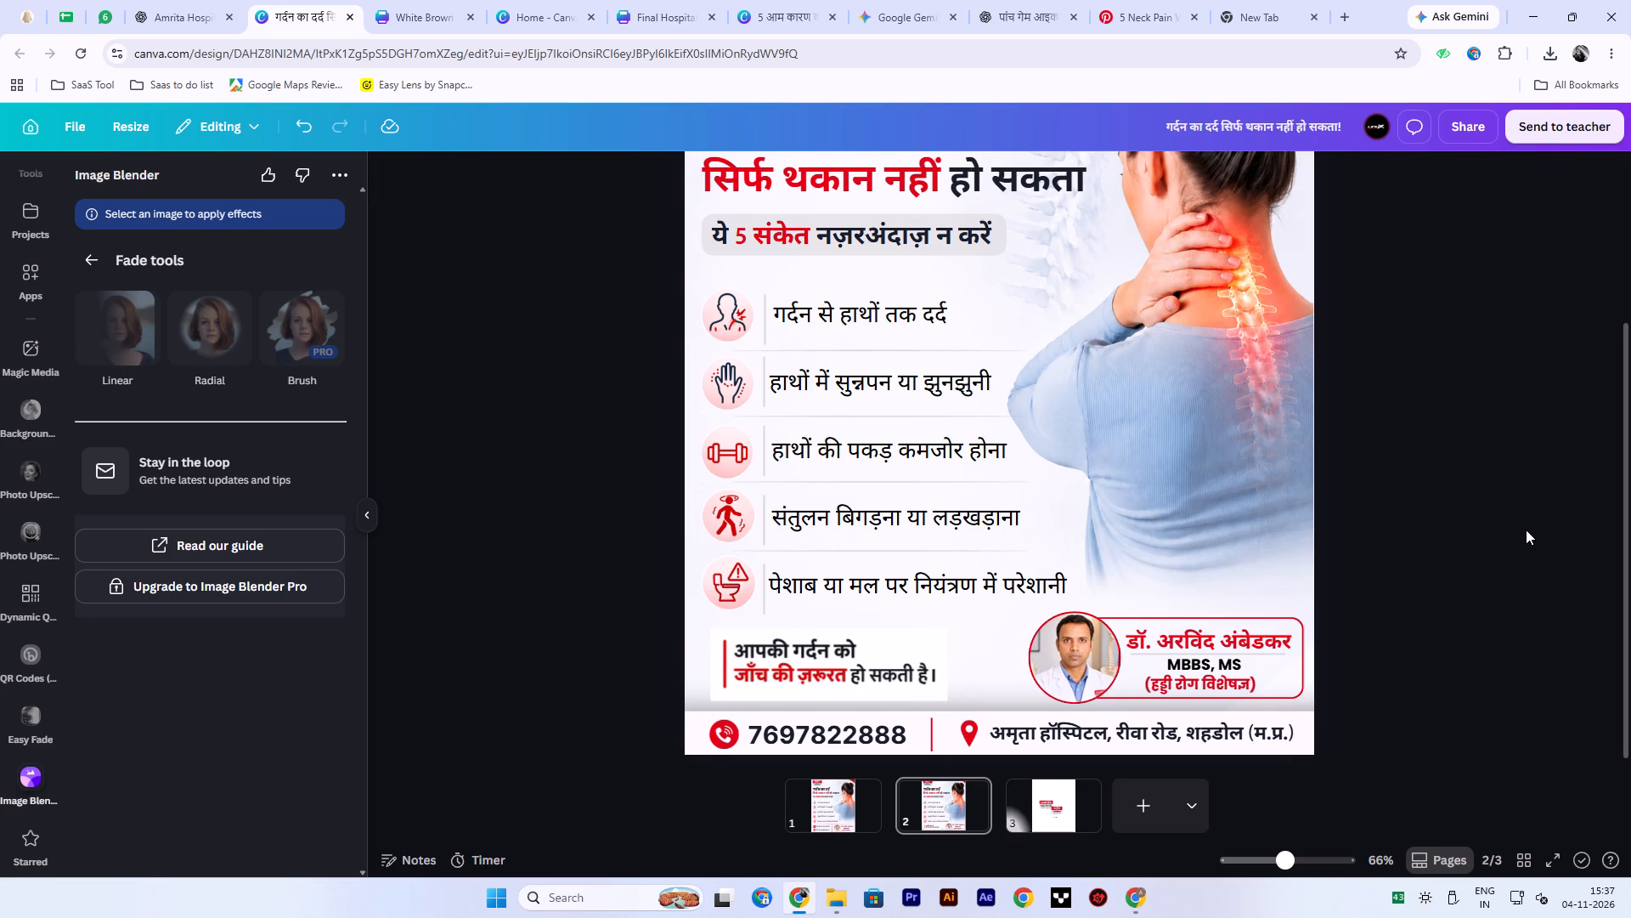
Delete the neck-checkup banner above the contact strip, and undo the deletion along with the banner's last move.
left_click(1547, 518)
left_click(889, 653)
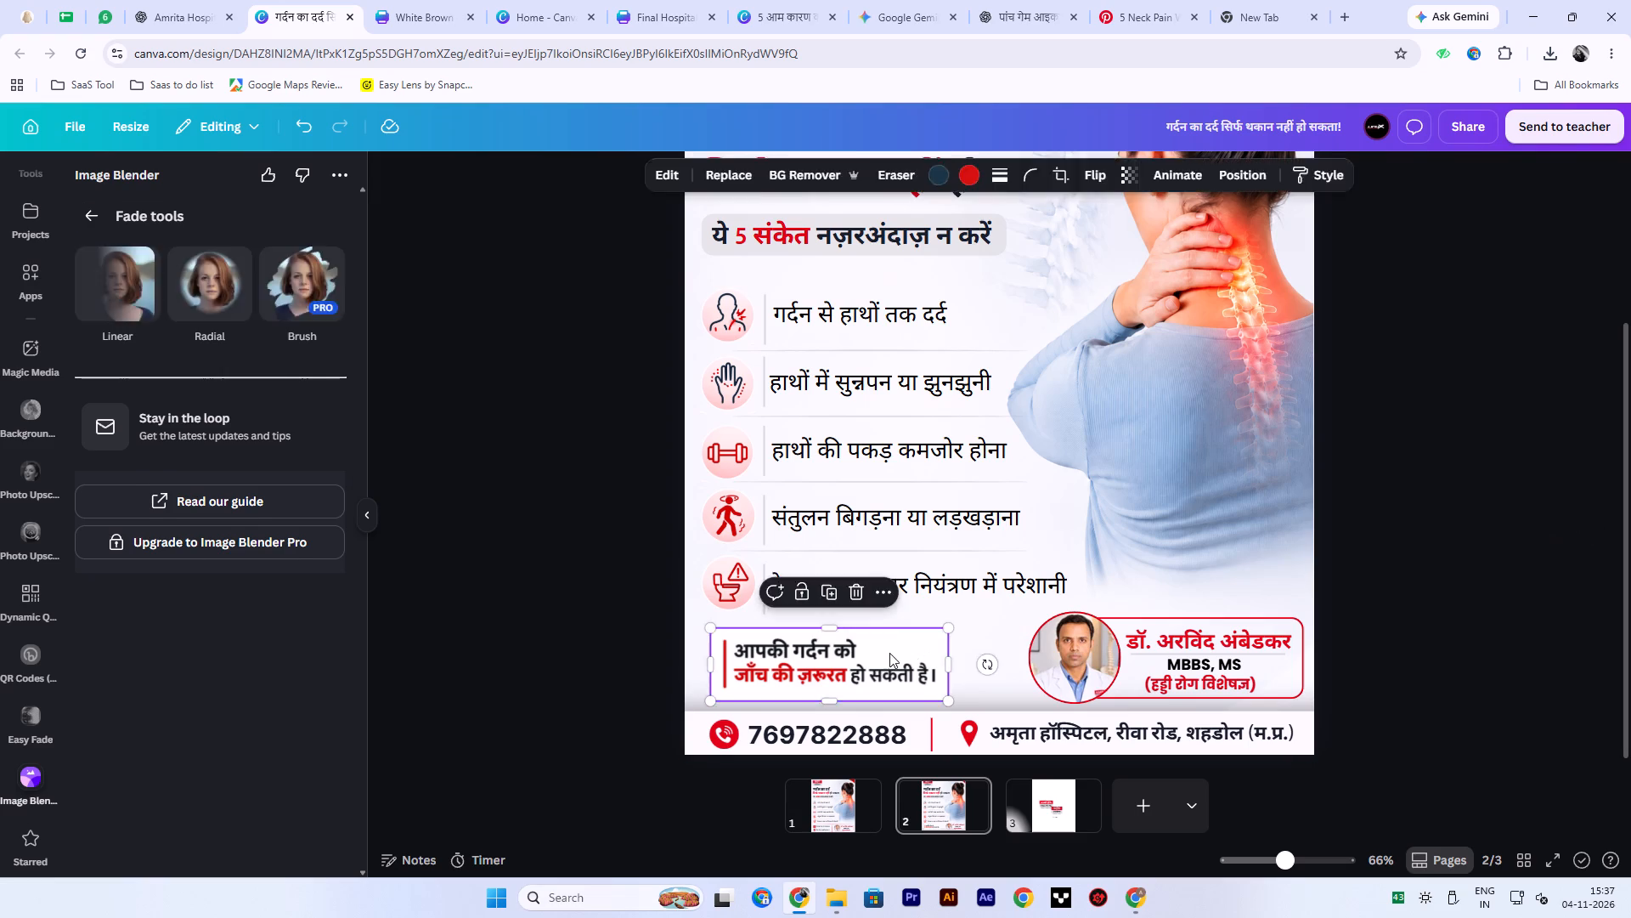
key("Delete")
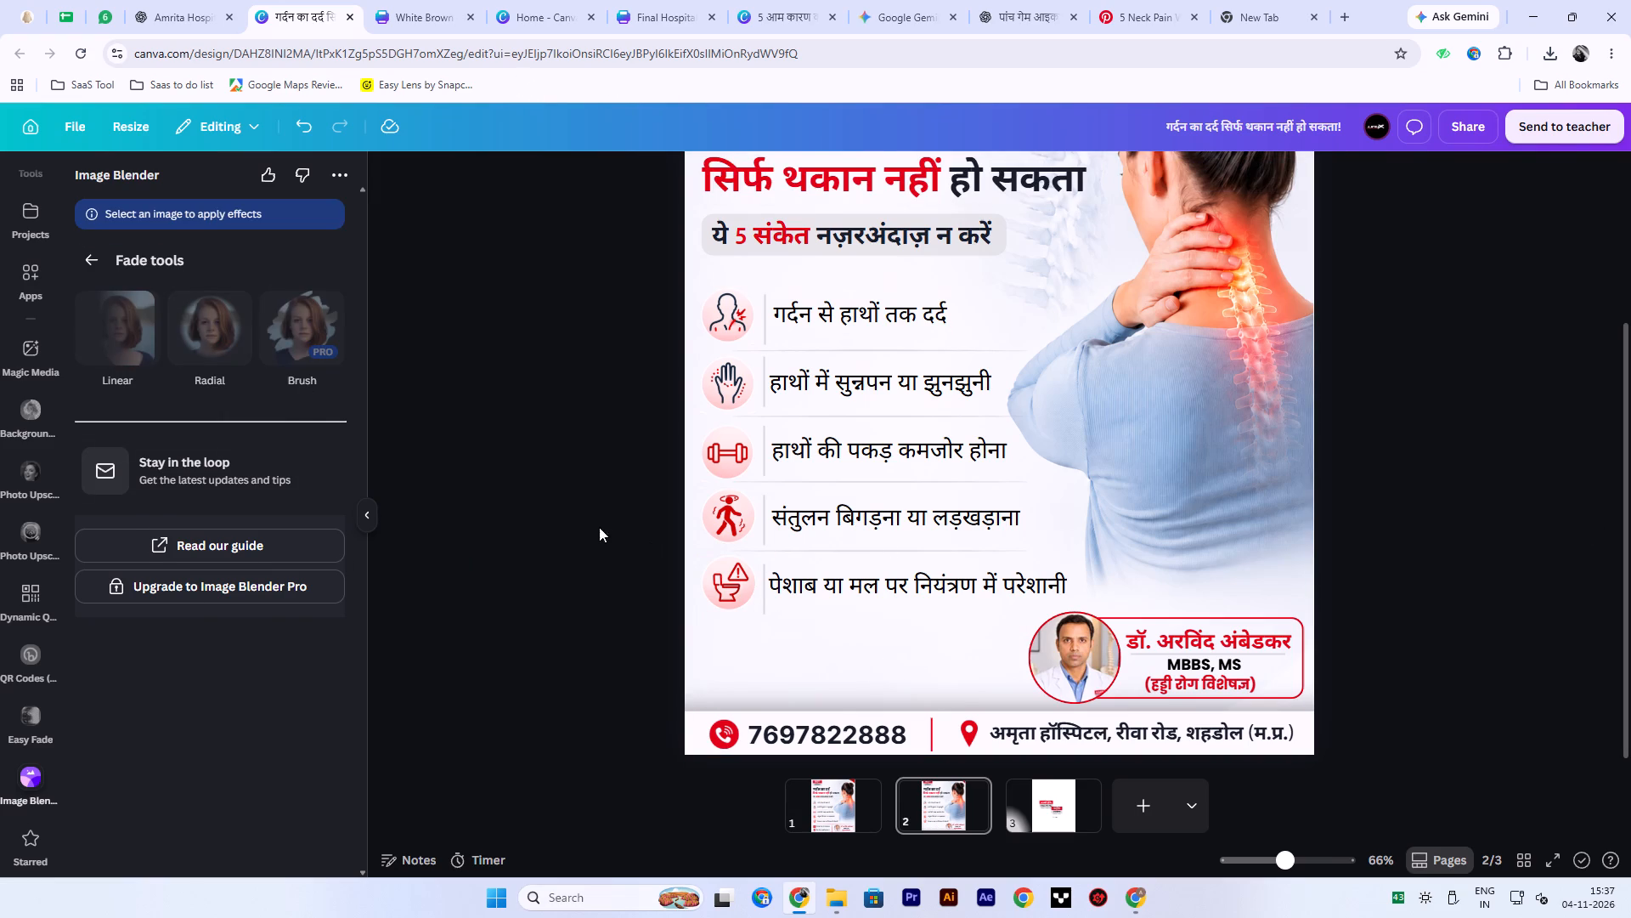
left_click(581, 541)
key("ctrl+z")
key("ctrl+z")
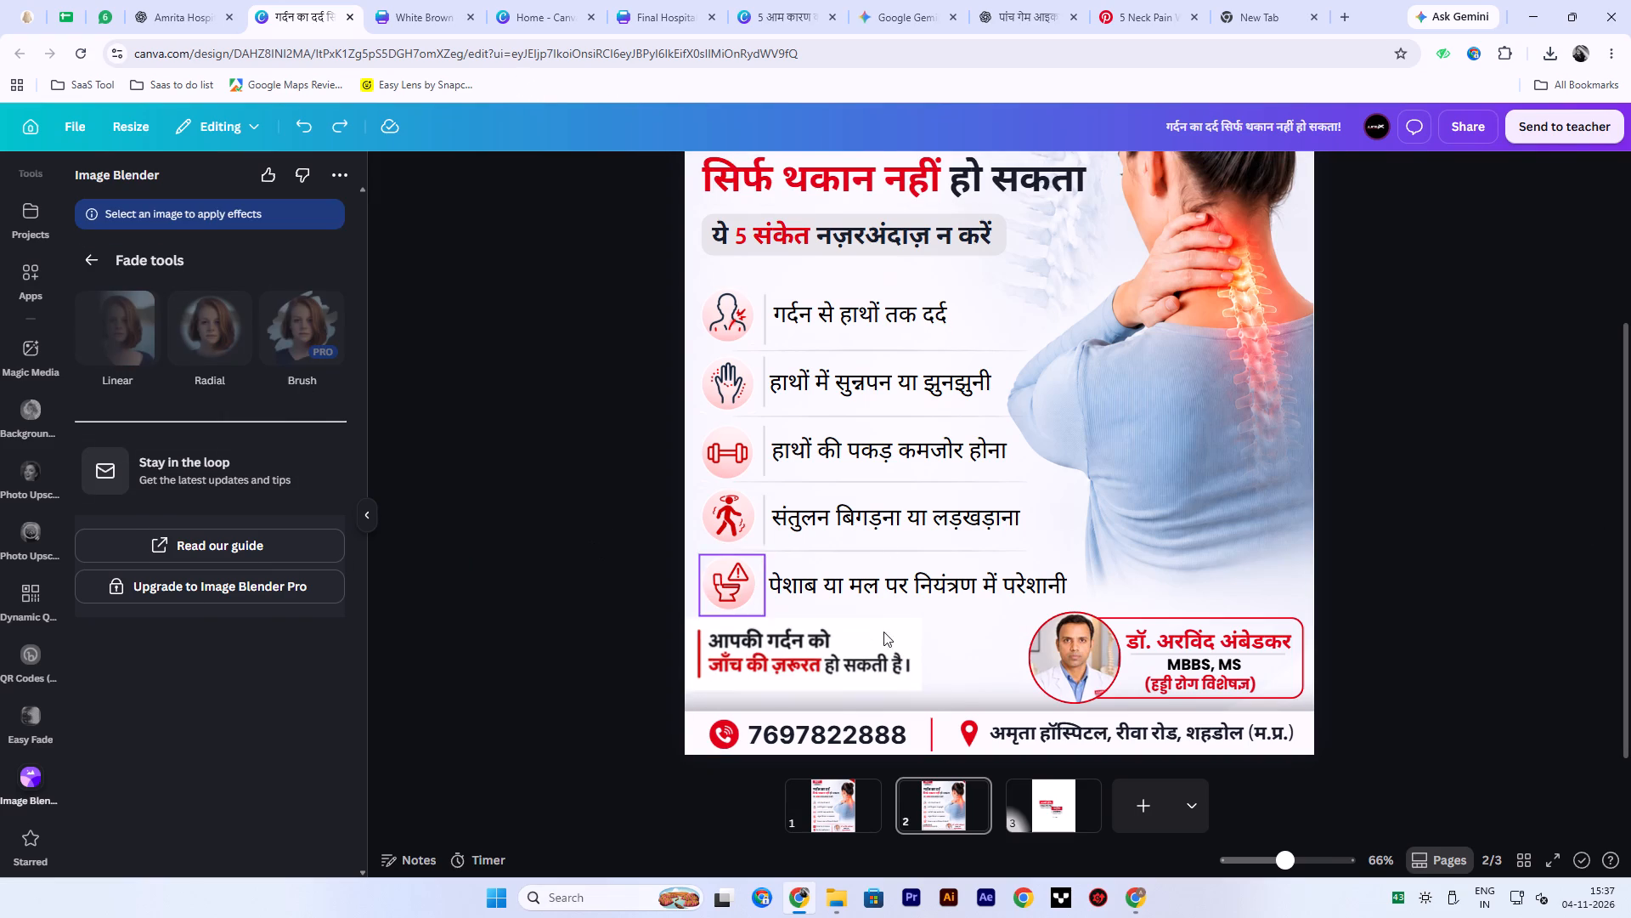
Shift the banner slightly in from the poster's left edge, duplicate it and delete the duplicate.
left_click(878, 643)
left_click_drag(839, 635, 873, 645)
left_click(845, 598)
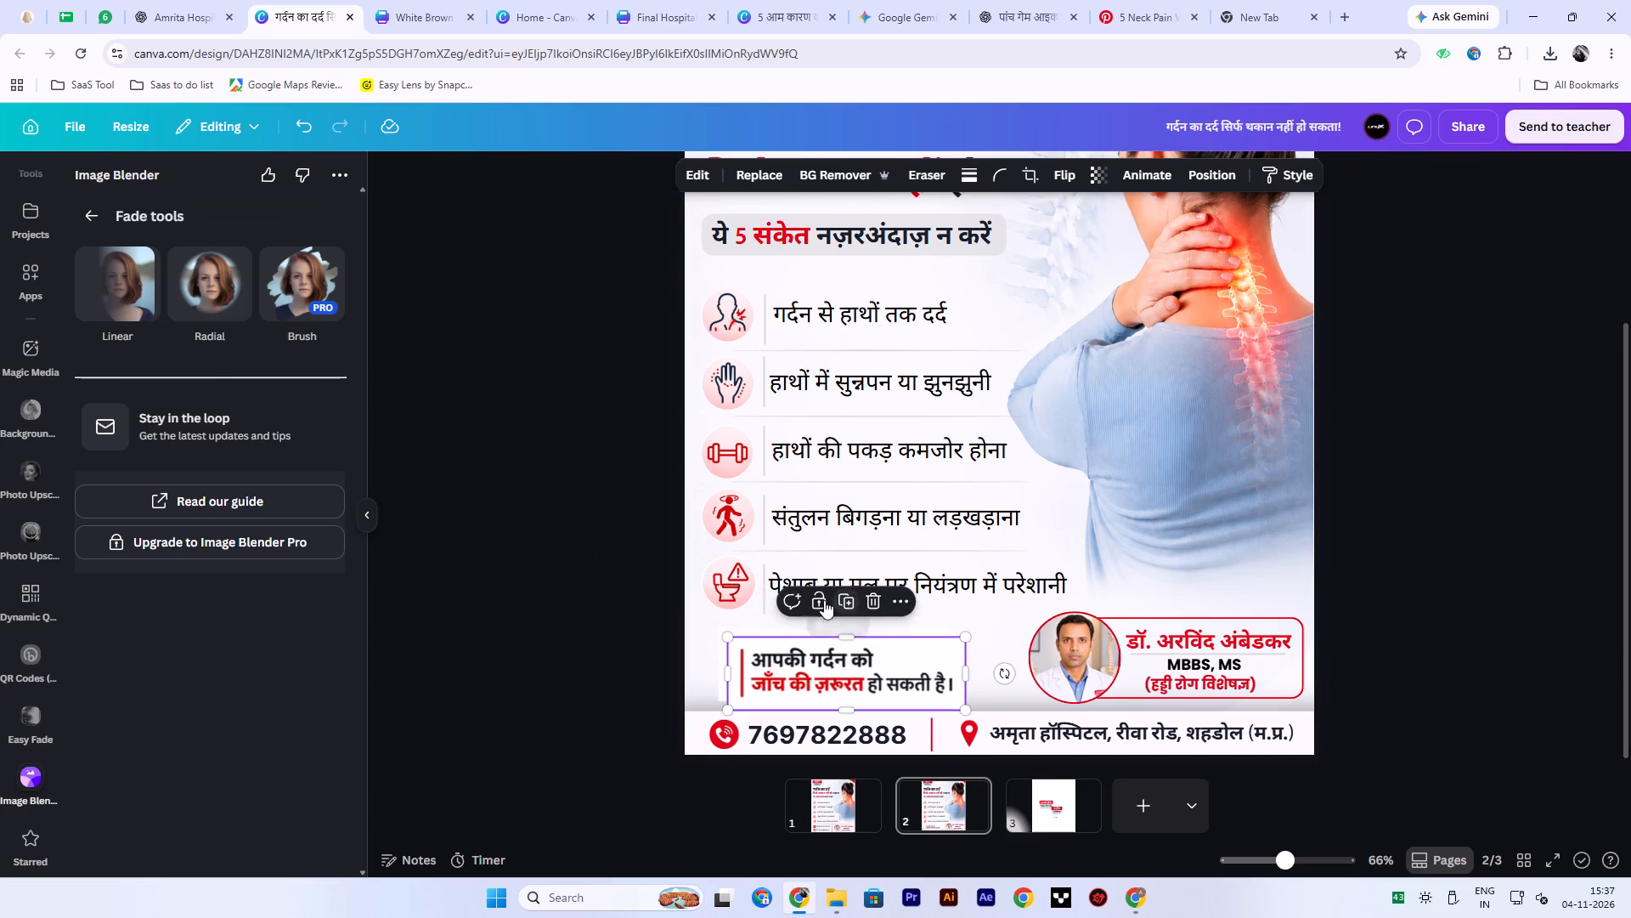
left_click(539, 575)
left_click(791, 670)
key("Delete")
Remove the white background from the neck-checkup banner and settle it just below the last symptom.
left_click(806, 661)
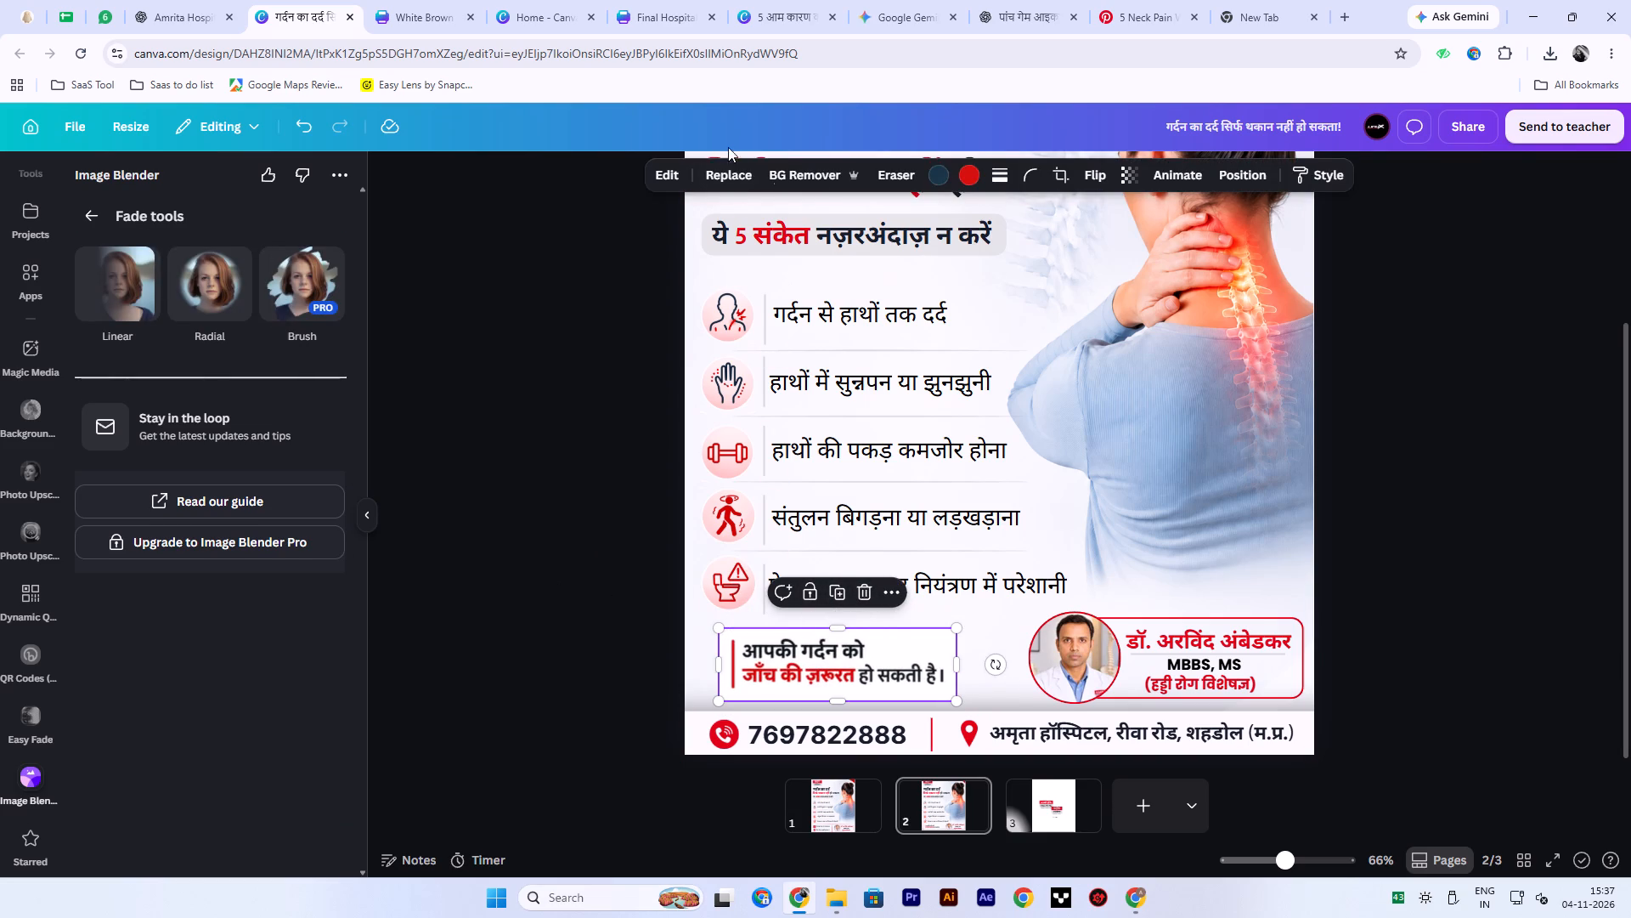
left_click(806, 178)
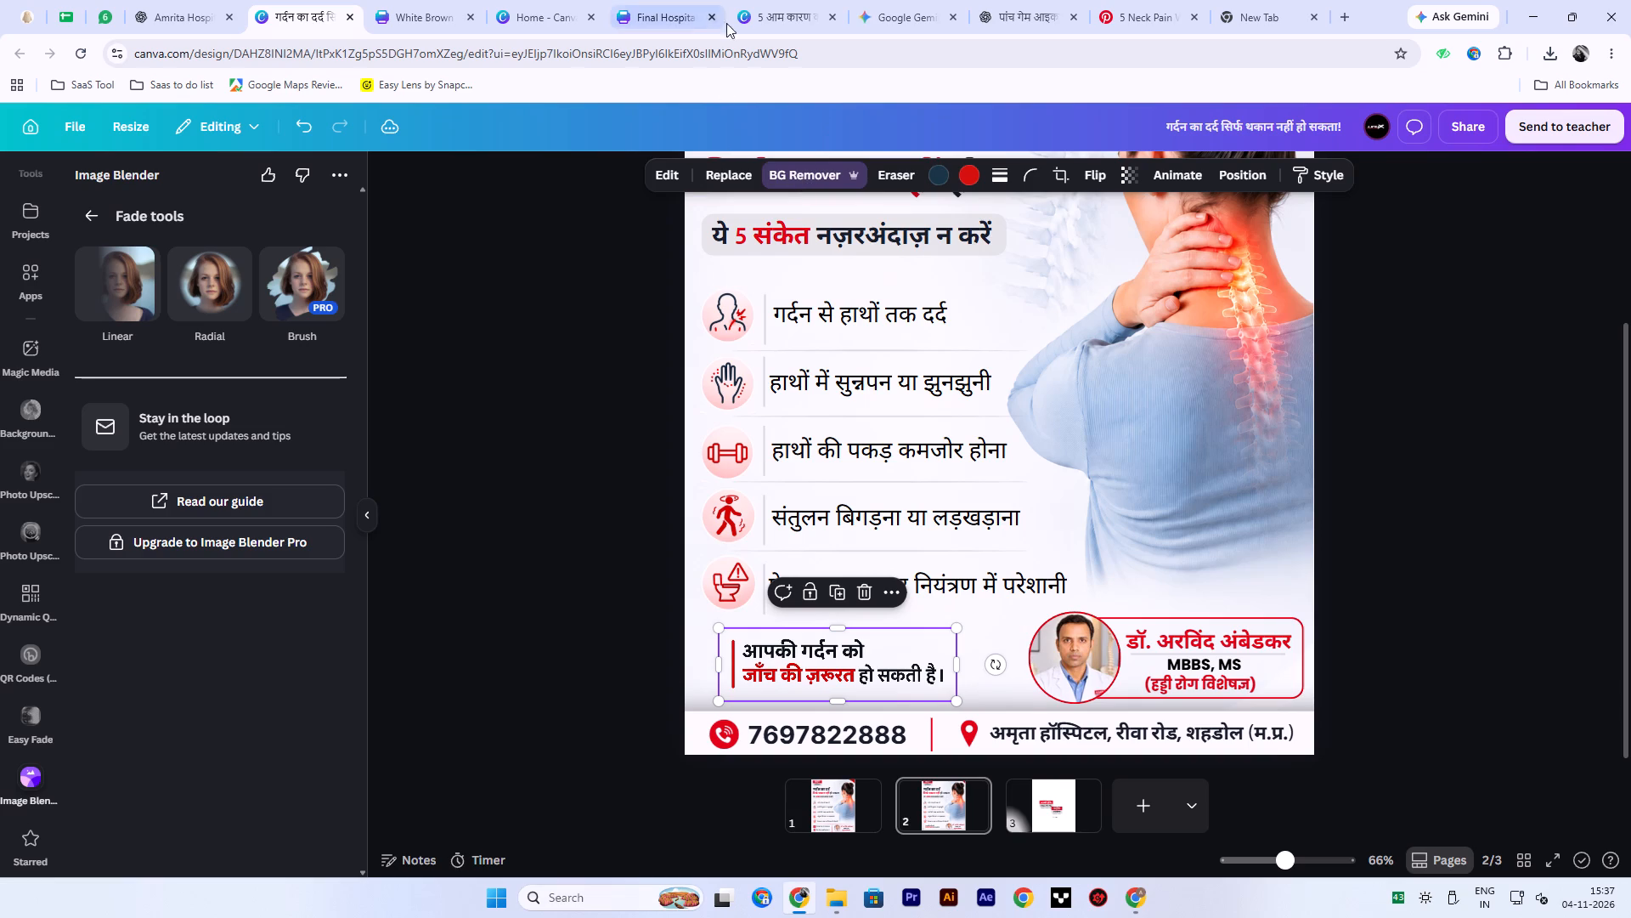
left_click(1449, 413)
left_click(827, 685)
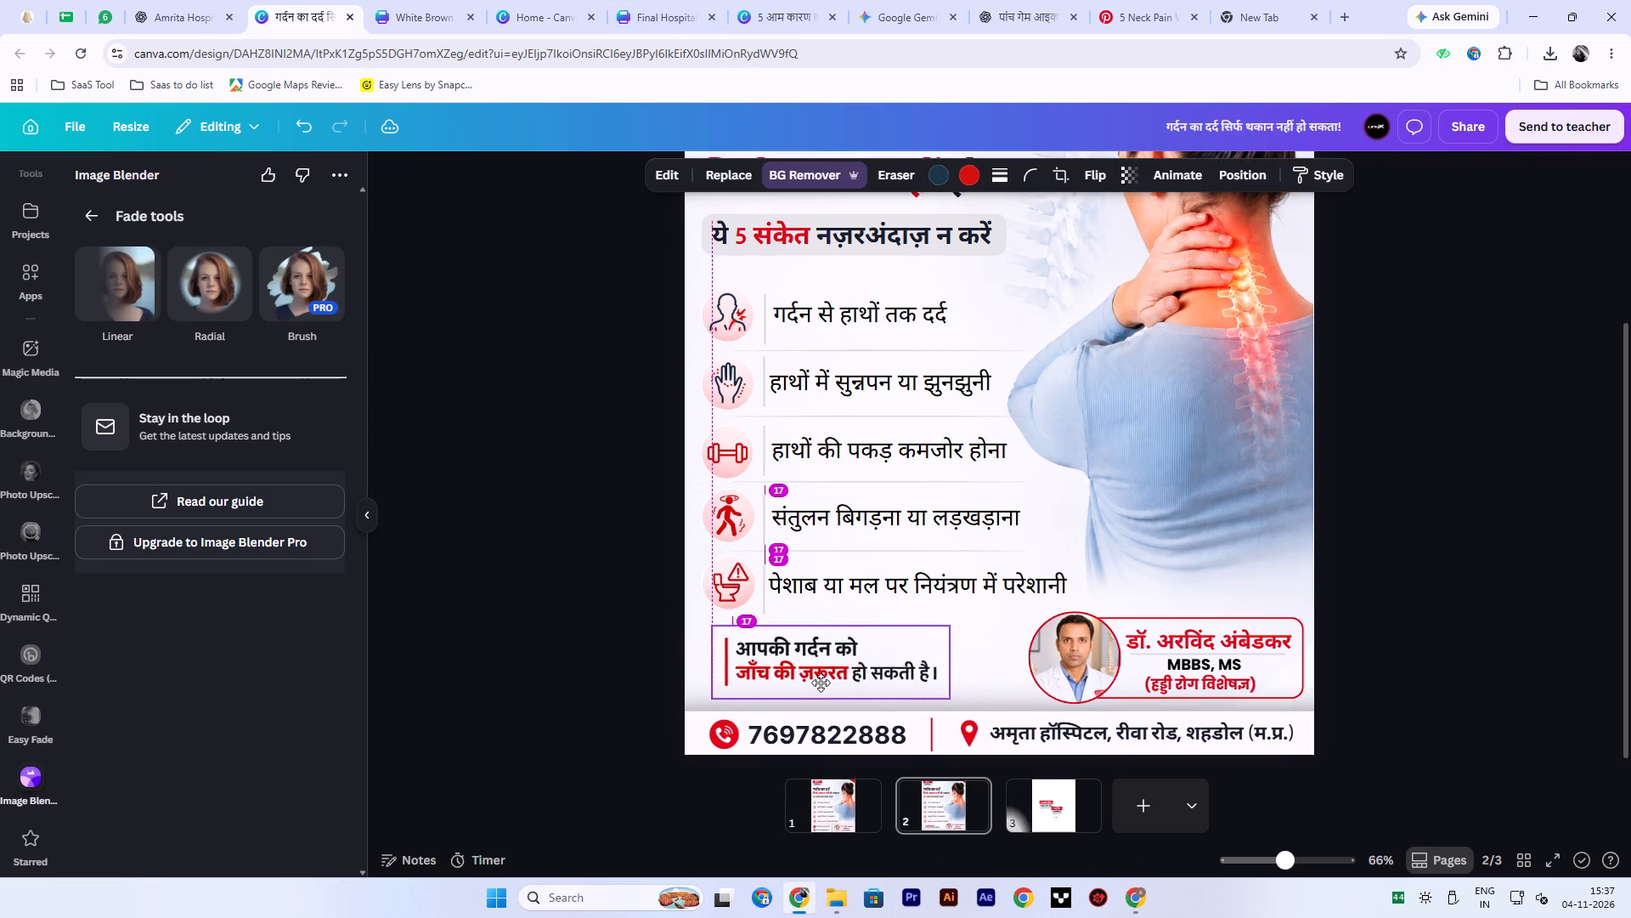
left_click(586, 683)
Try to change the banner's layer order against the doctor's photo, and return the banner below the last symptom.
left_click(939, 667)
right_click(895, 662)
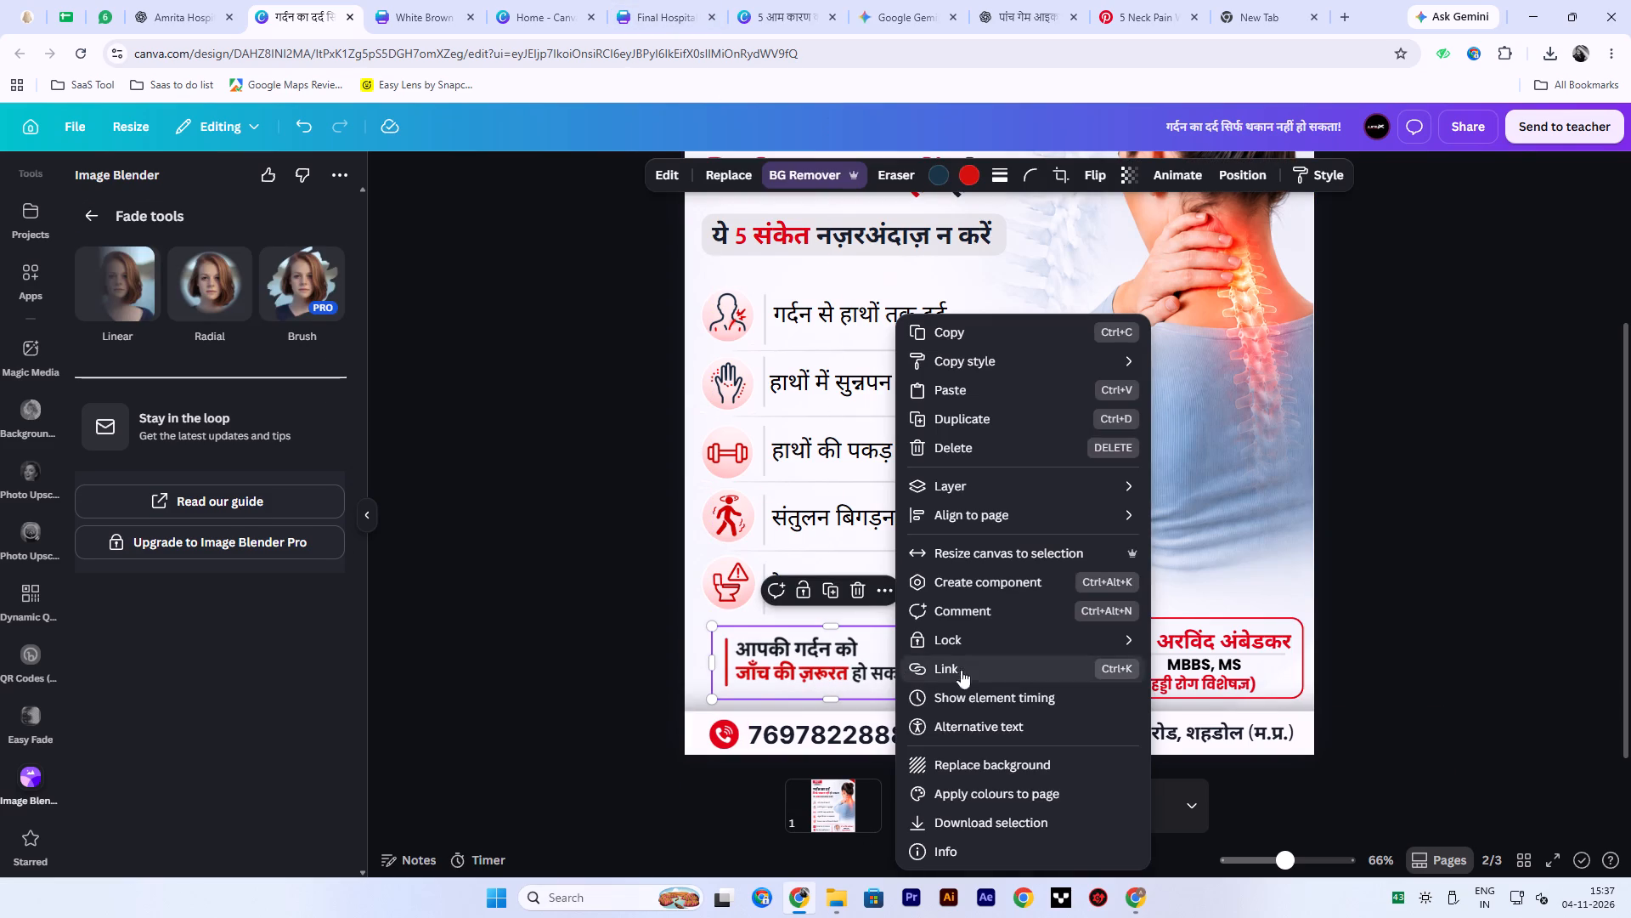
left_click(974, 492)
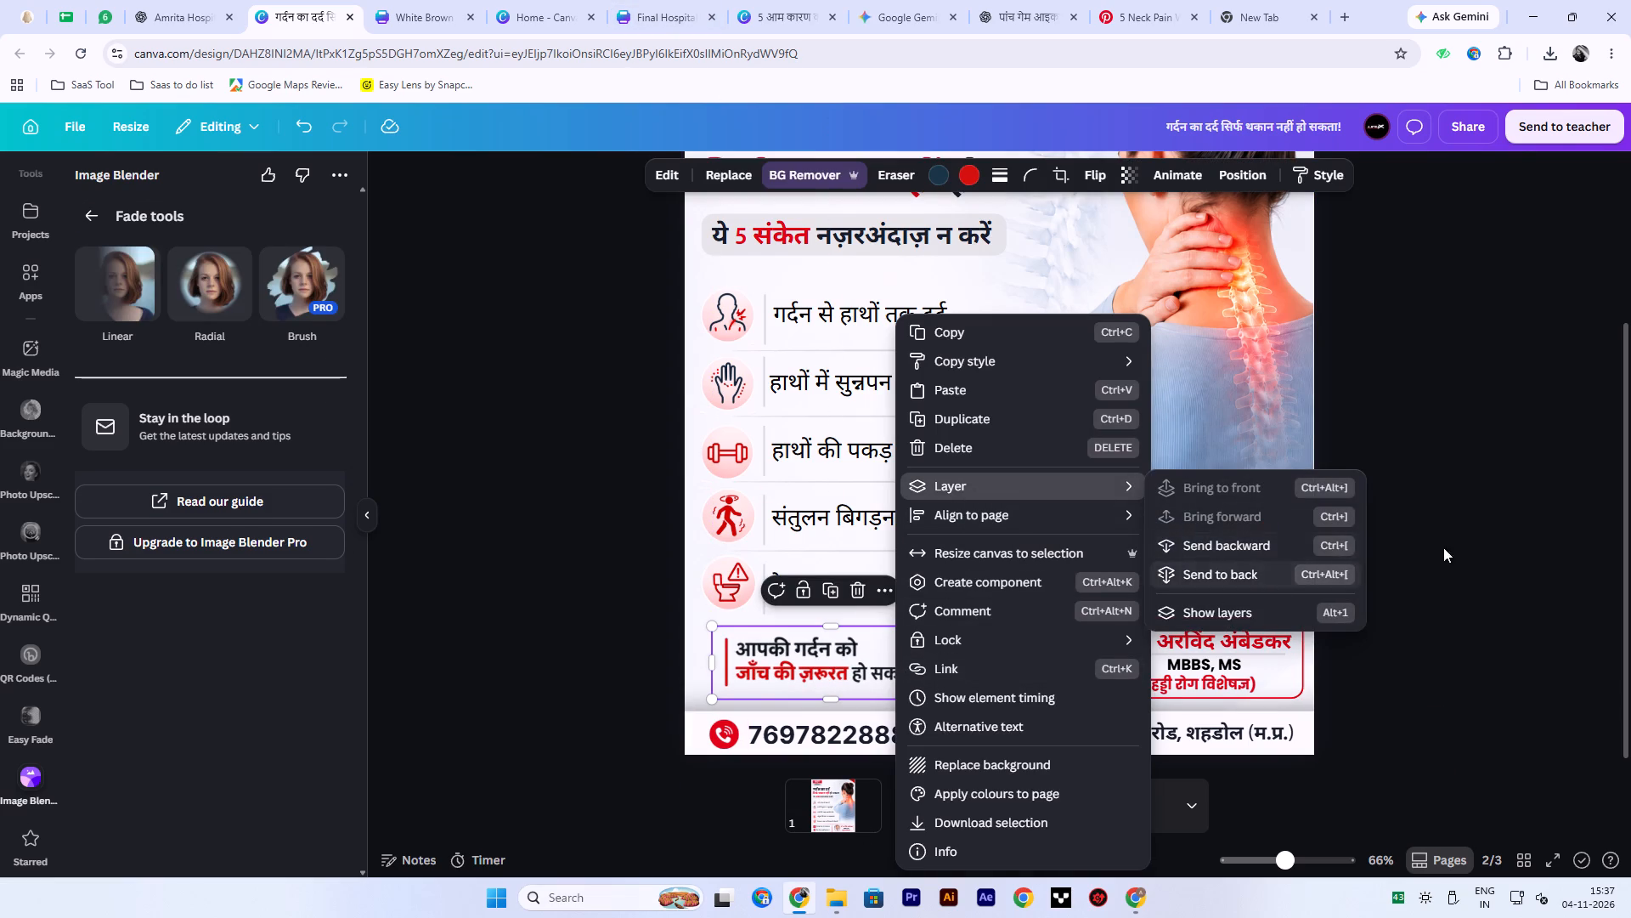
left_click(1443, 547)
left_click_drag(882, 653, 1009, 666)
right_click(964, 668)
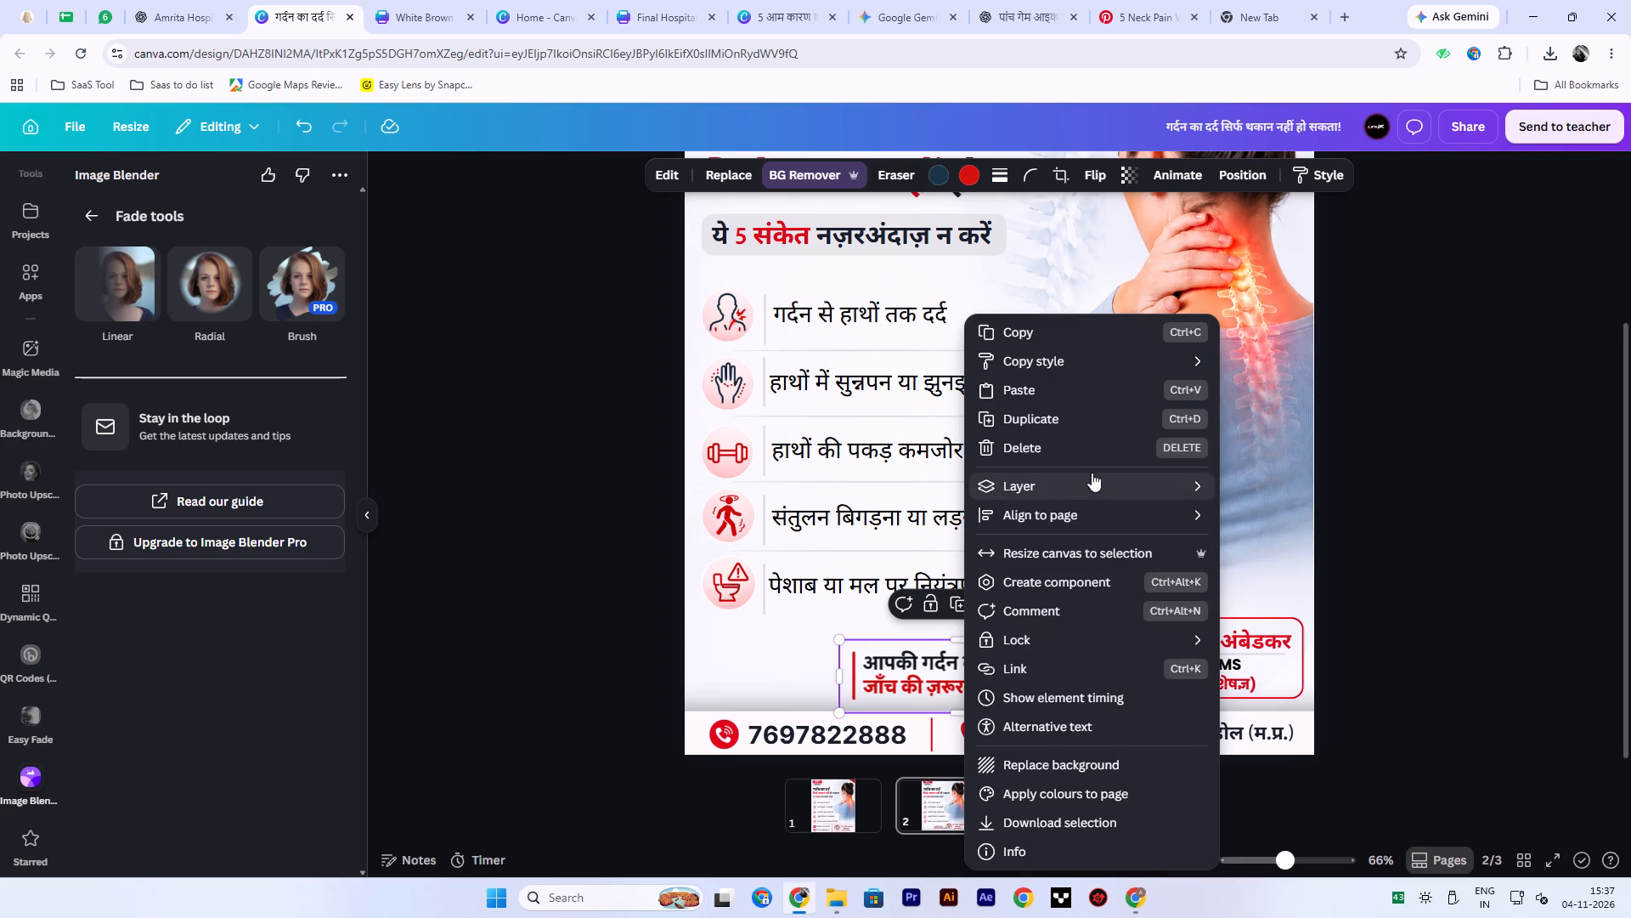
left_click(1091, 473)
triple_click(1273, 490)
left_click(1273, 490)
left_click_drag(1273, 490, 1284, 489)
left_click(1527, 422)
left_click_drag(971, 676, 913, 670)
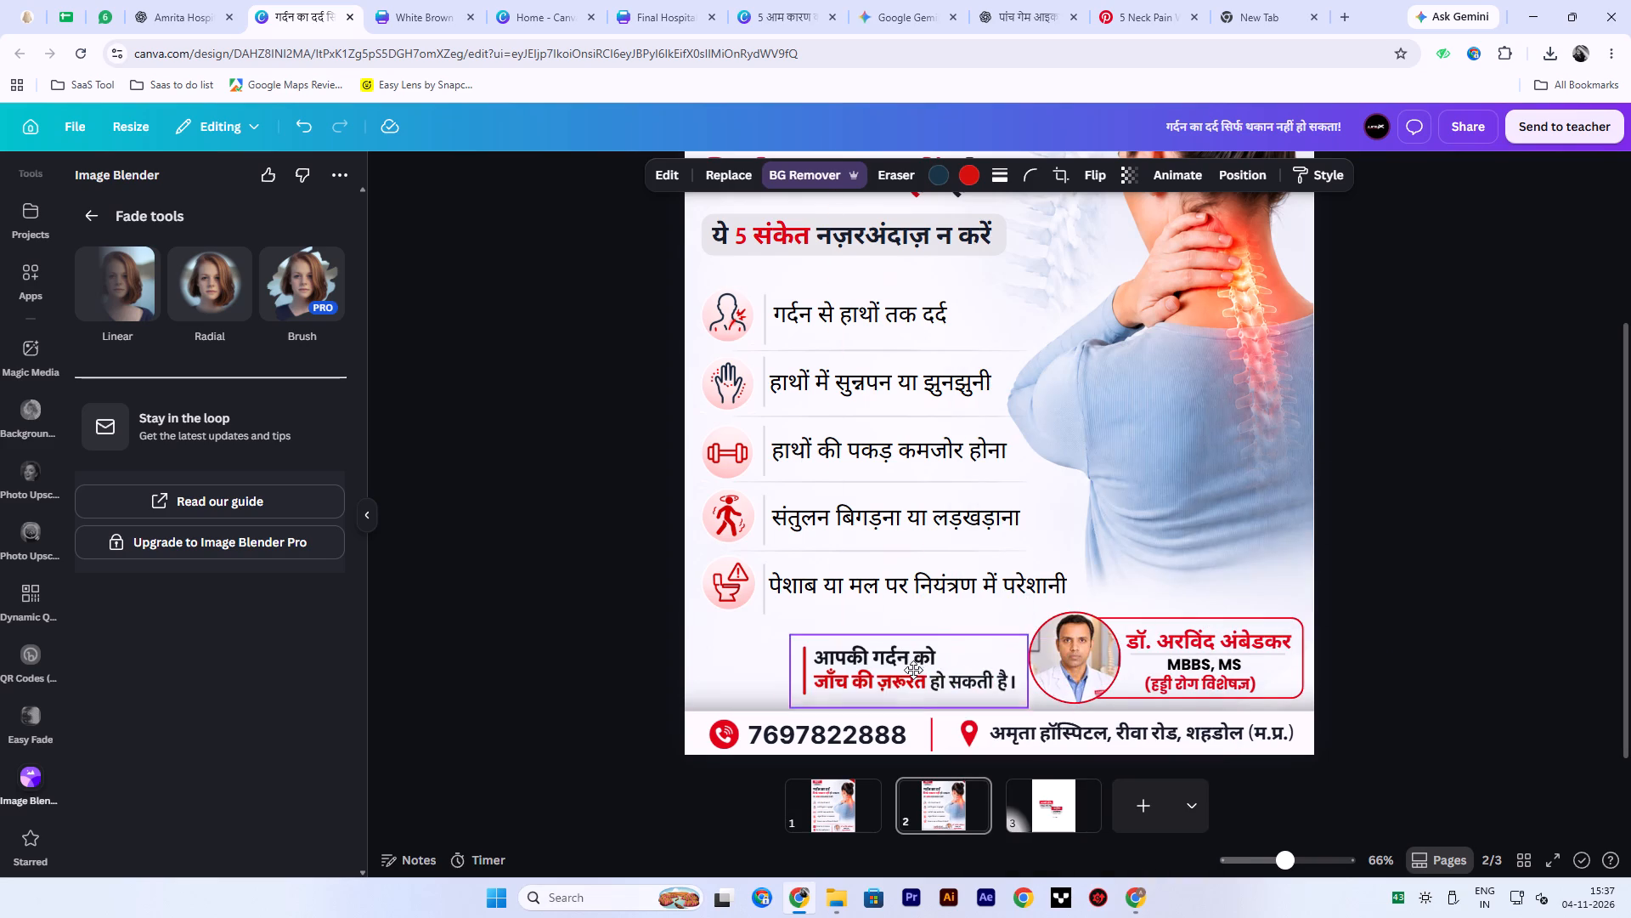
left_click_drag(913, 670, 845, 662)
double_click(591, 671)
Enlarge the neck-checkup banner slightly and nudge it down between the last symptom and the contact strip.
scroll(1233, 594, "down", 2, "ctrl")
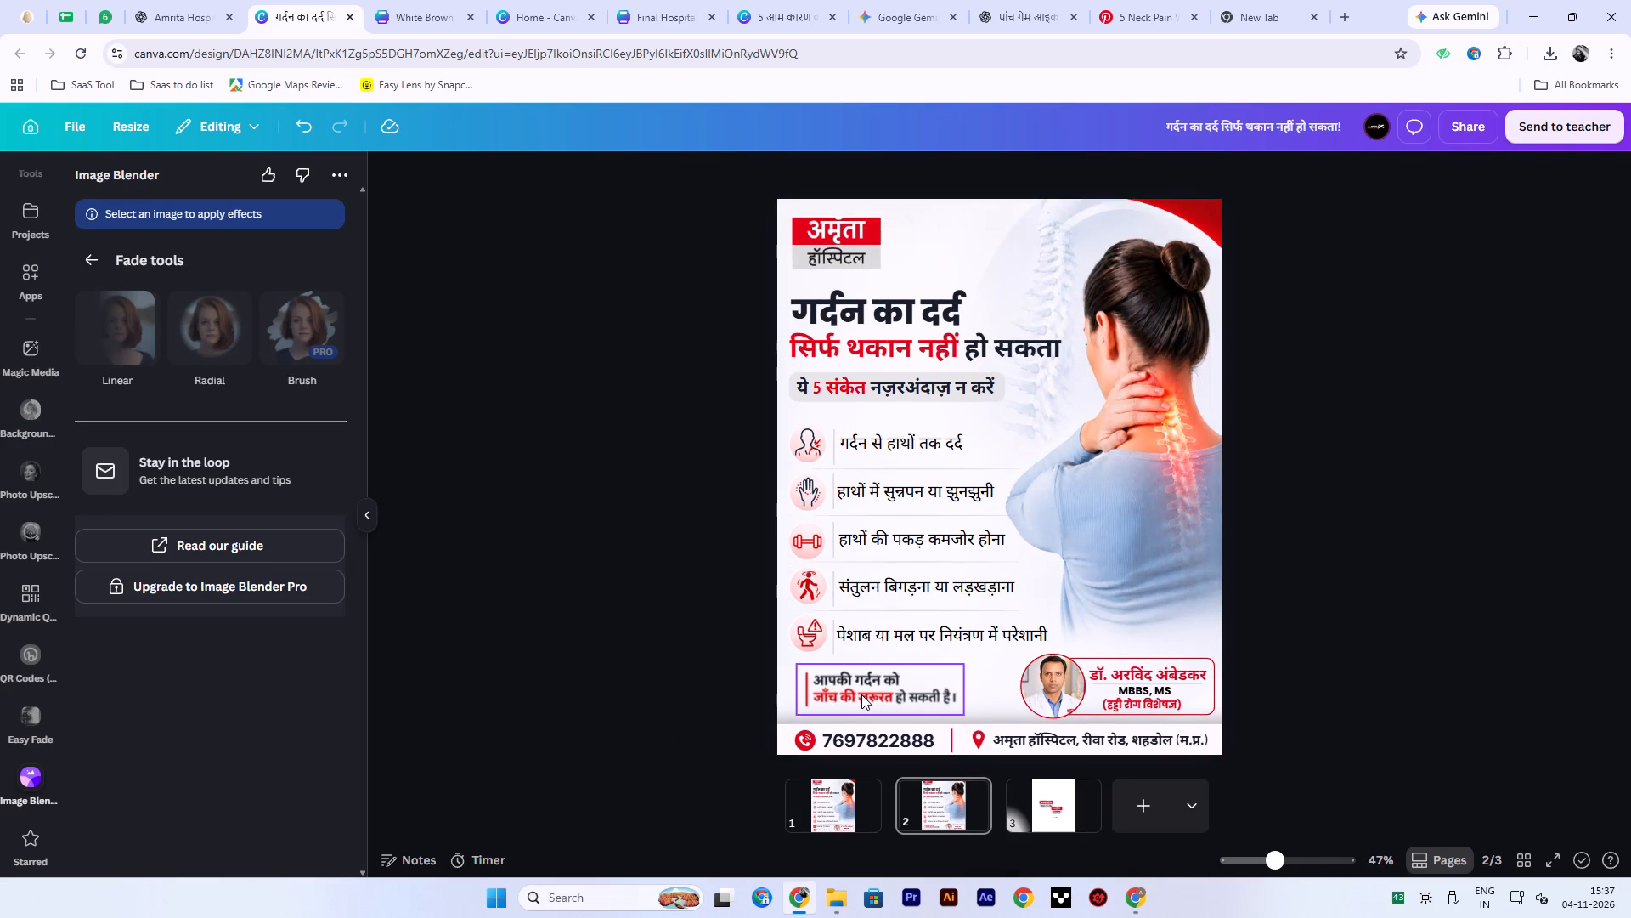
left_click(861, 694)
left_click_drag(965, 662, 979, 665)
key("Down")
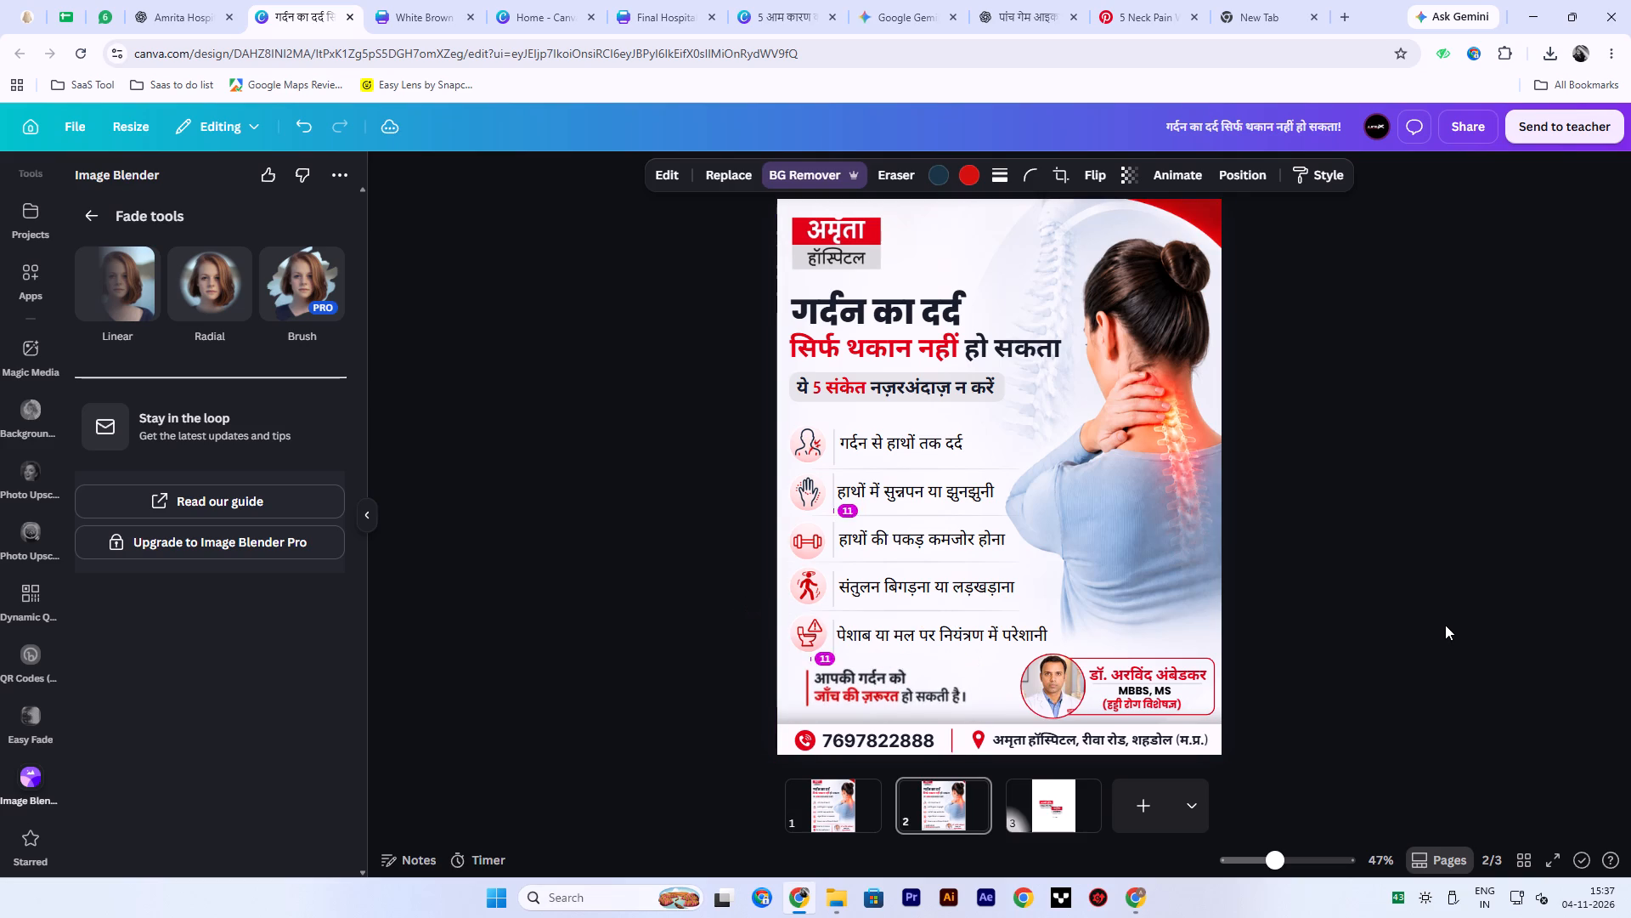
key("Down")
key("Down")
key("Down")
key("Down")
key("Up")
left_click(1549, 641)
Shift the doctor's photo and name card together slightly left, away from the poster's right edge.
left_click_drag(1267, 719, 1075, 705)
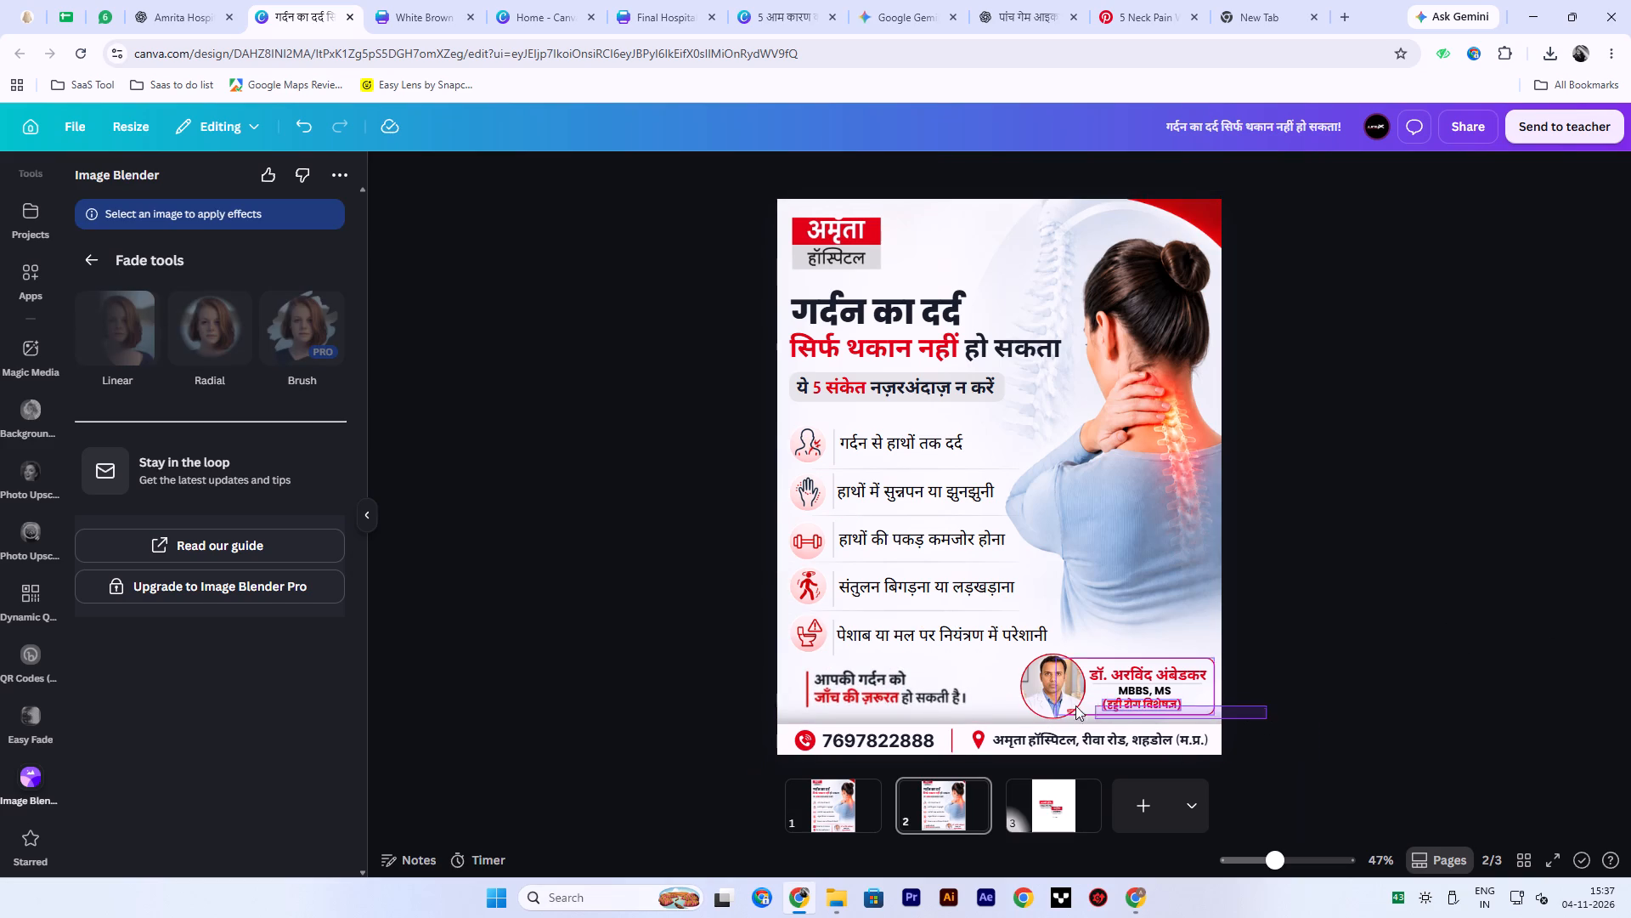
left_click_drag(1075, 705, 1024, 668)
key("Left")
key("Left")
key("Left")
key("Left")
key("Left")
key("Left")
key("Left")
key("Left")
key("Left")
key("Left")
key("Left")
key("Left")
key("Left")
key("Left")
key("Left")
key("Left")
key("Left")
key("Left")
key("Left")
key("Left")
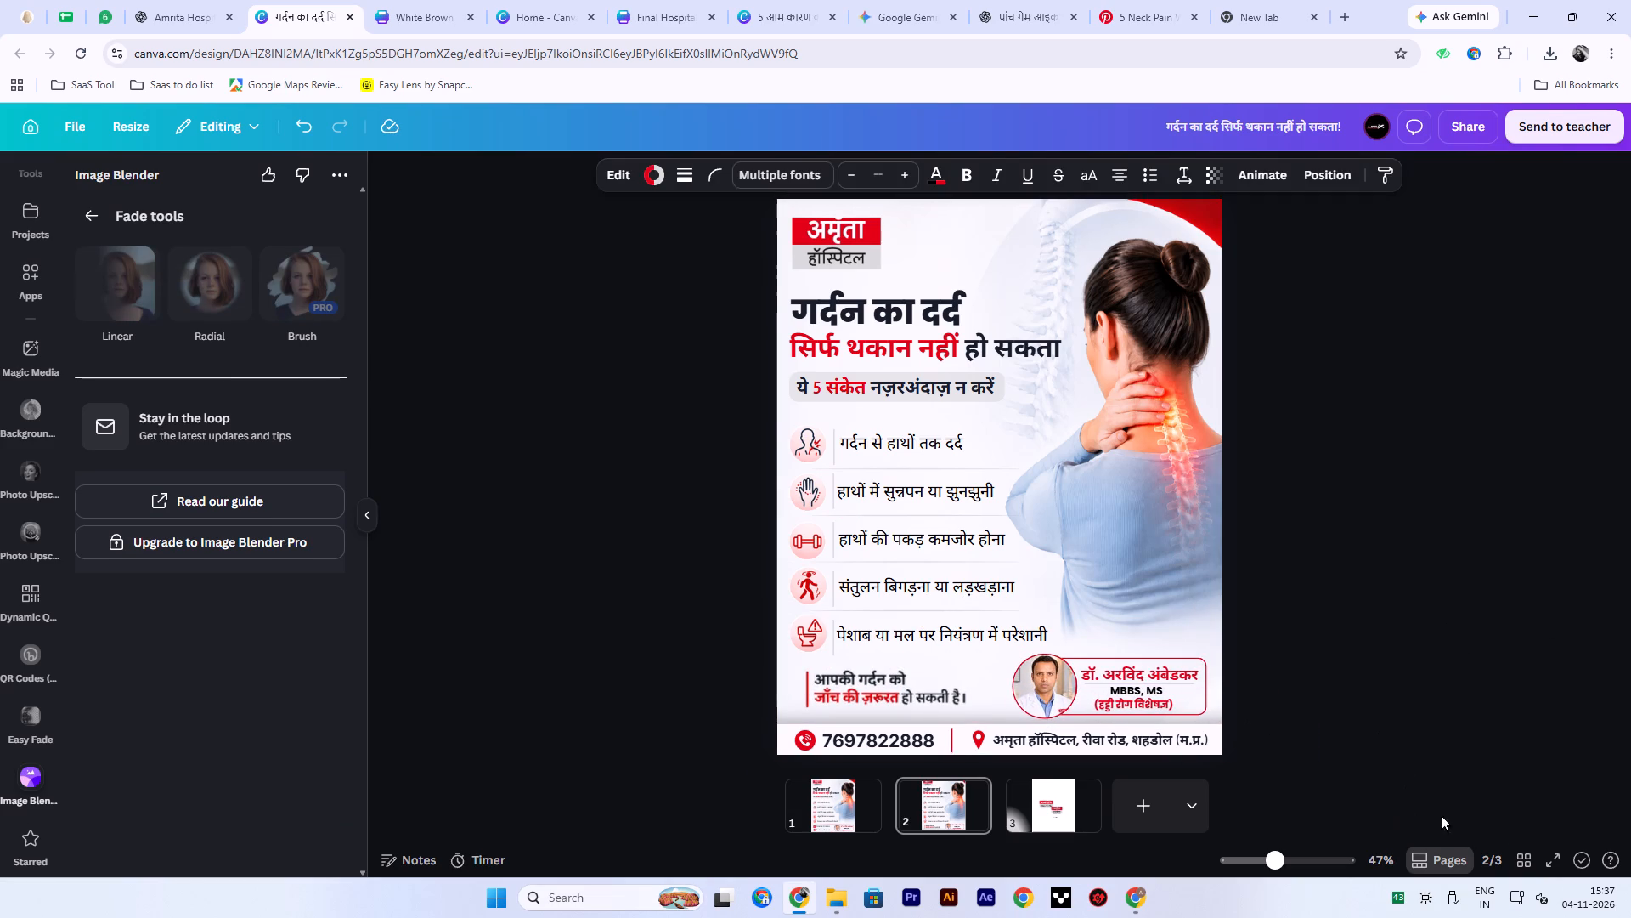
Preview page 2 in full screen to check the bottom layout, and return to editing.
left_click(1549, 868)
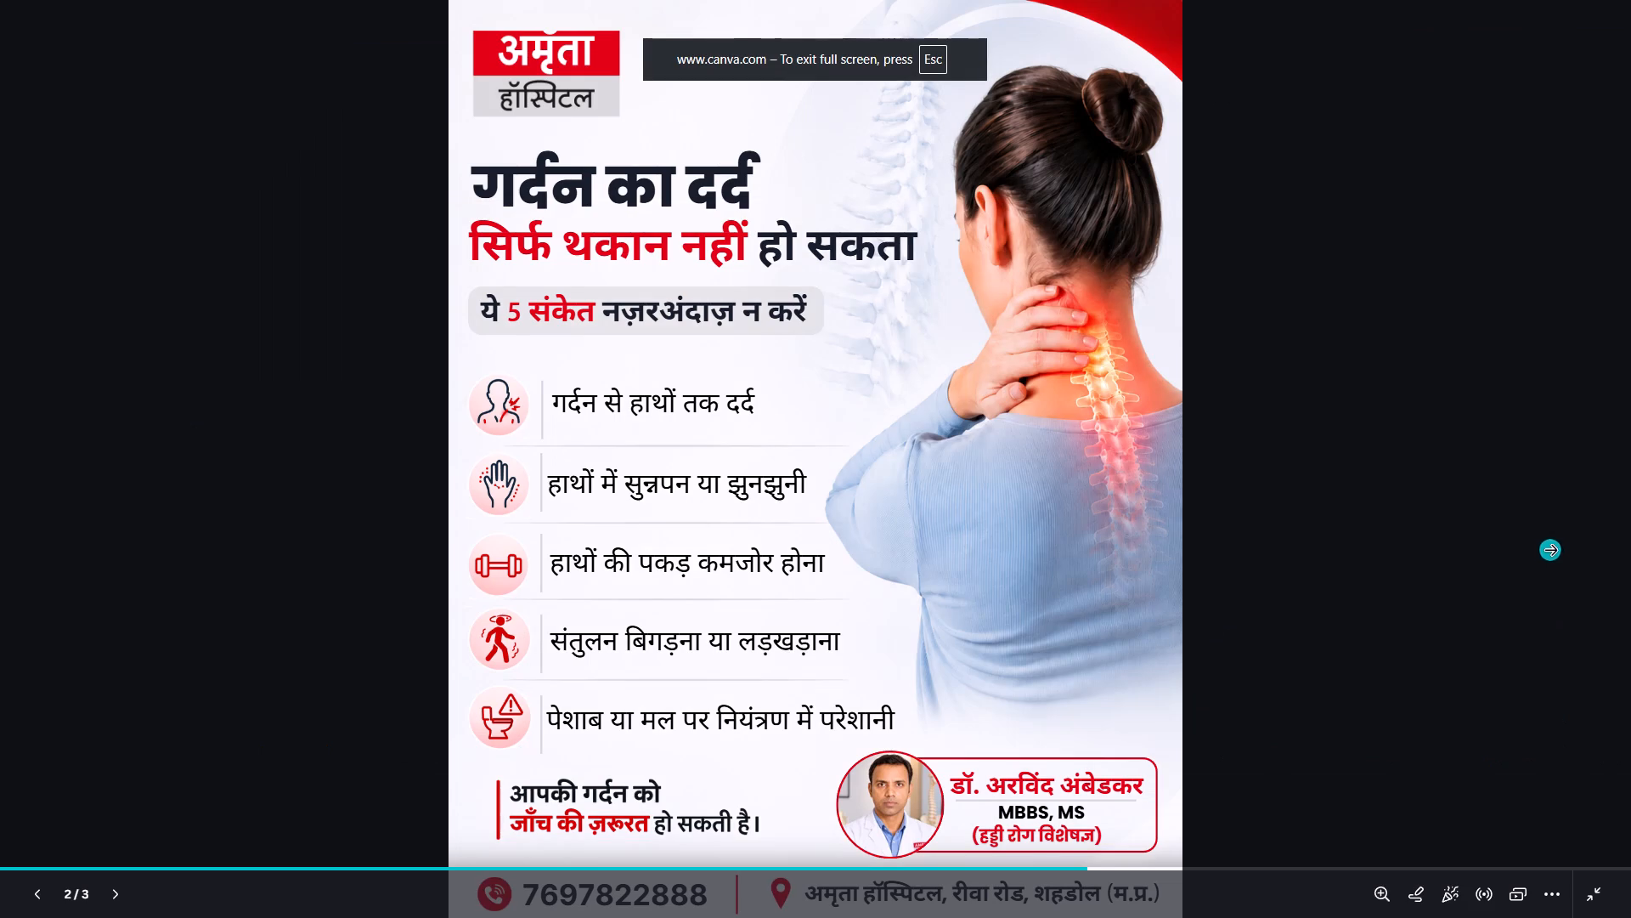
key("Escape")
left_click(674, 673)
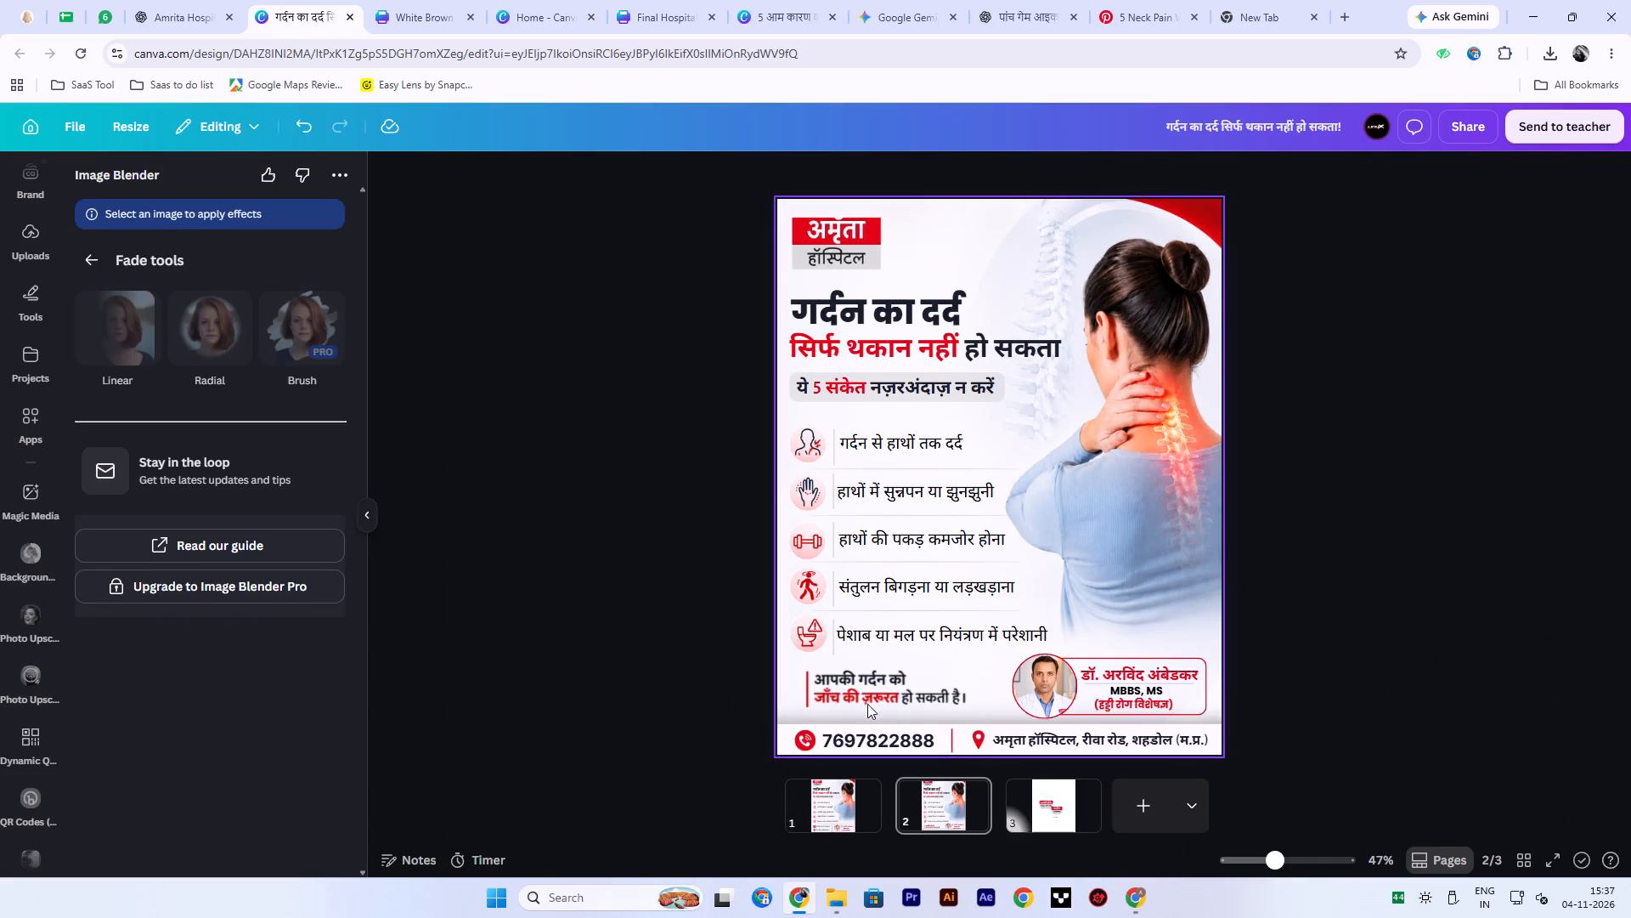
Move the neck-checkup banner left to line up with the symptom icons and enlarge it slightly.
left_click_drag(866, 703, 857, 703)
left_click(550, 703)
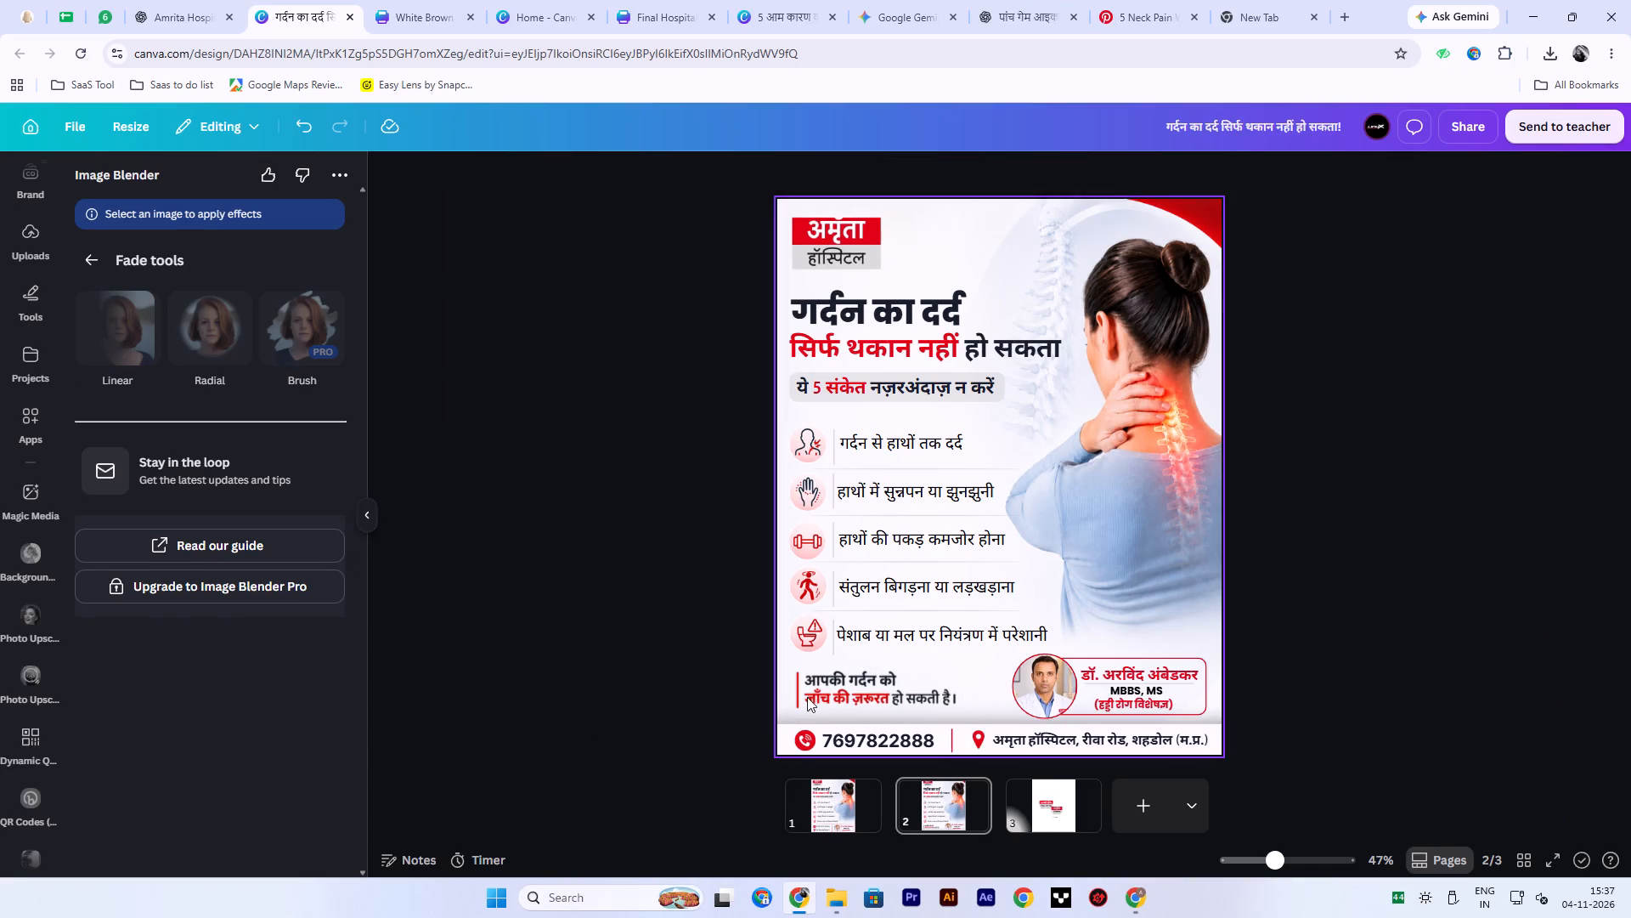
left_click(807, 697)
left_click_drag(964, 666, 985, 664)
key("Down")
key("Down")
key("Left")
key("Left")
key("Left")
key("Left")
key("Left")
key("Left")
key("Left")
key("Left")
key("Left")
key("Left")
key("Left")
key("Left")
key("Left")
key("Left")
key("Left")
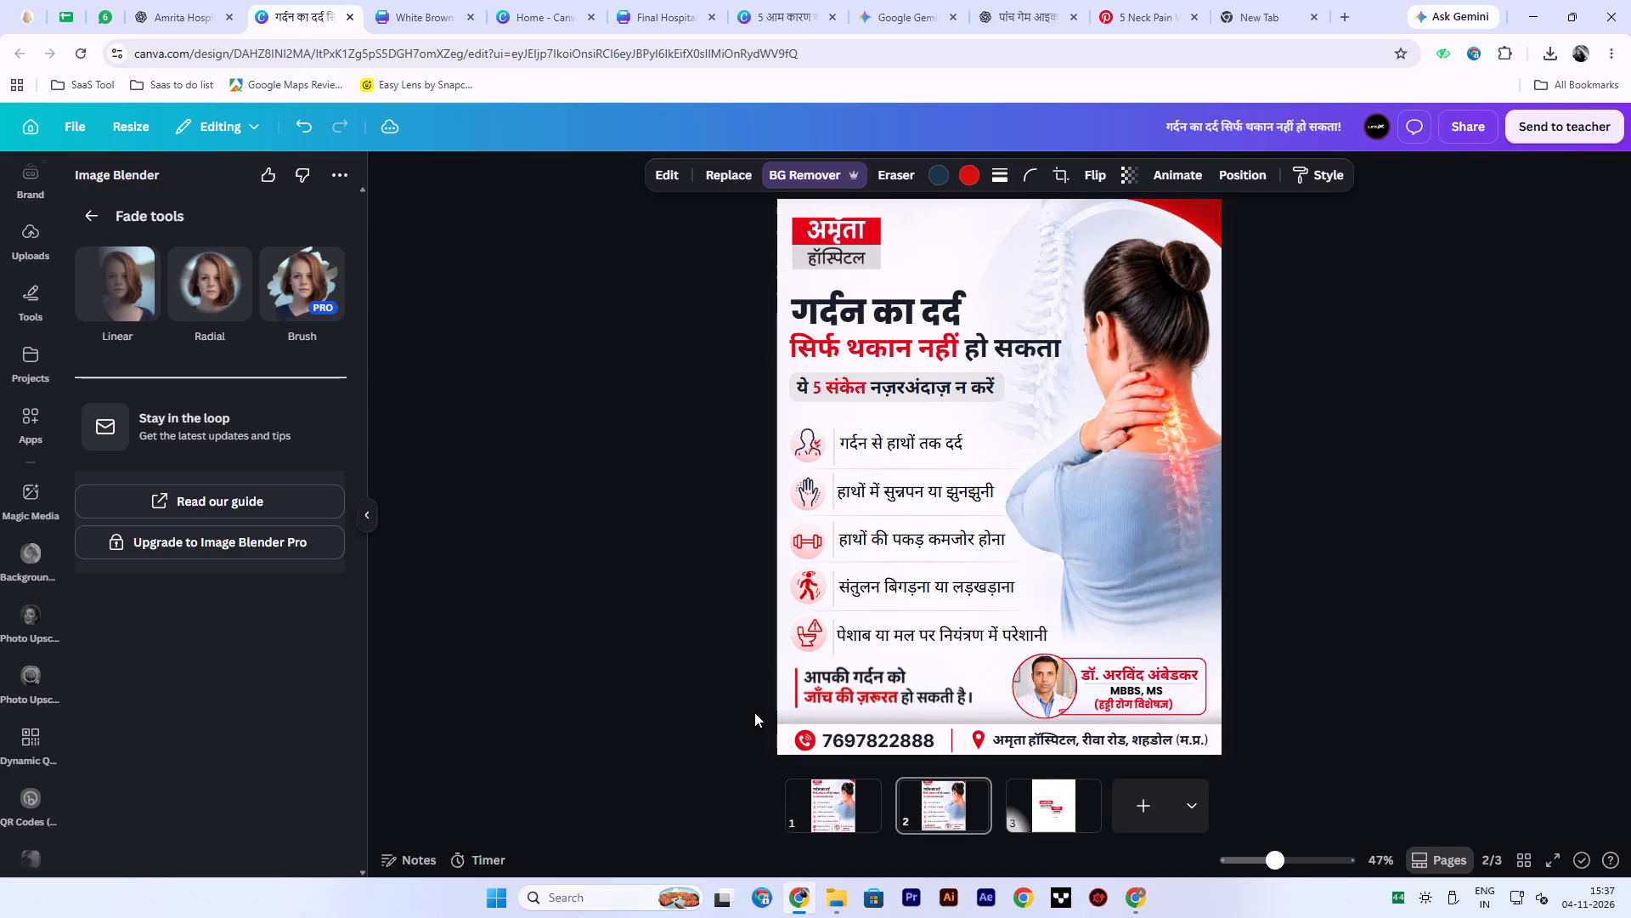
double_click(1510, 622)
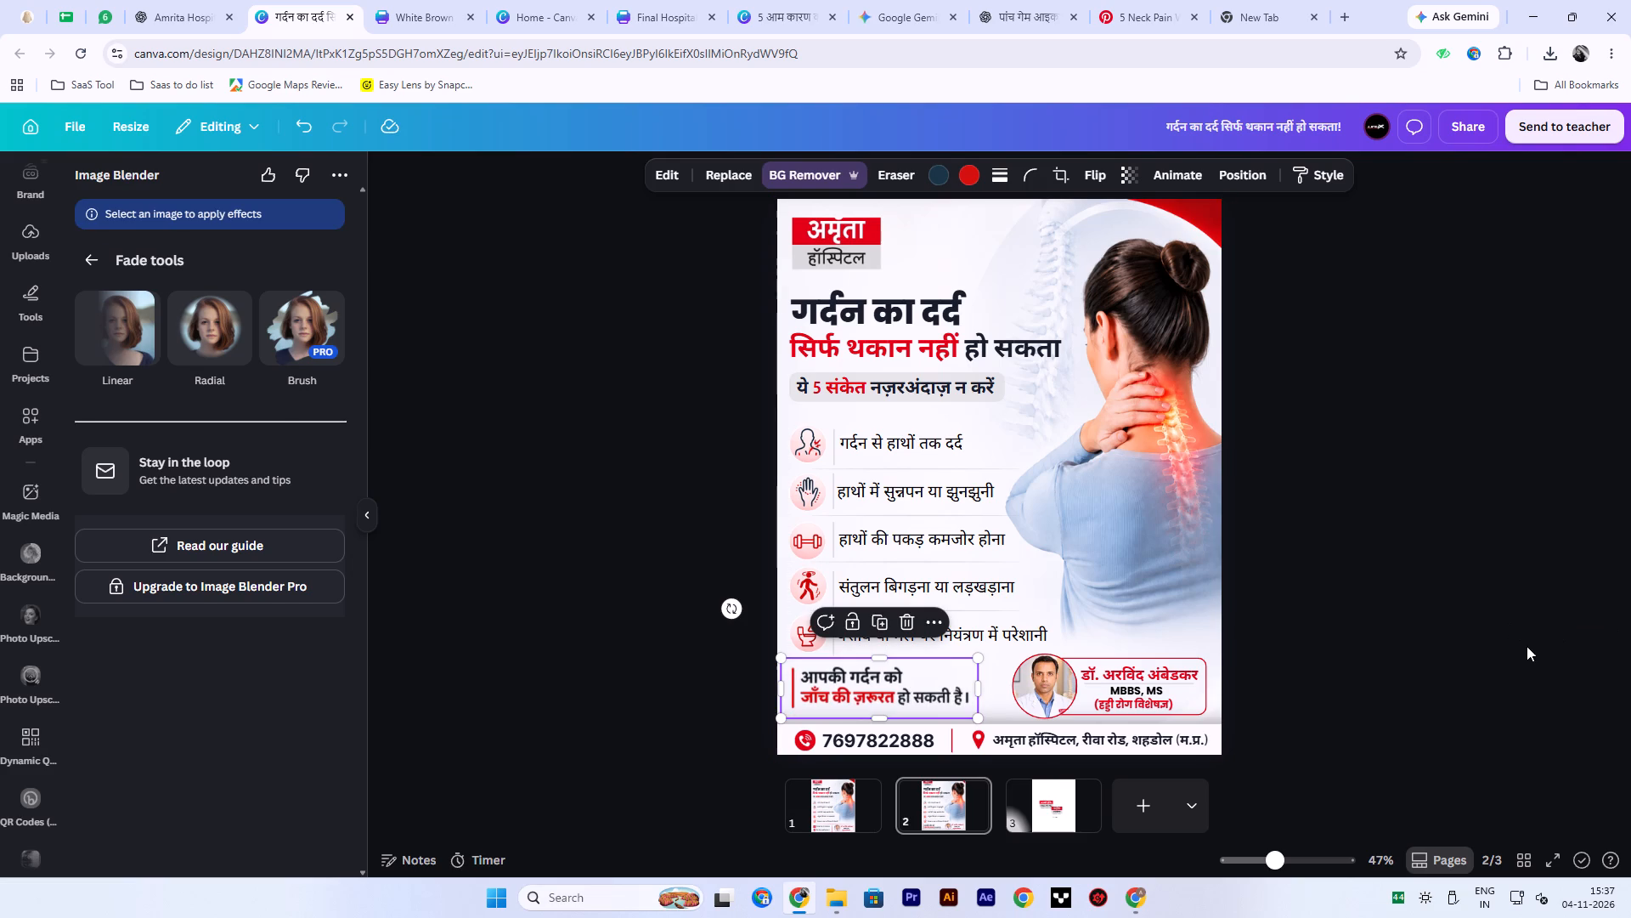
Preview the adjusted page 2 in full screen.
left_click(1561, 858)
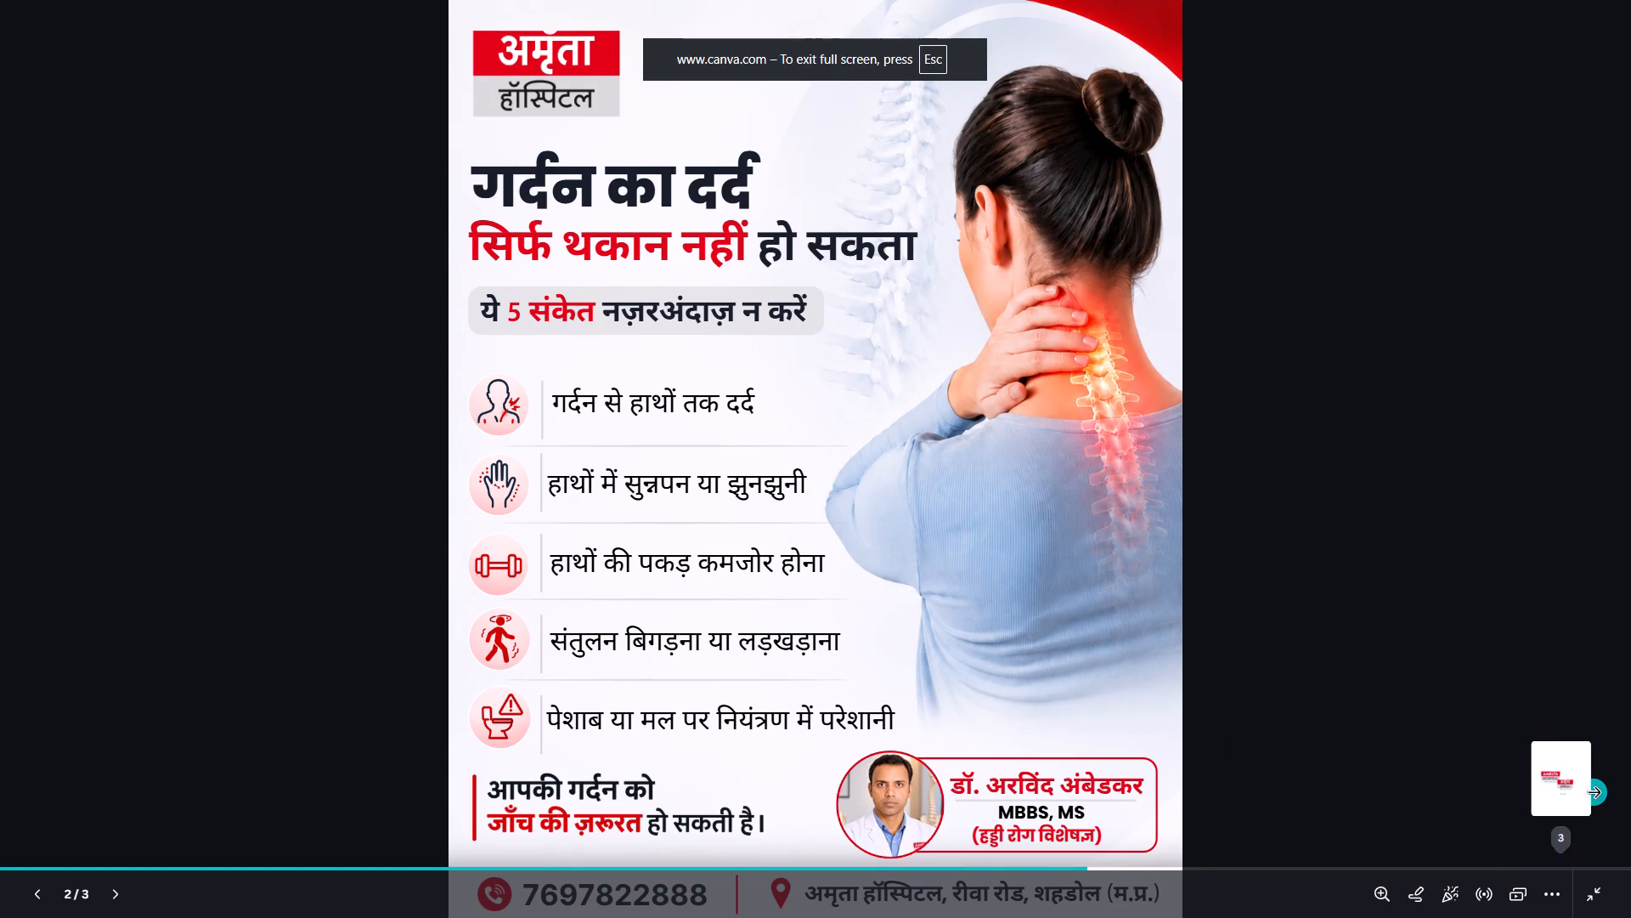
Leave the full-screen preview and nudge the neck-checkup banner slightly down toward the contact strip on page 2.
key("Escape")
left_click(902, 697)
key("Down")
key("Down")
key("Down")
key("Up")
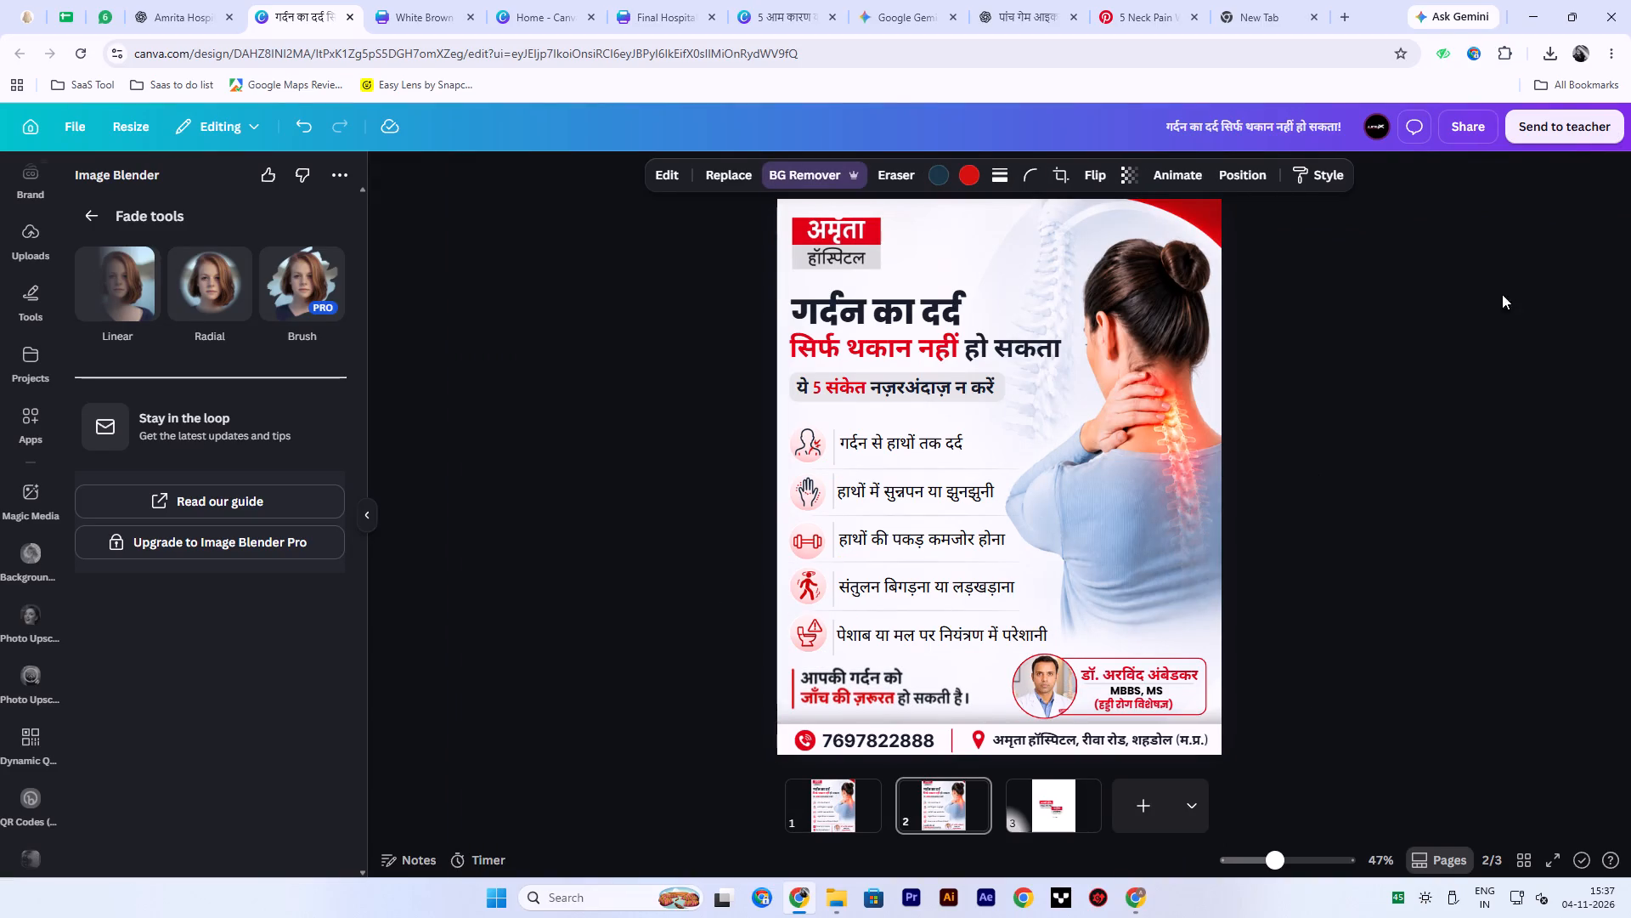
Download only page 2, the design with the neck-checkup banner, as a high-quality PNG.
left_click(848, 796)
left_click(944, 795)
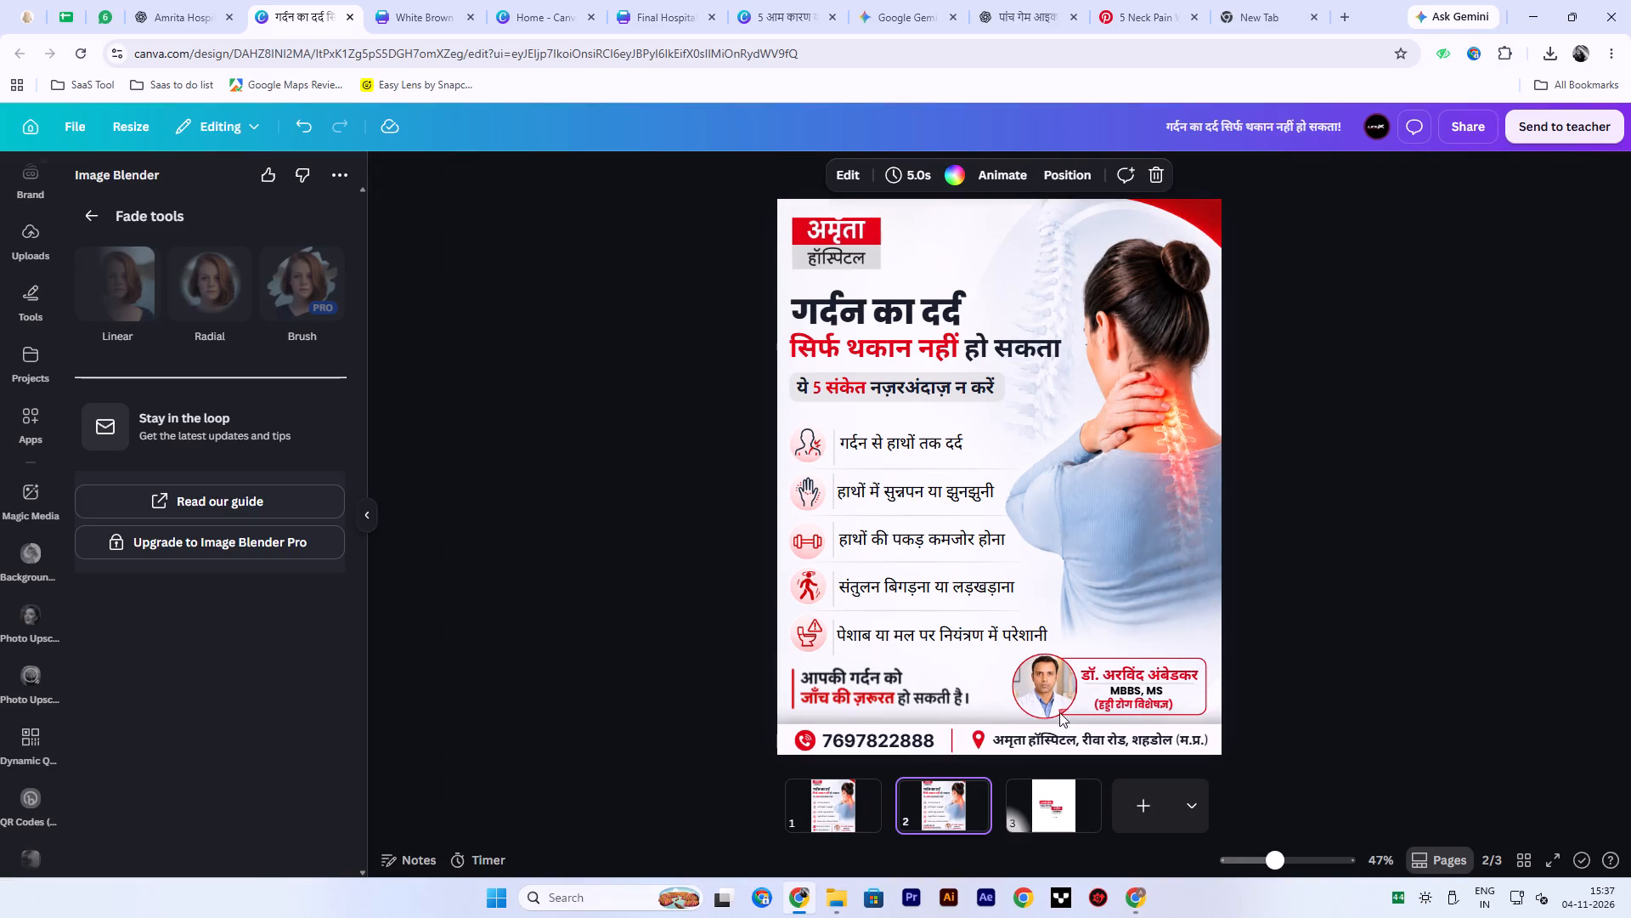
left_click(1476, 127)
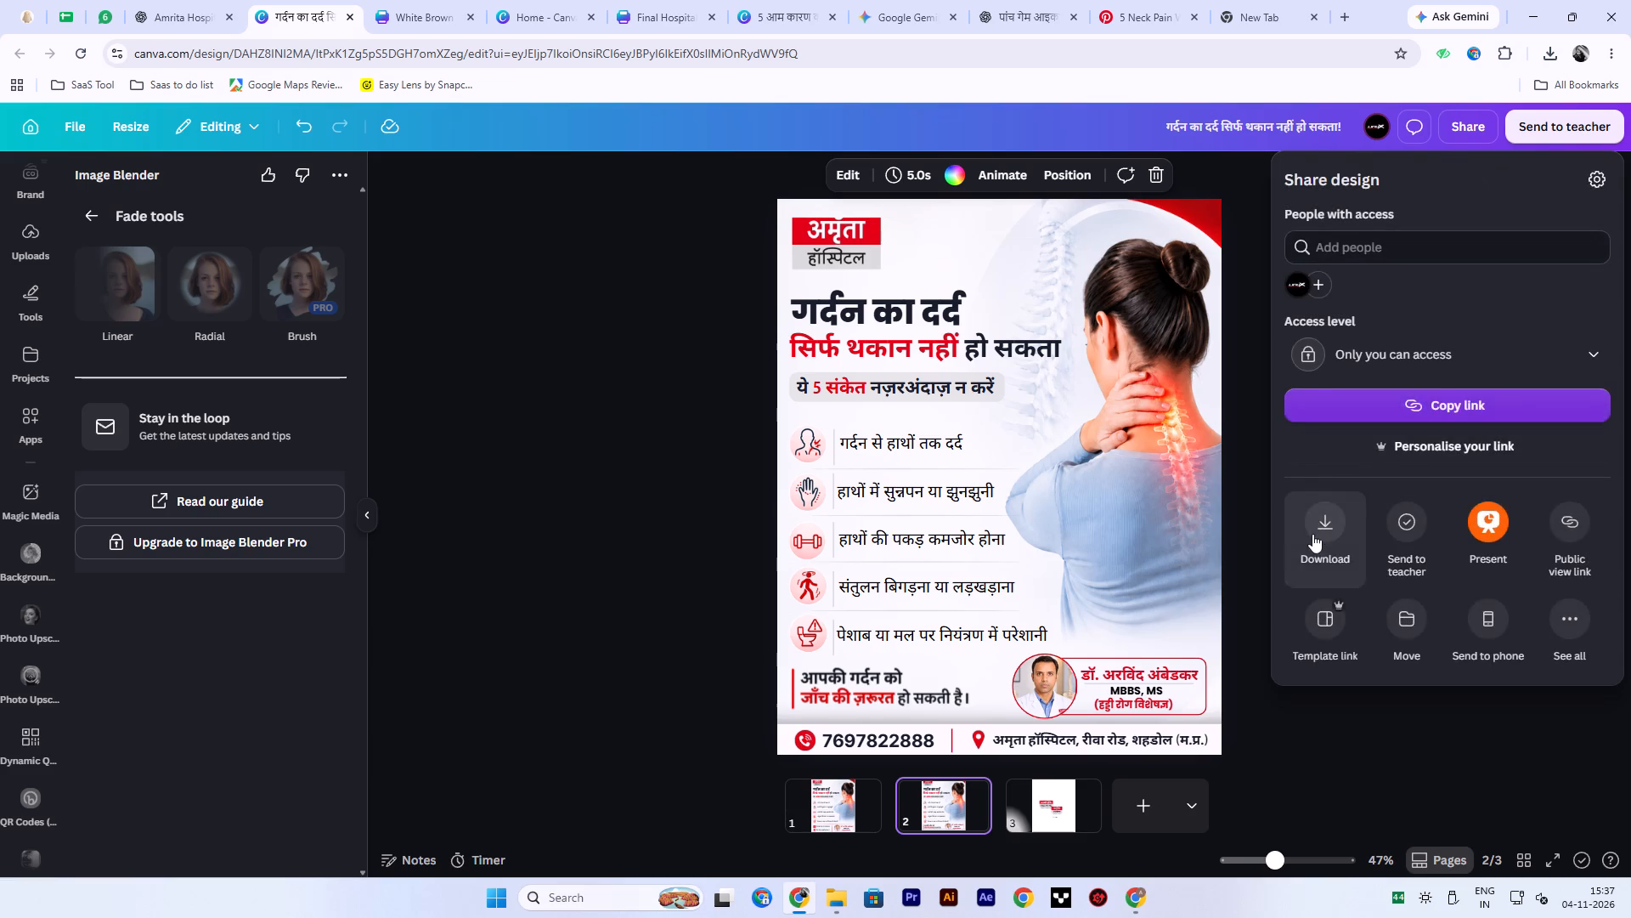
left_click(1313, 537)
left_click(1454, 513)
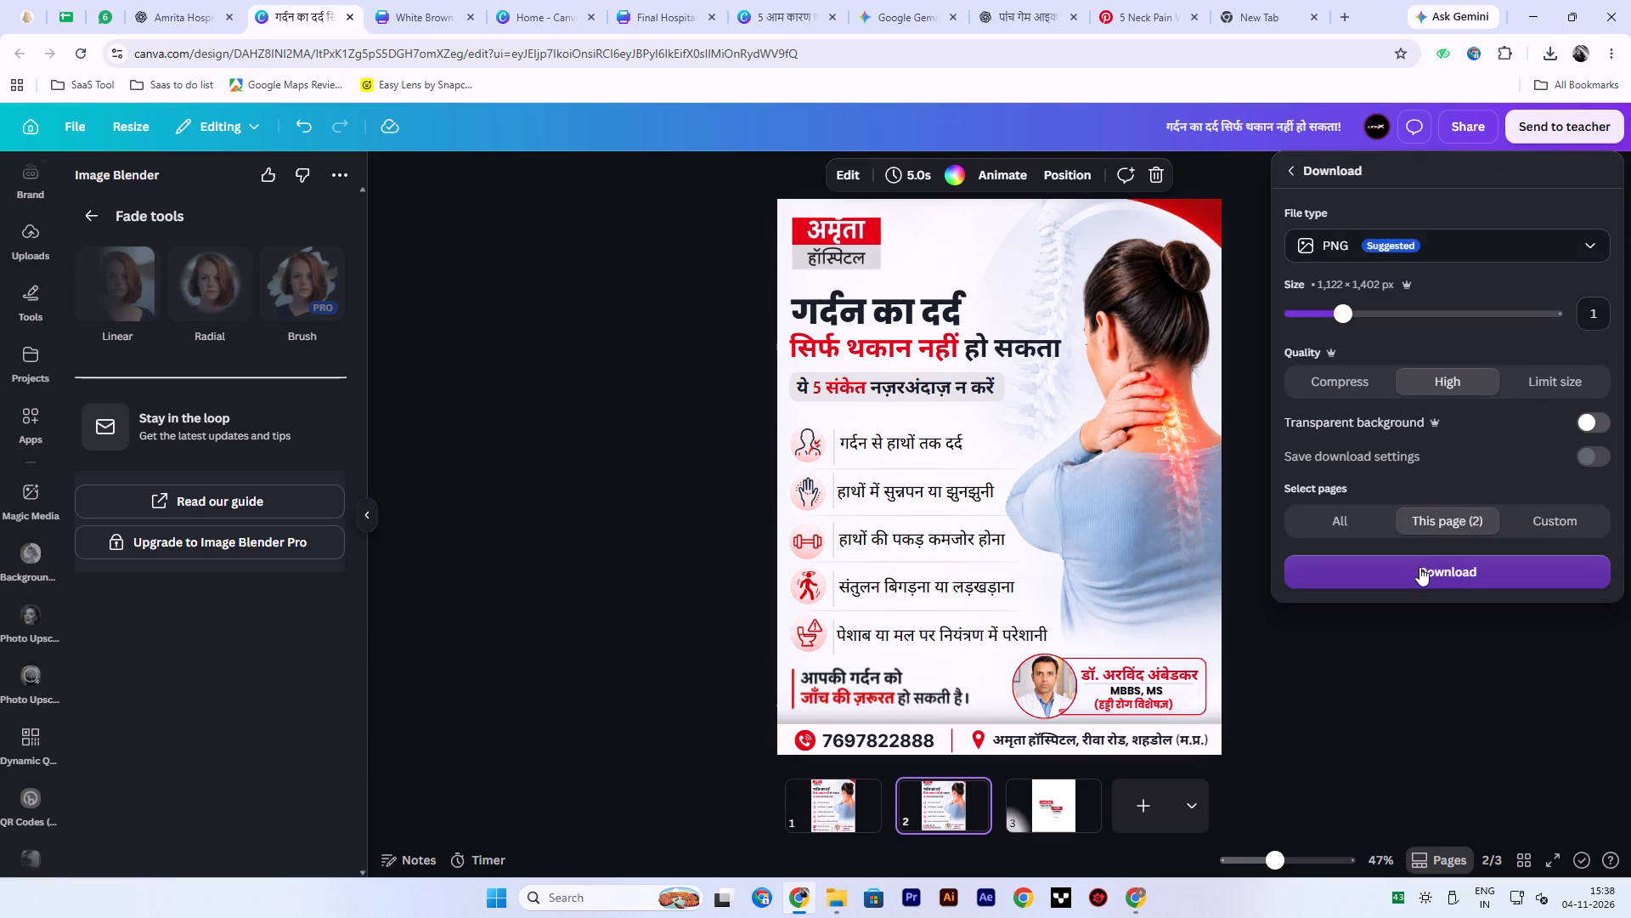
left_click(1419, 567)
Download only page 1, the alternative poster layout, as a high-quality PNG.
left_click(854, 800)
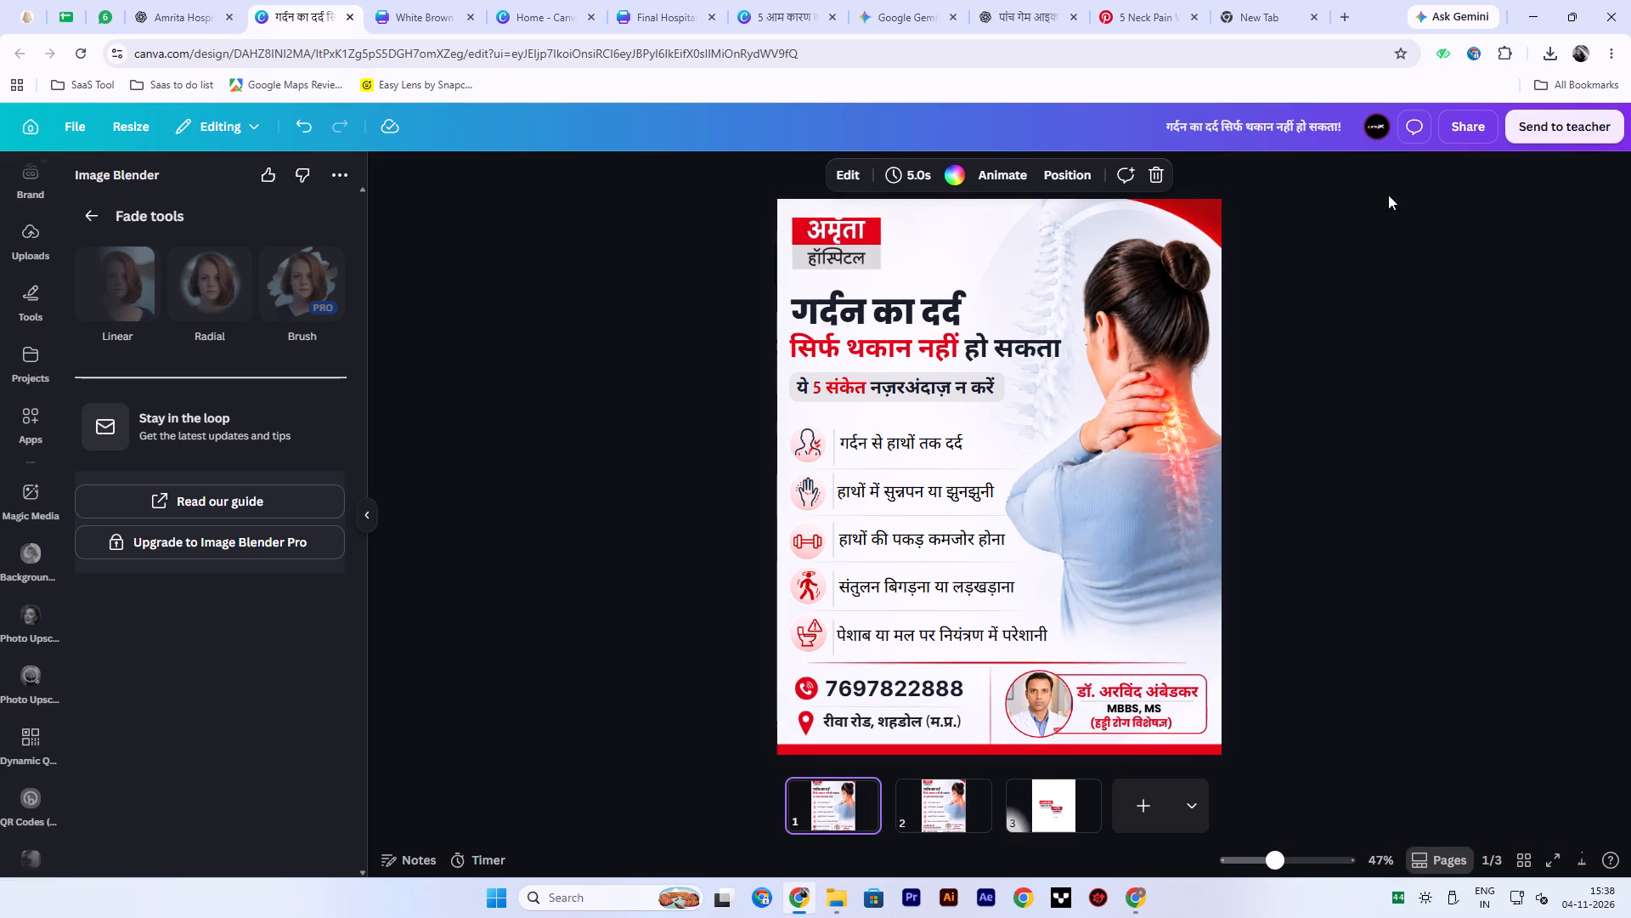
left_click(1487, 127)
left_click(1327, 521)
left_click(1444, 514)
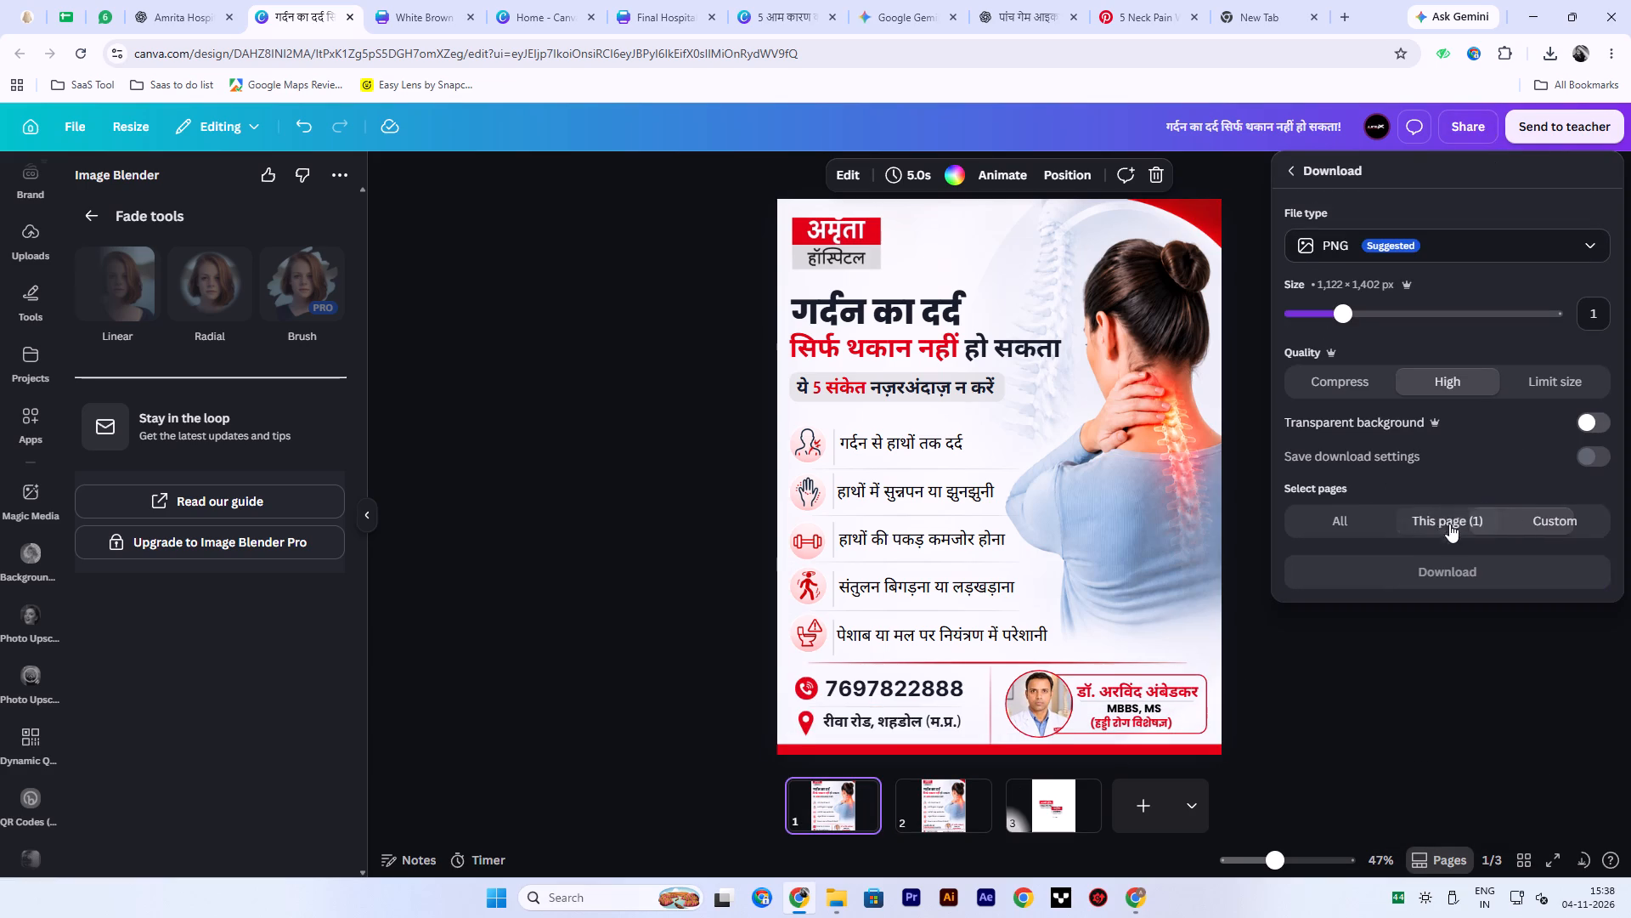
left_click(1420, 576)
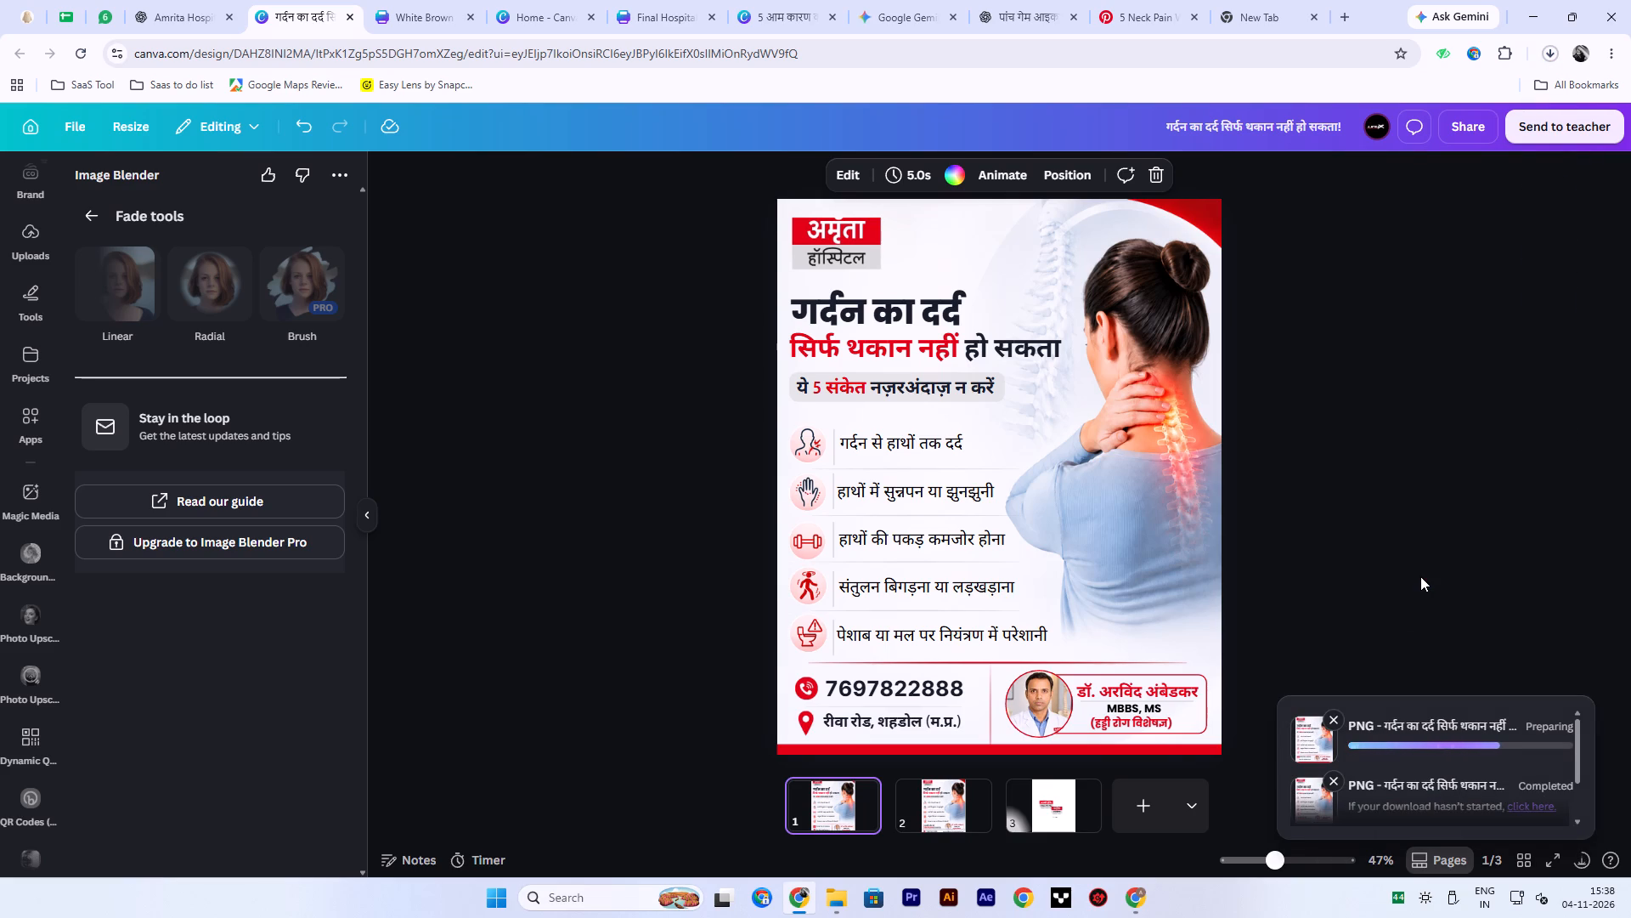
Switch to Amrita Hospital's digital marketing and branding task tracker in Google Sheets.
left_click(68, 3)
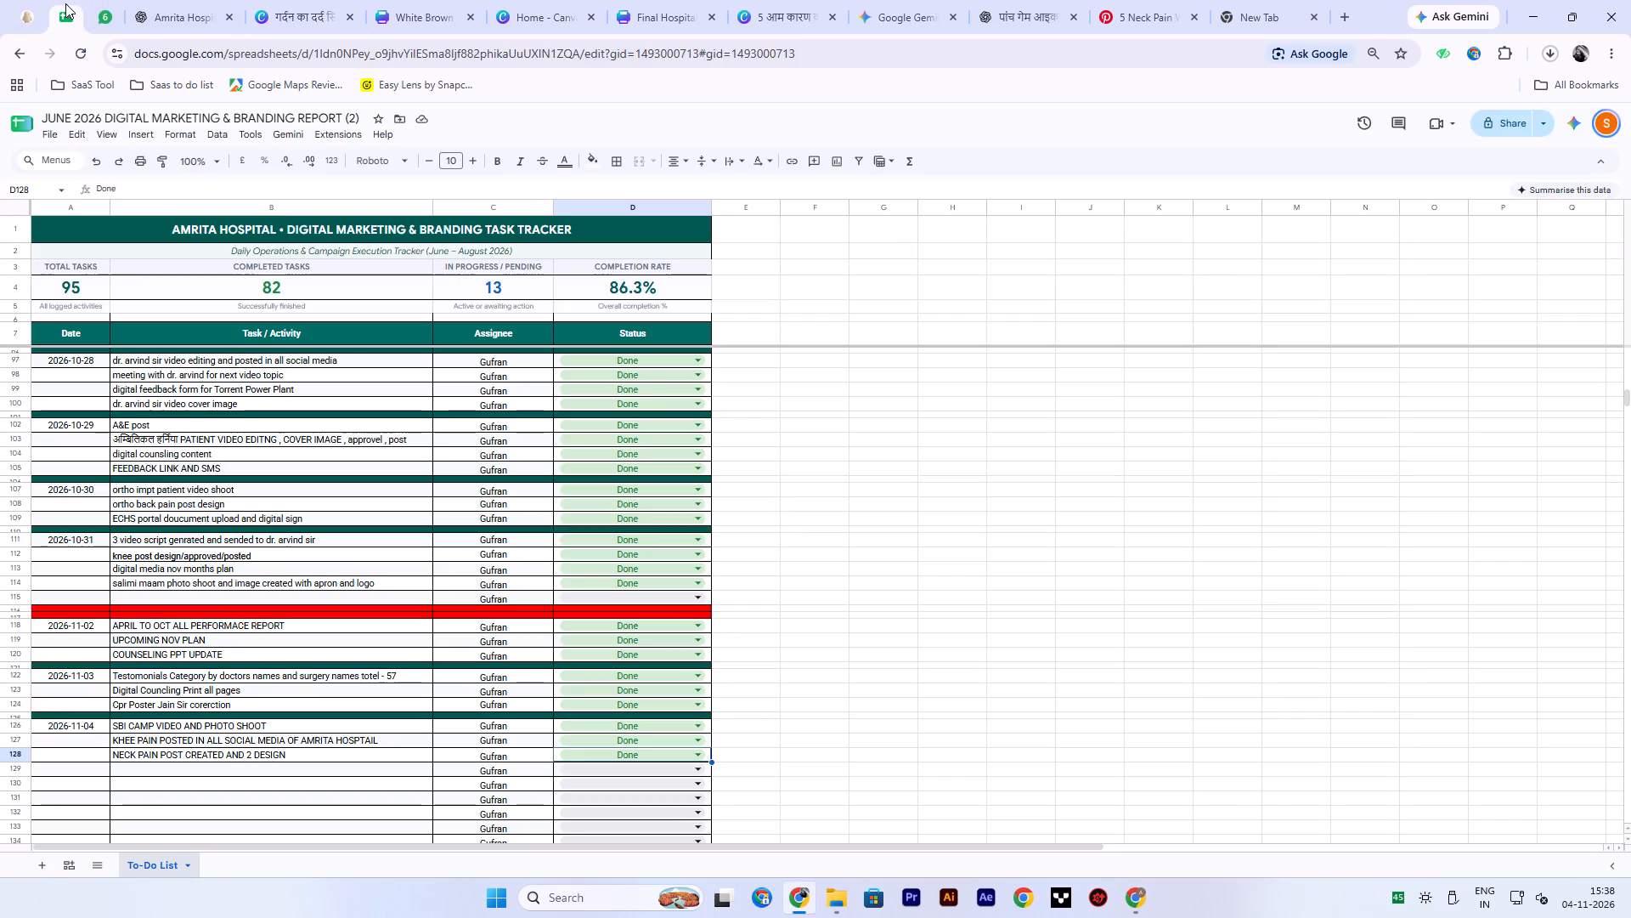